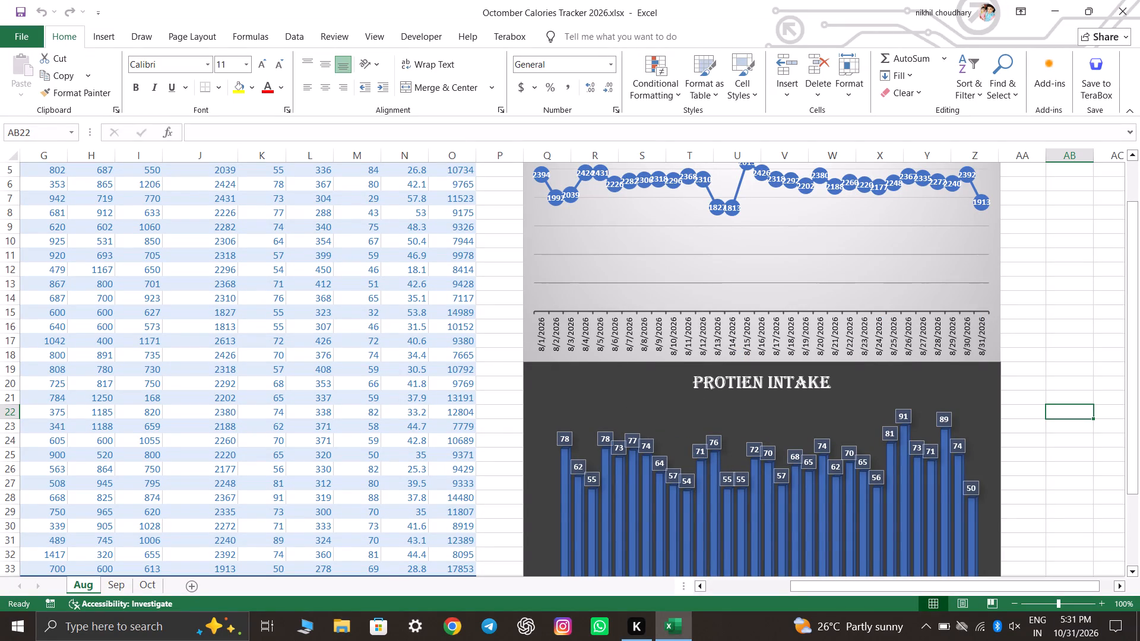
Look over the August calories table, its averages row and the two charts beside it.
scroll(1053, 368, "up", 7)
scroll(1092, 291, "down", 7)
scroll(1060, 376, "down", 2)
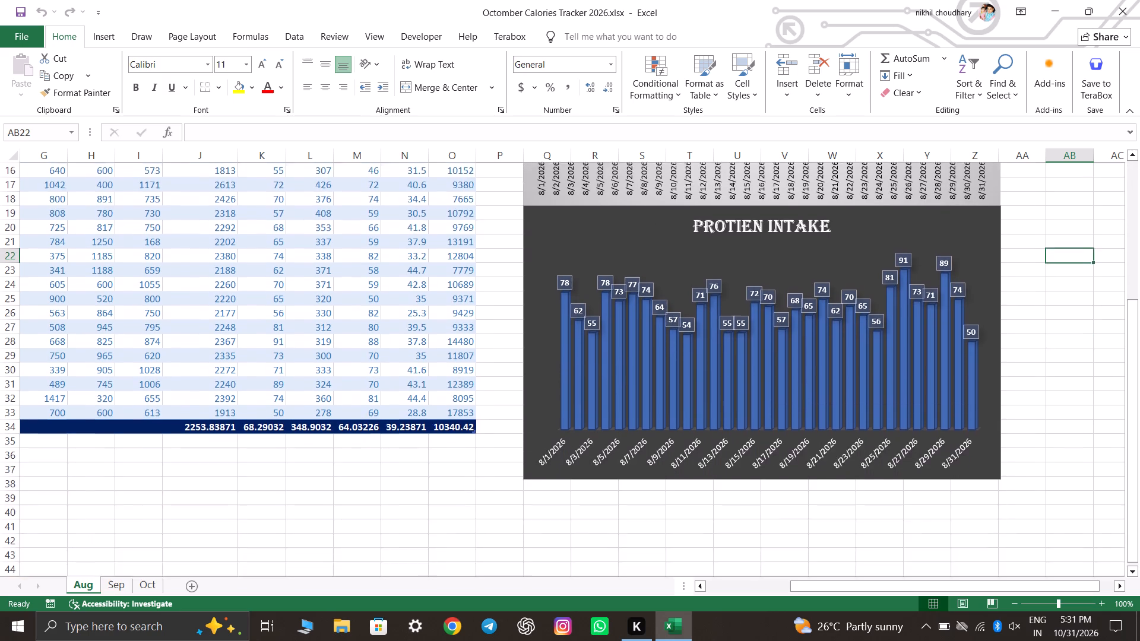
scroll(1060, 414, "down", 1)
left_click(999, 440)
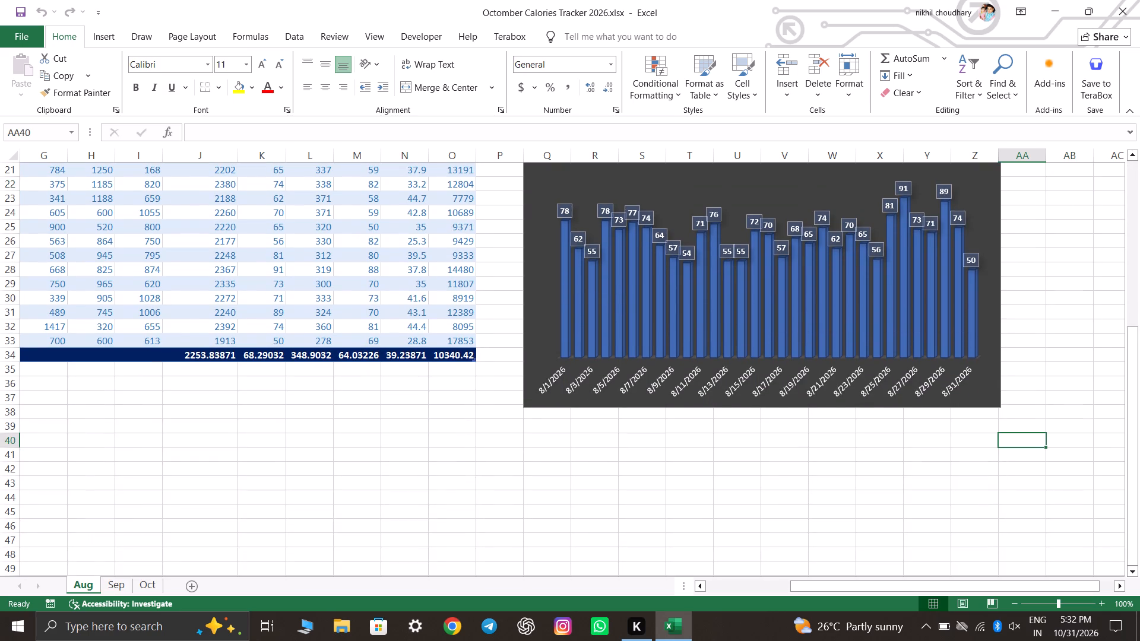
scroll(439, 402, "up", 8)
scroll(446, 358, "down", 9)
left_click(347, 411)
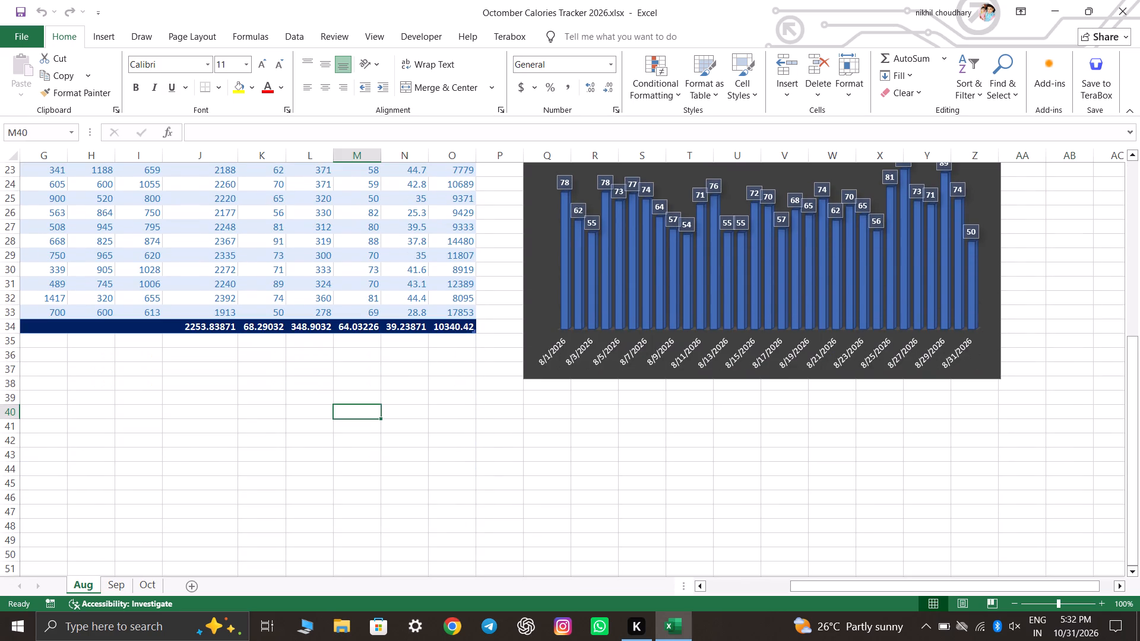
key("Left")
key("Left")
key("Left")
key("Left")
key("Left")
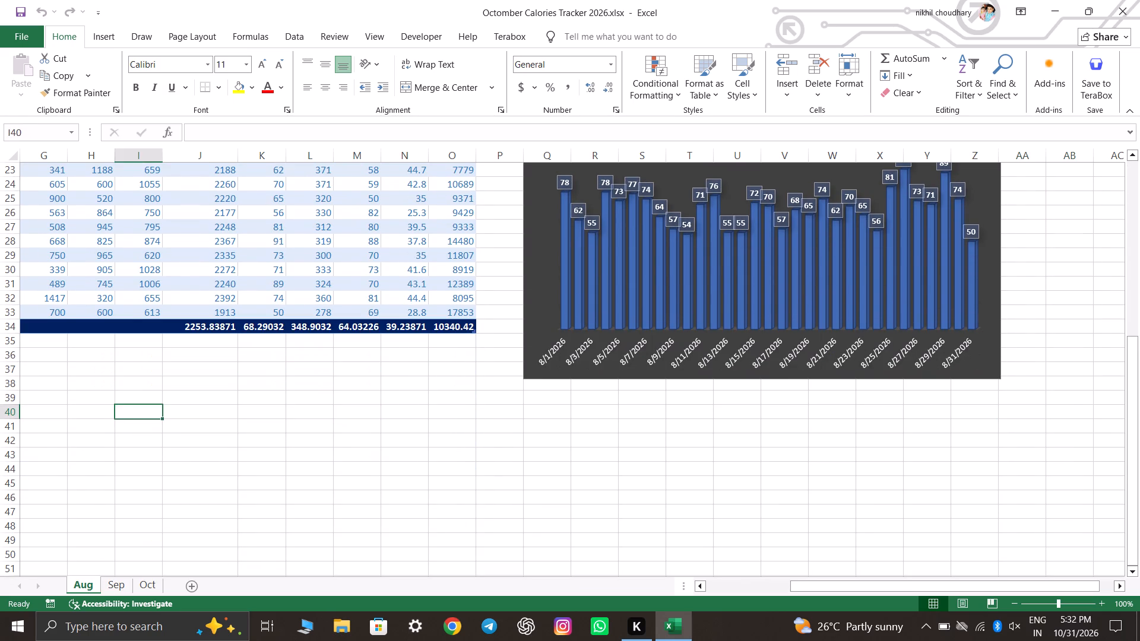
key("Left")
key("Left")
key("Left")
scroll(825, 469, "up", 10)
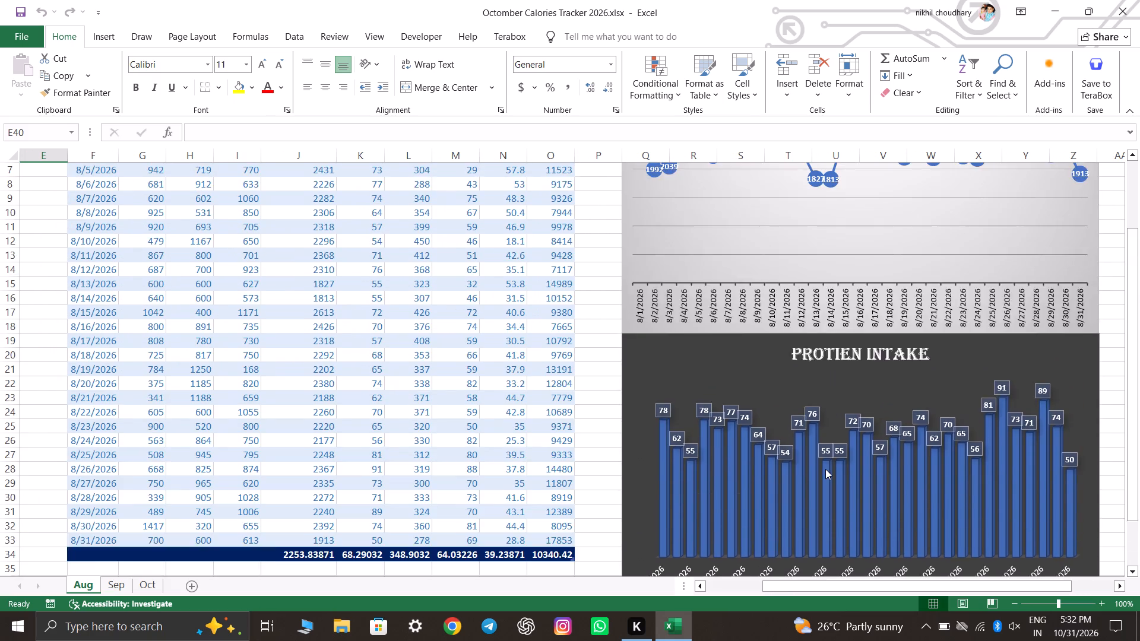
scroll(825, 469, "up", 2)
Shorten the Calories Tracker chart so its lower edge ends at about row 16.
left_click(803, 342)
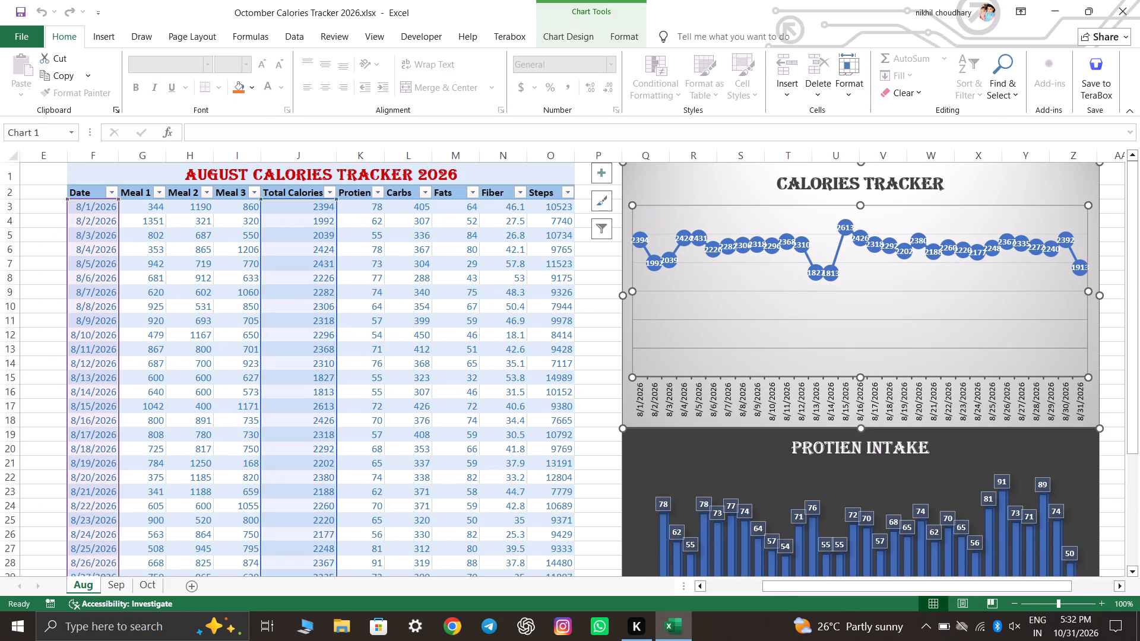
left_click(1095, 423)
left_click_drag(1102, 431, 1097, 414)
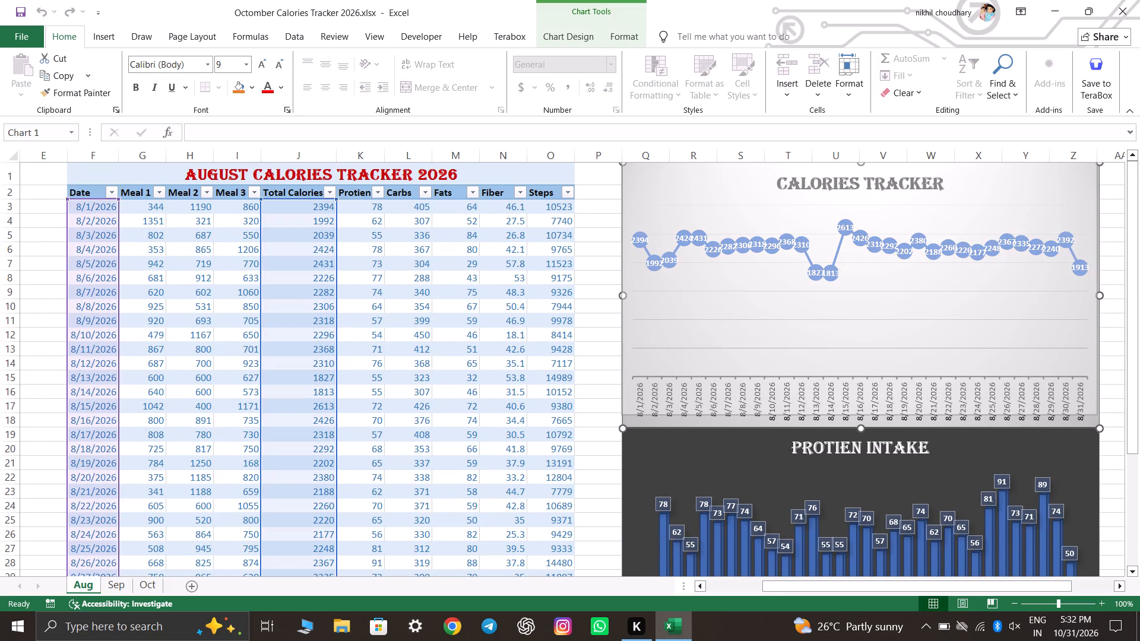
left_click_drag(1097, 414, 1098, 396)
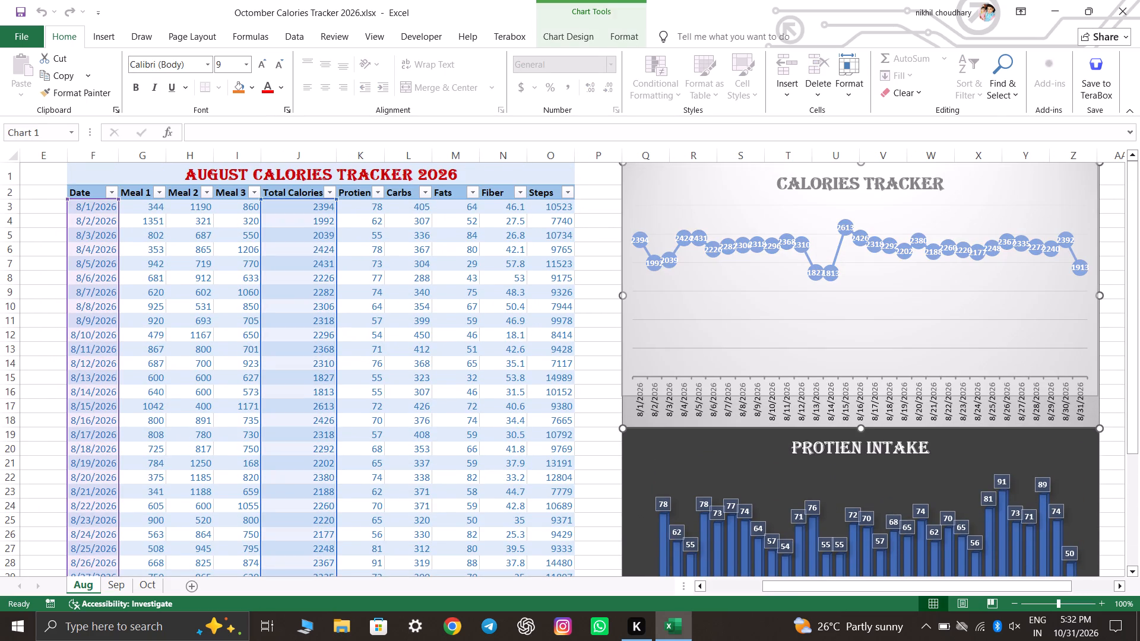
left_click_drag(1098, 396, 1101, 397)
left_click(1120, 449)
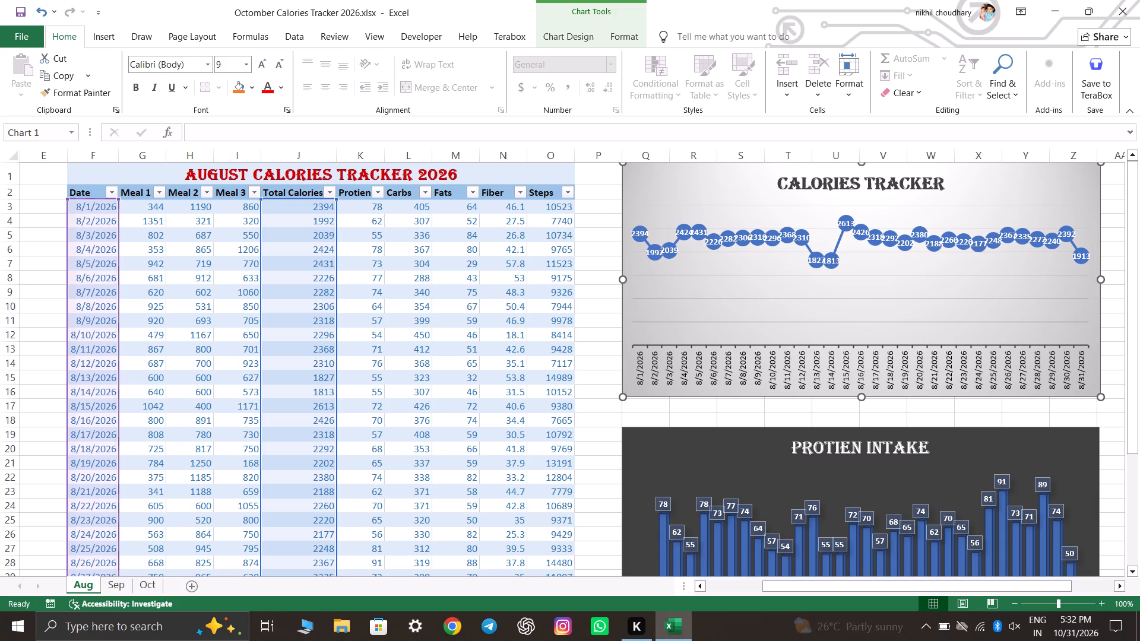
Move the Protien Intake chart up so it sits directly beneath the Calories Tracker chart.
left_click_drag(990, 442, 992, 412)
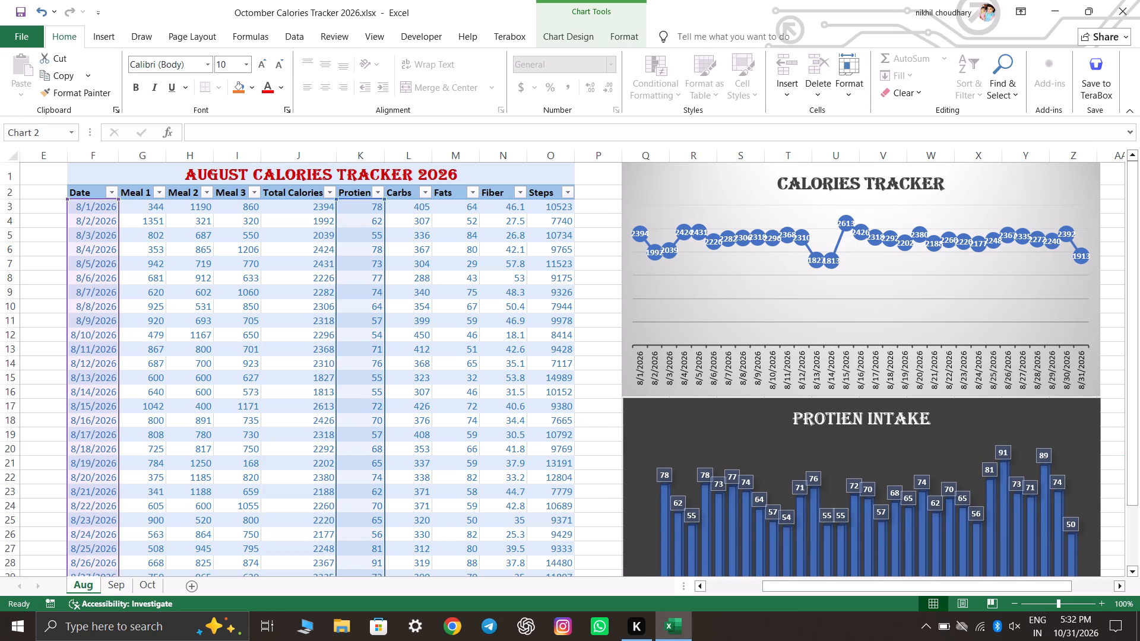
left_click_drag(992, 412, 990, 411)
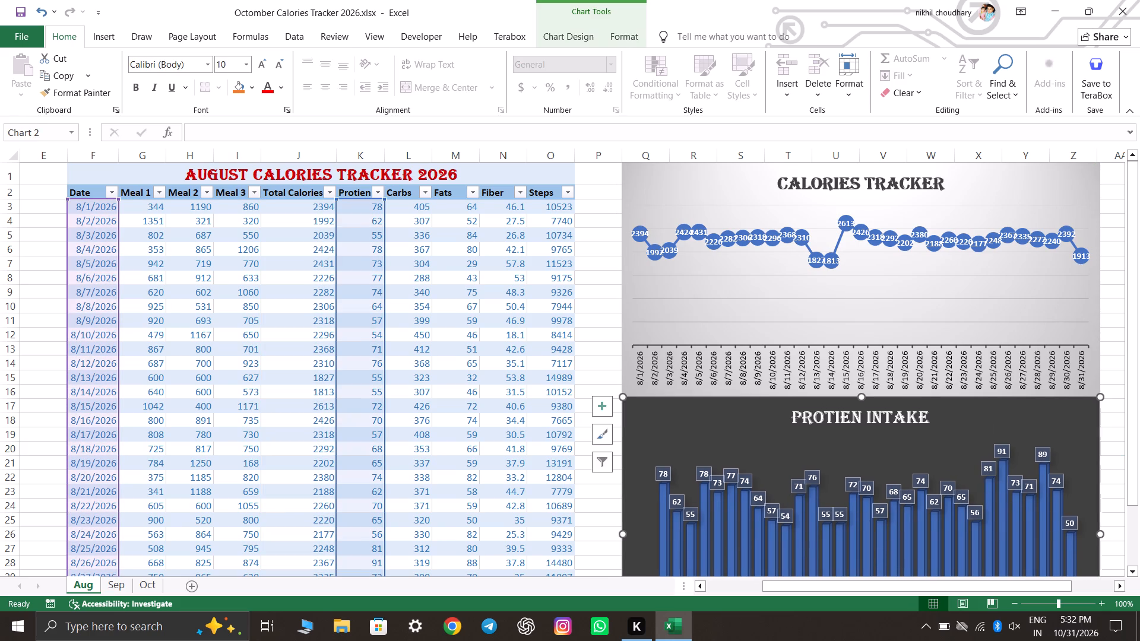
Shorten the Protien Intake chart so its lower edge lines up with the table's averages row 34.
scroll(986, 396, "down", 7)
left_click(852, 503)
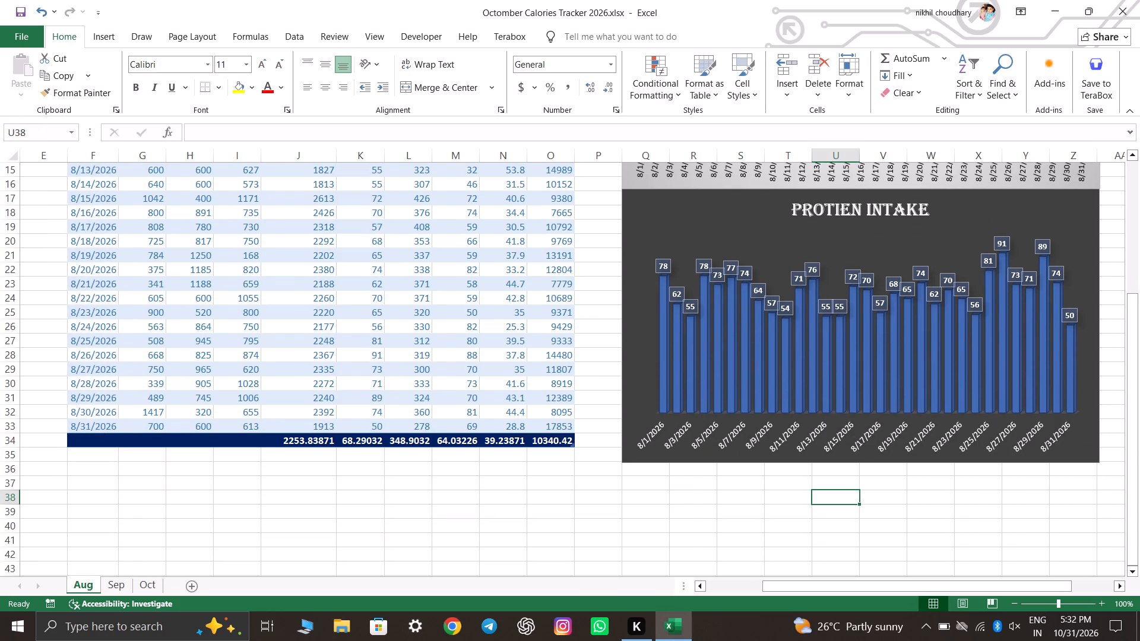
left_click(1092, 445)
left_click_drag(1100, 462, 1100, 461)
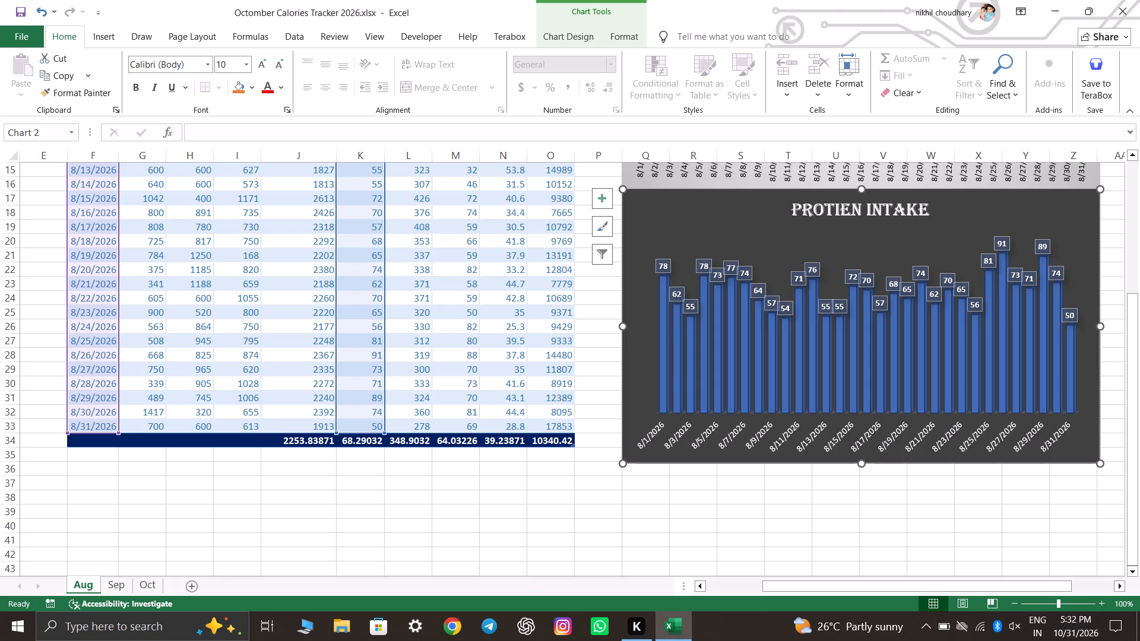
left_click_drag(1100, 461, 1100, 450)
left_click_drag(1101, 454, 1101, 451)
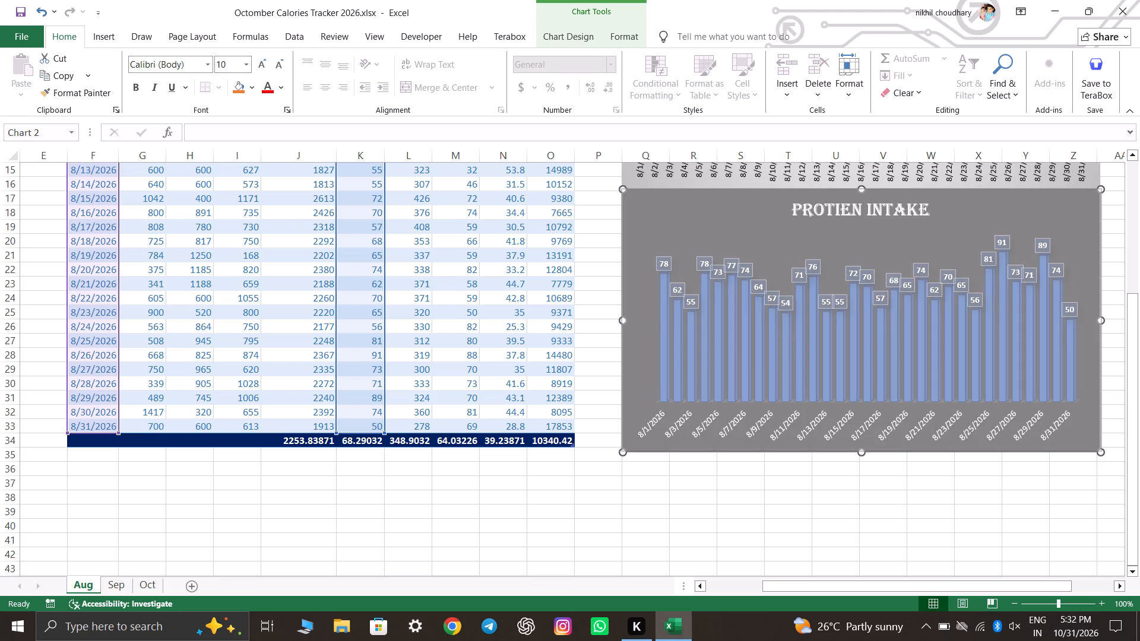
left_click_drag(1101, 451, 1101, 446)
left_click(1071, 504)
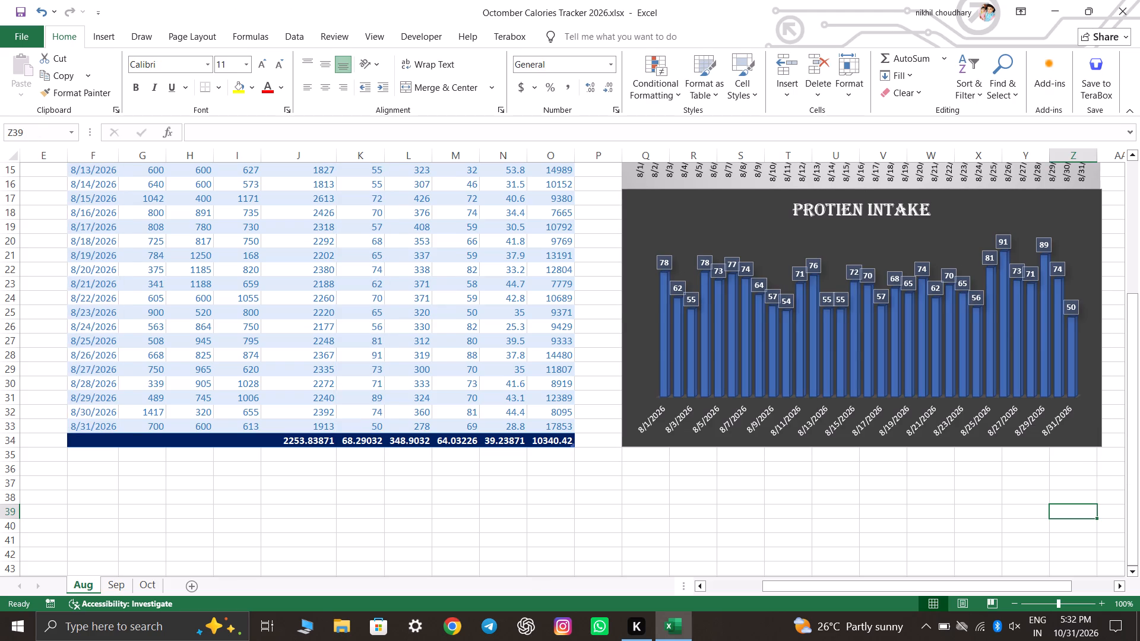
Select the August Date and Steps values in rows 3 to 33 and bring up all chart types for inserting a chart.
scroll(483, 444, "down", 4)
scroll(461, 415, "up", 6)
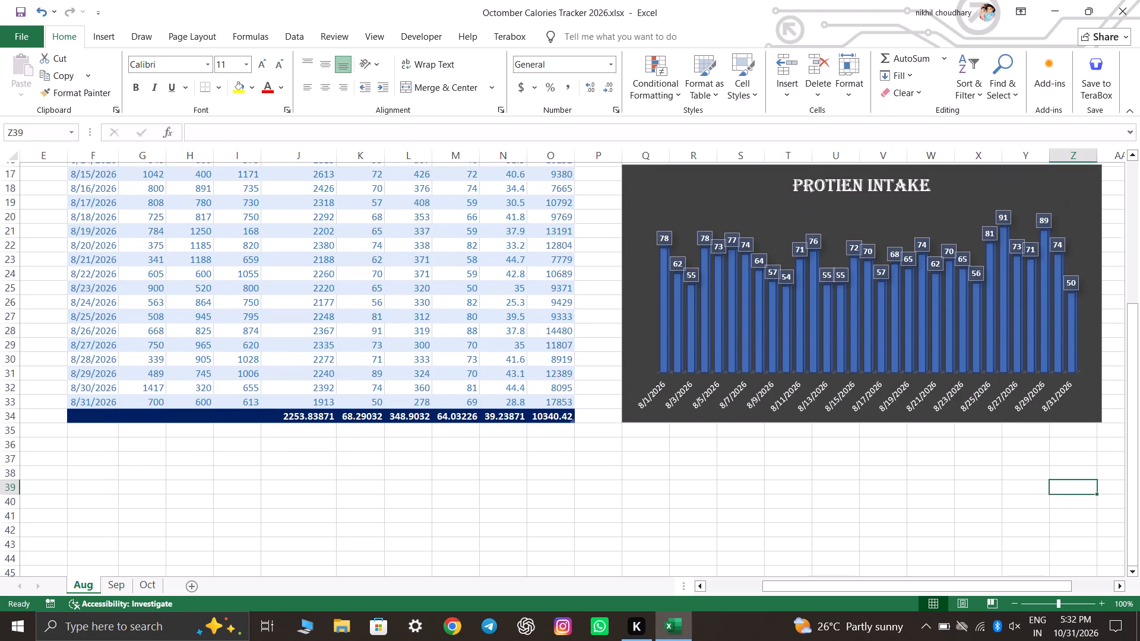
scroll(433, 389, "up", 2)
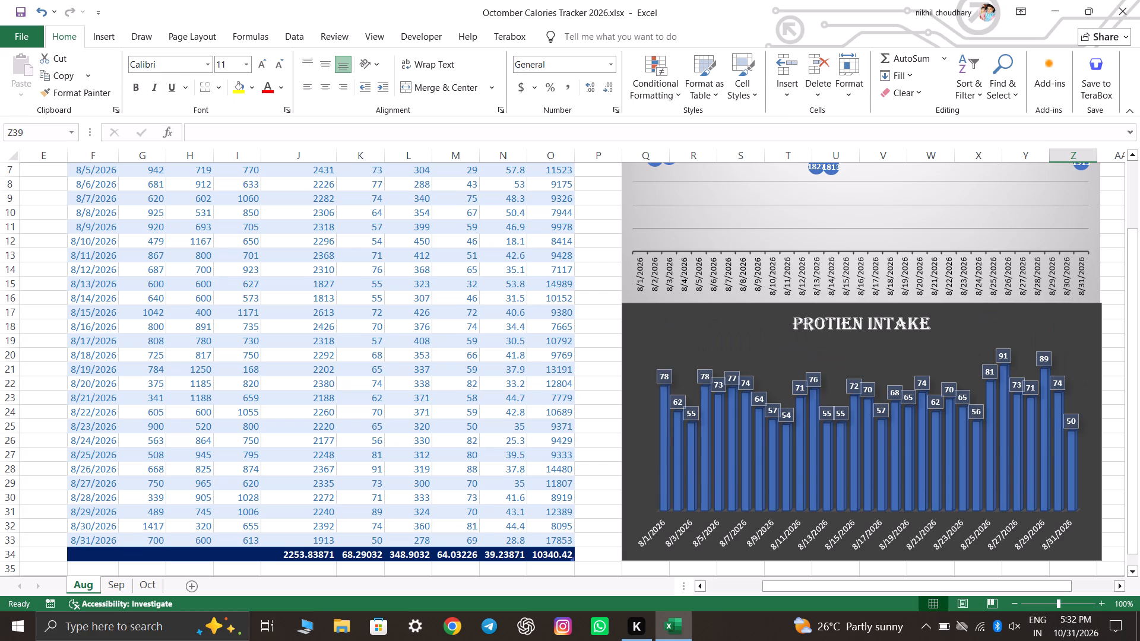
scroll(277, 310, "up", 2)
scroll(155, 264, "up", 3)
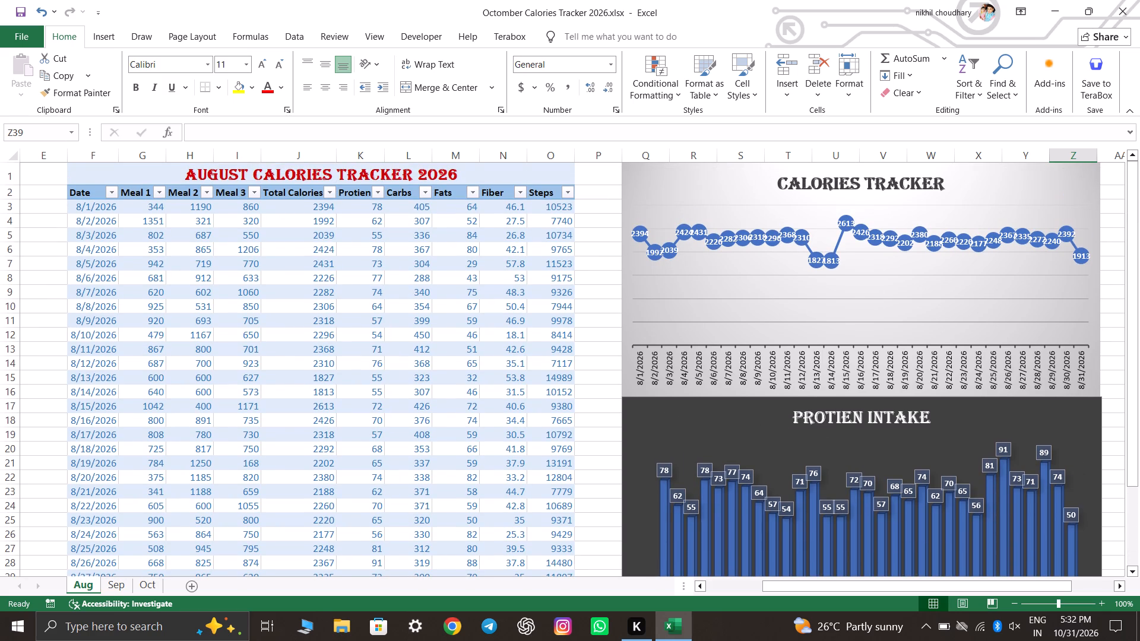
left_click_drag(107, 206, 103, 582)
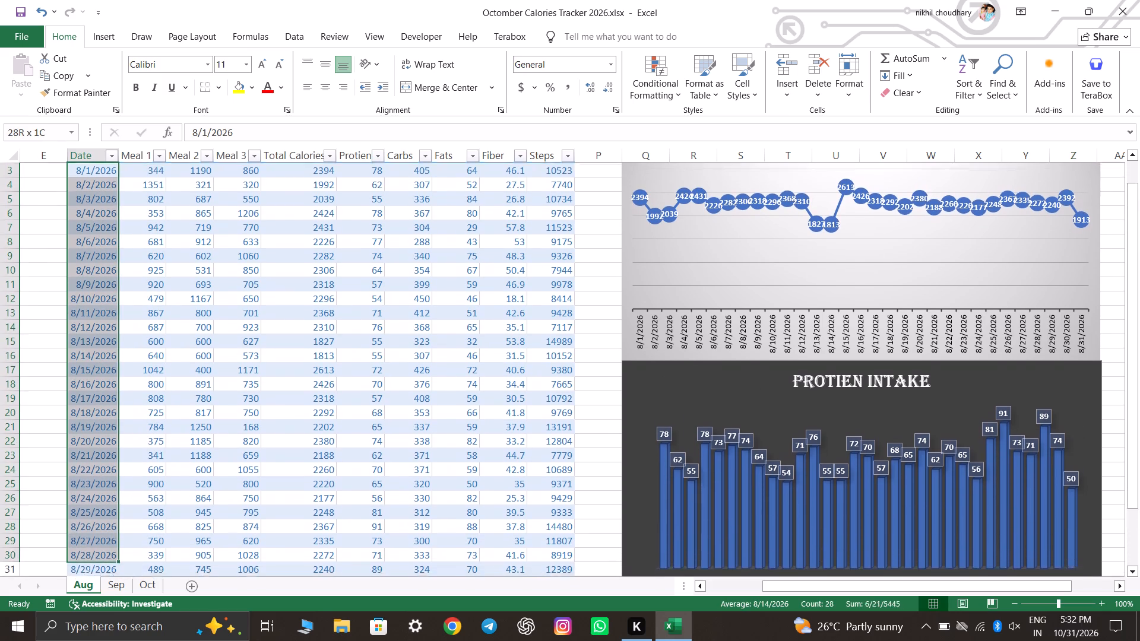
left_click_drag(103, 582, 108, 534)
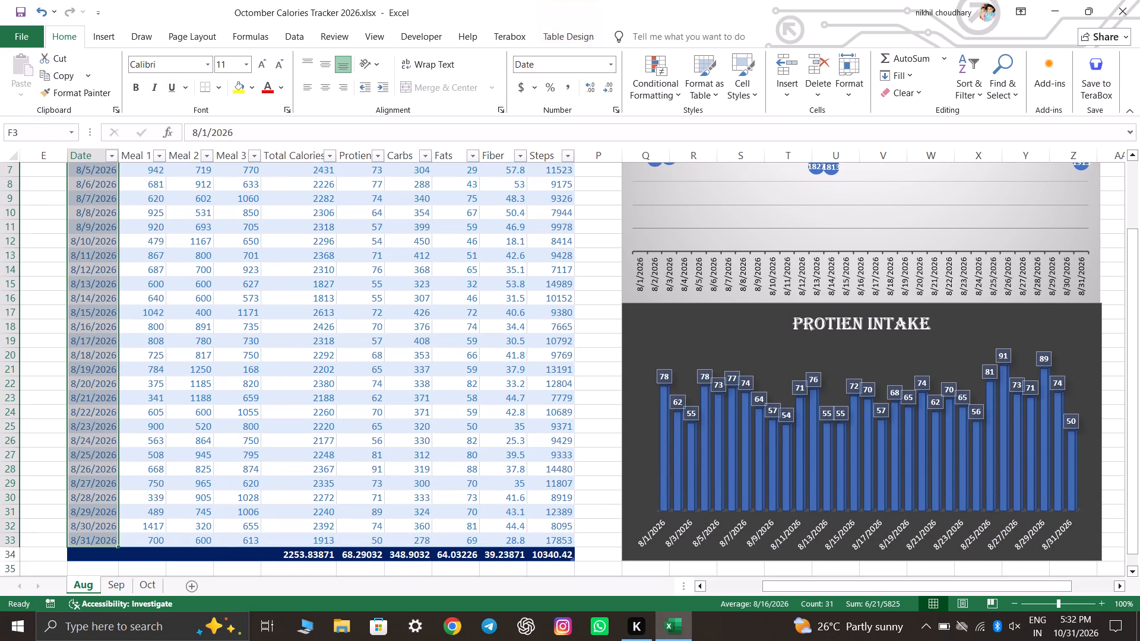
scroll(435, 474, "up", 7)
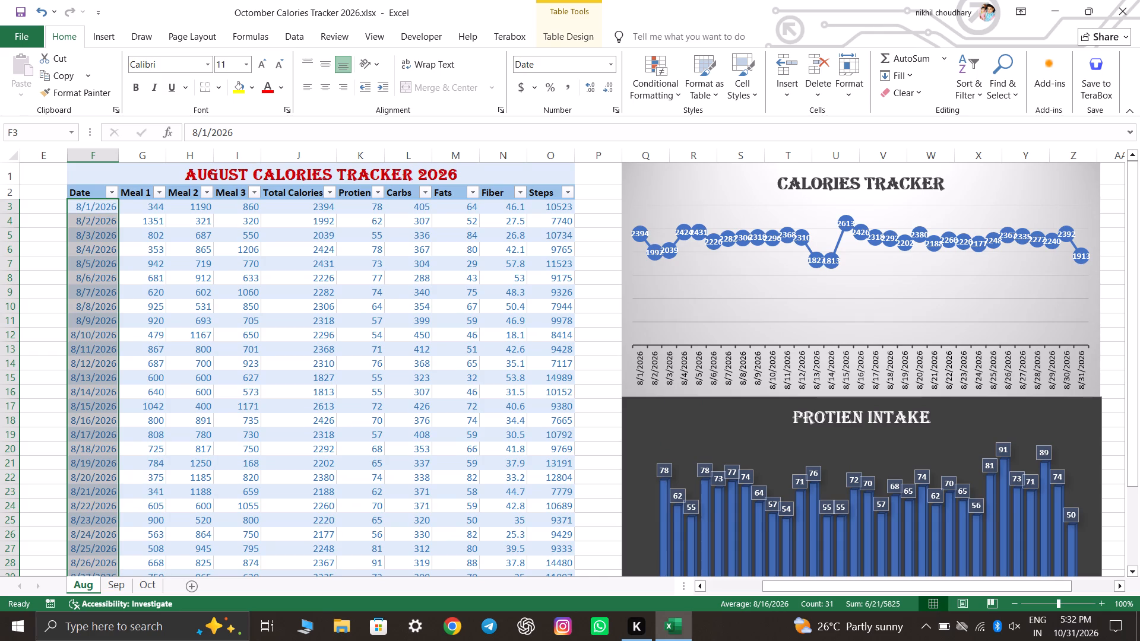
left_click_drag(552, 205, 544, 638, "ctrl")
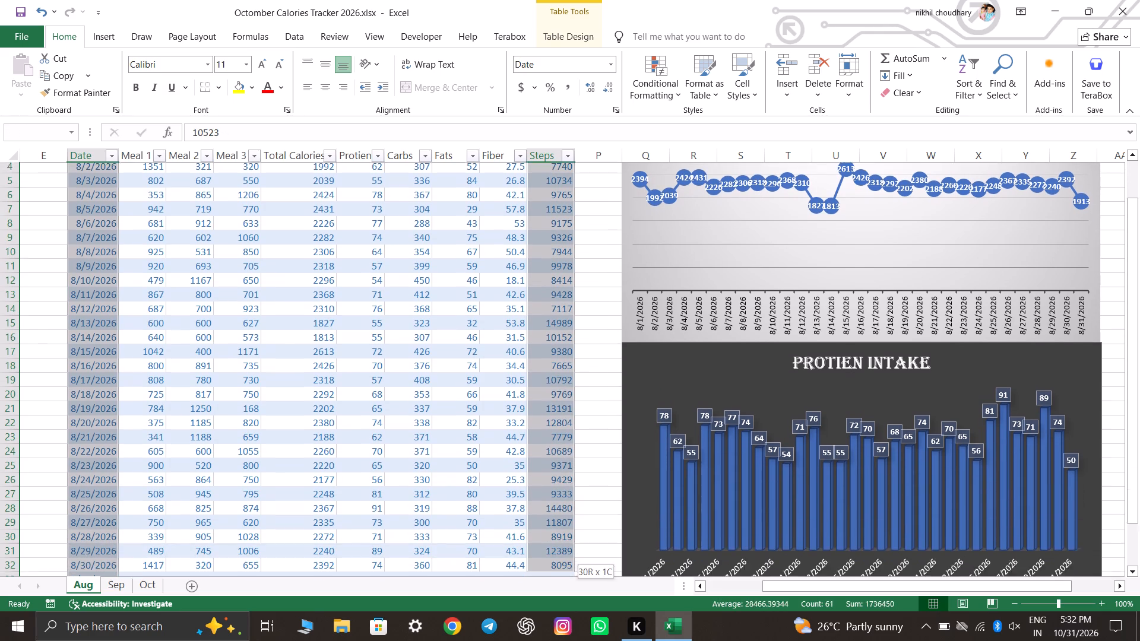
left_click_drag(544, 638, 563, 534, "ctrl")
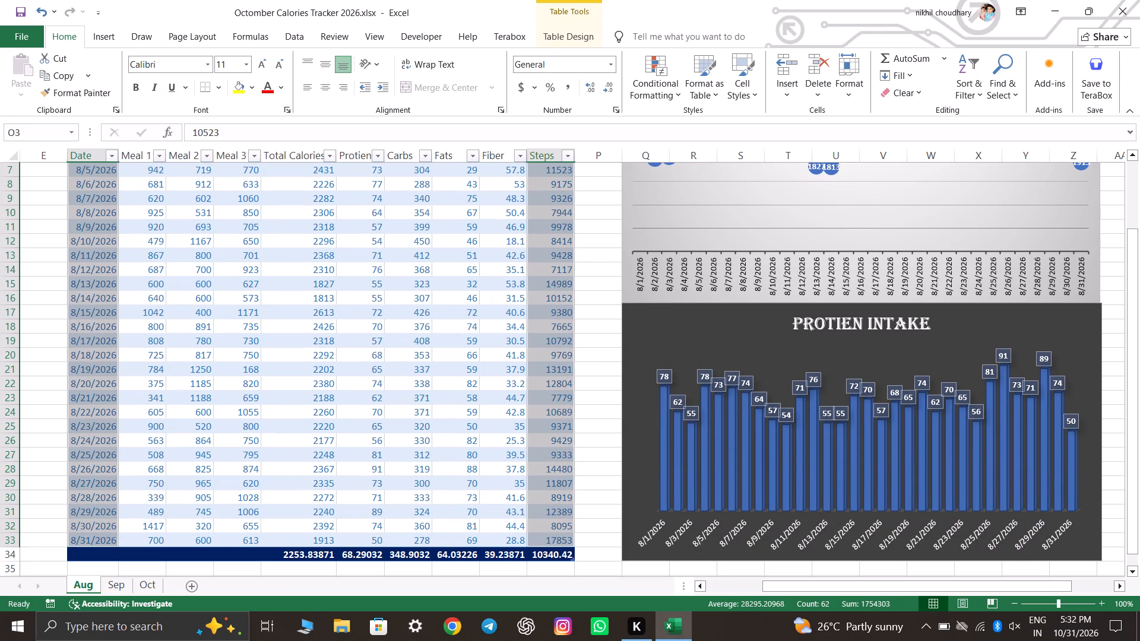
left_click(106, 39)
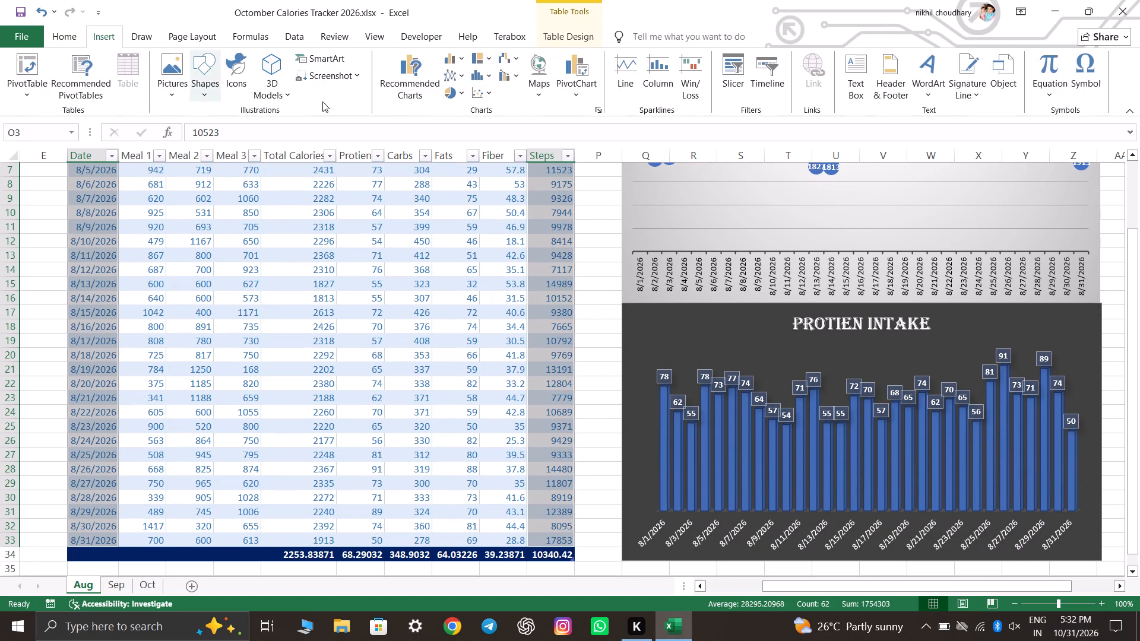
left_click(463, 80)
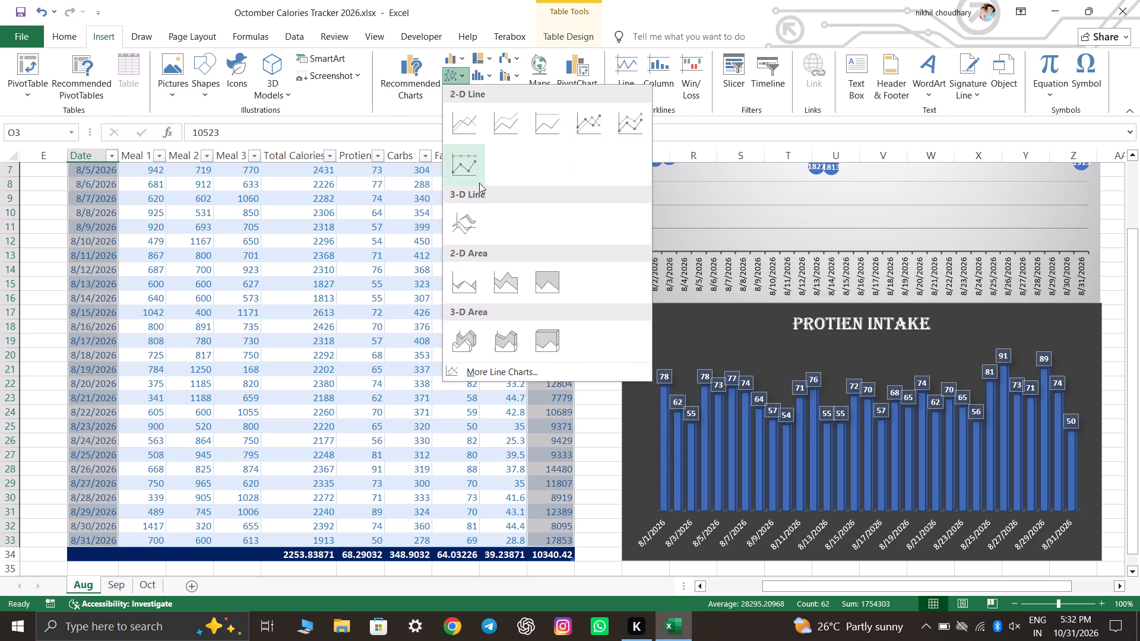
left_click(409, 72)
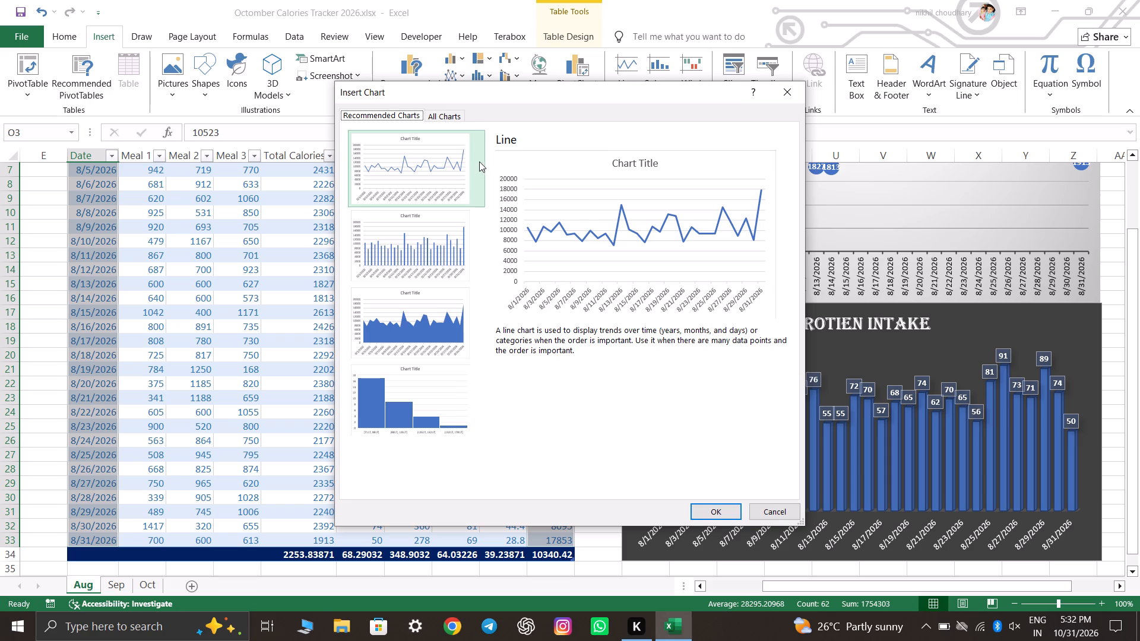
left_click(442, 118)
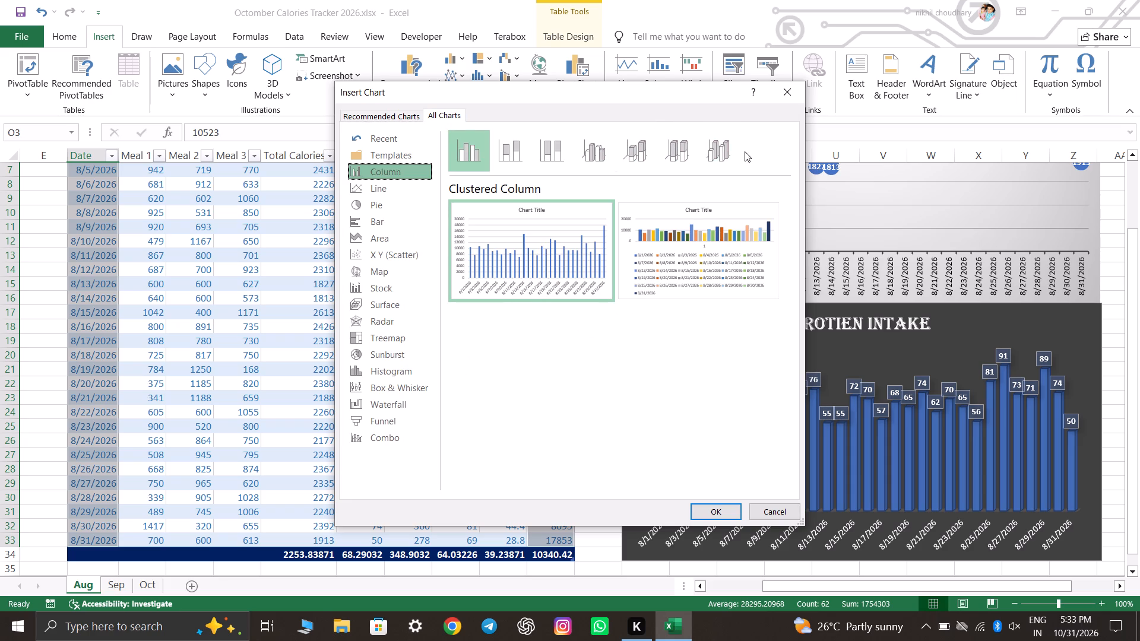
Compare the column, bar and area chart variants, and insert a 3-D Stacked Area chart of the selected dates and steps.
left_click(730, 147)
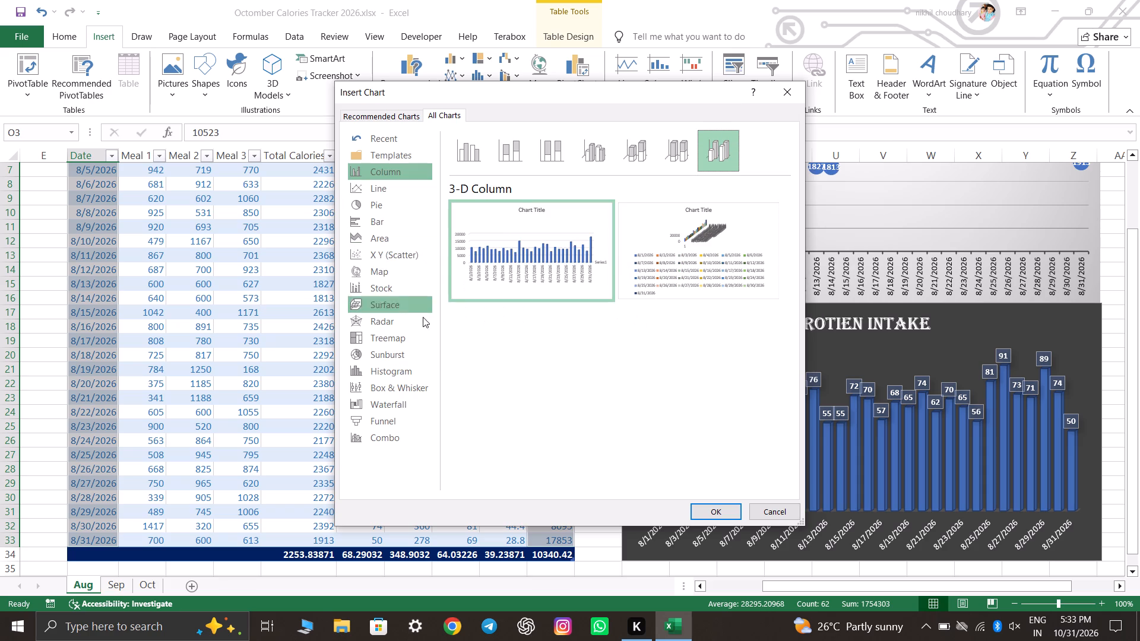
left_click(392, 240)
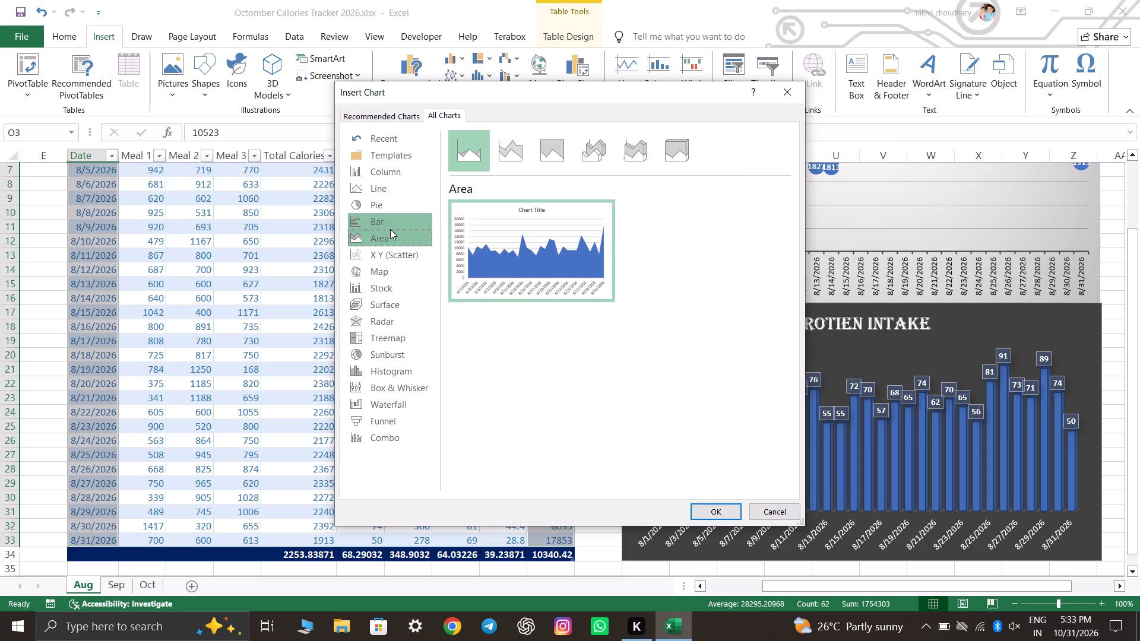
left_click(390, 229)
left_click(390, 239)
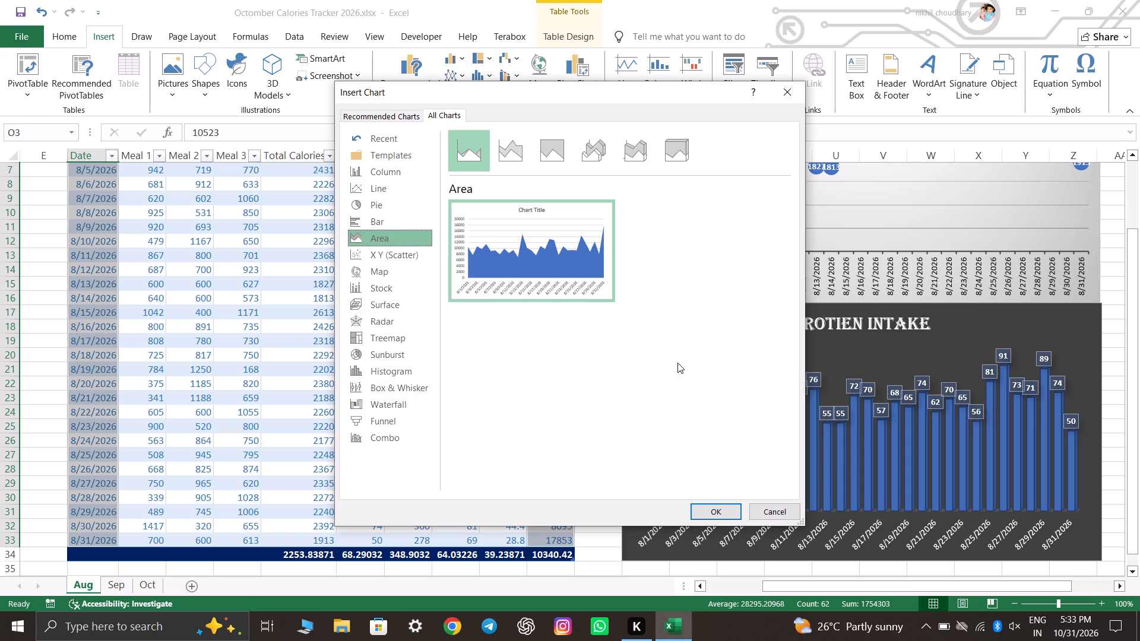
left_click(397, 227)
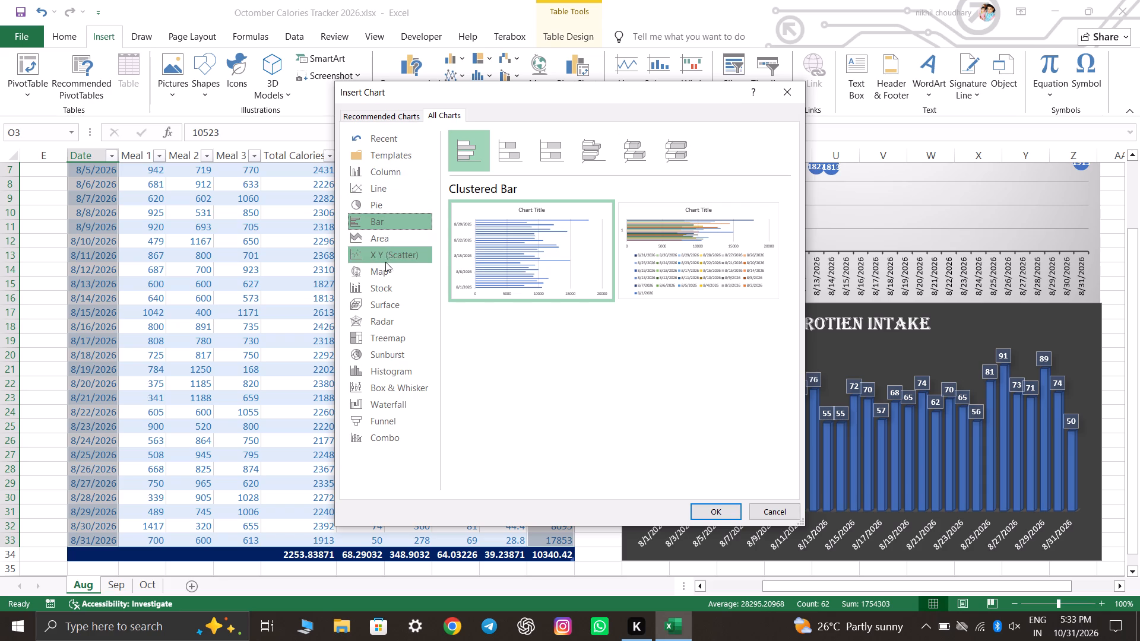
left_click(401, 233)
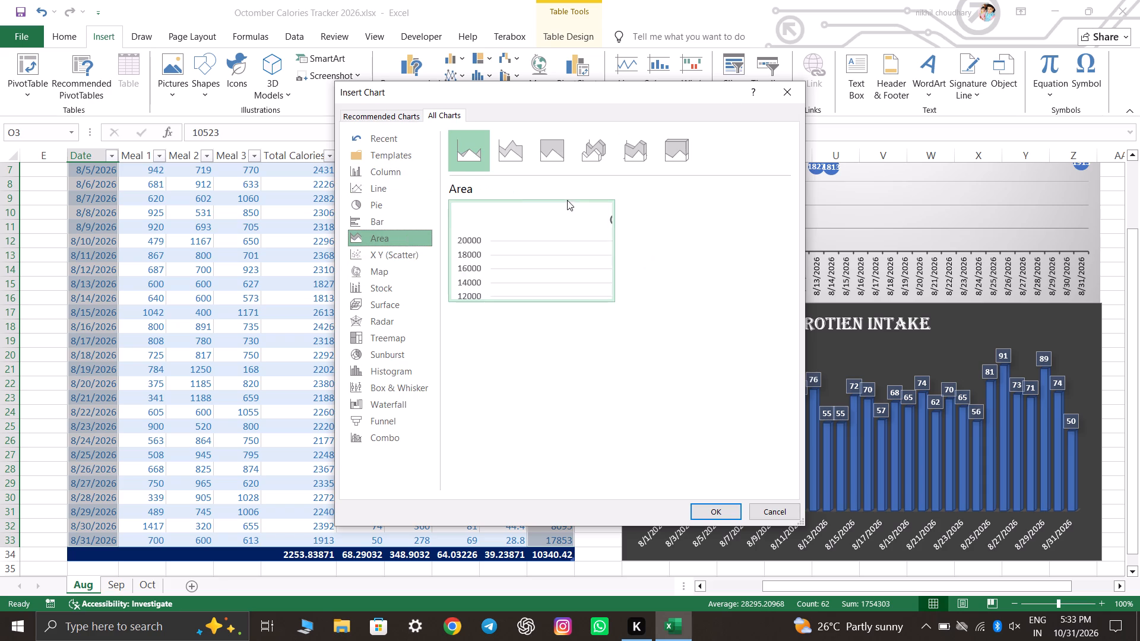
left_click(520, 153)
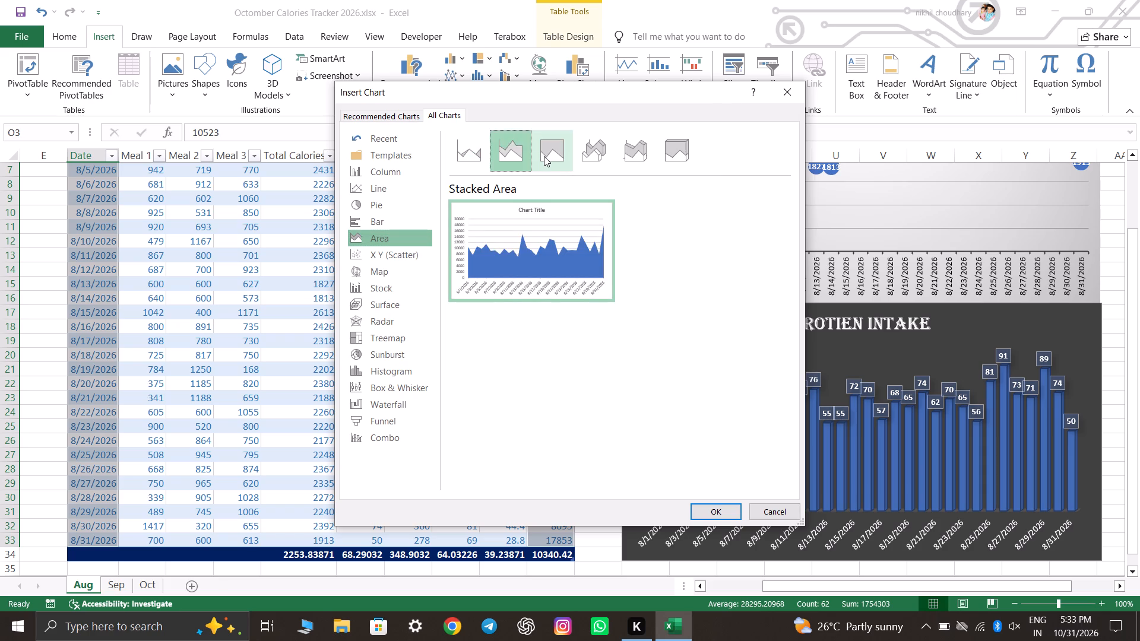
left_click(544, 156)
left_click(586, 154)
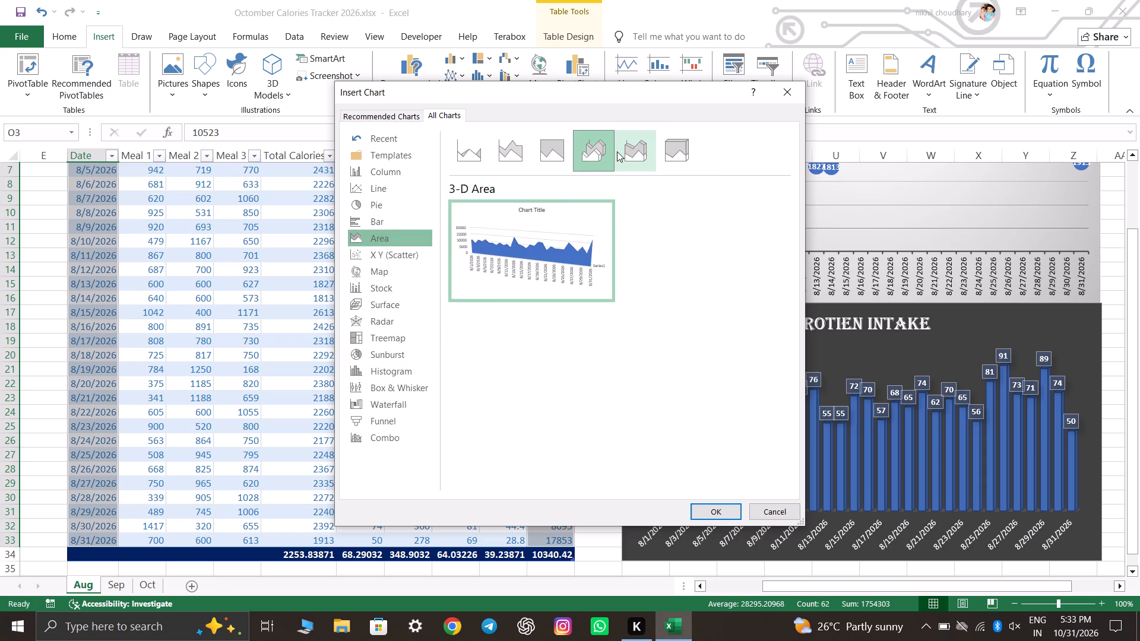
left_click(629, 150)
left_click(668, 151)
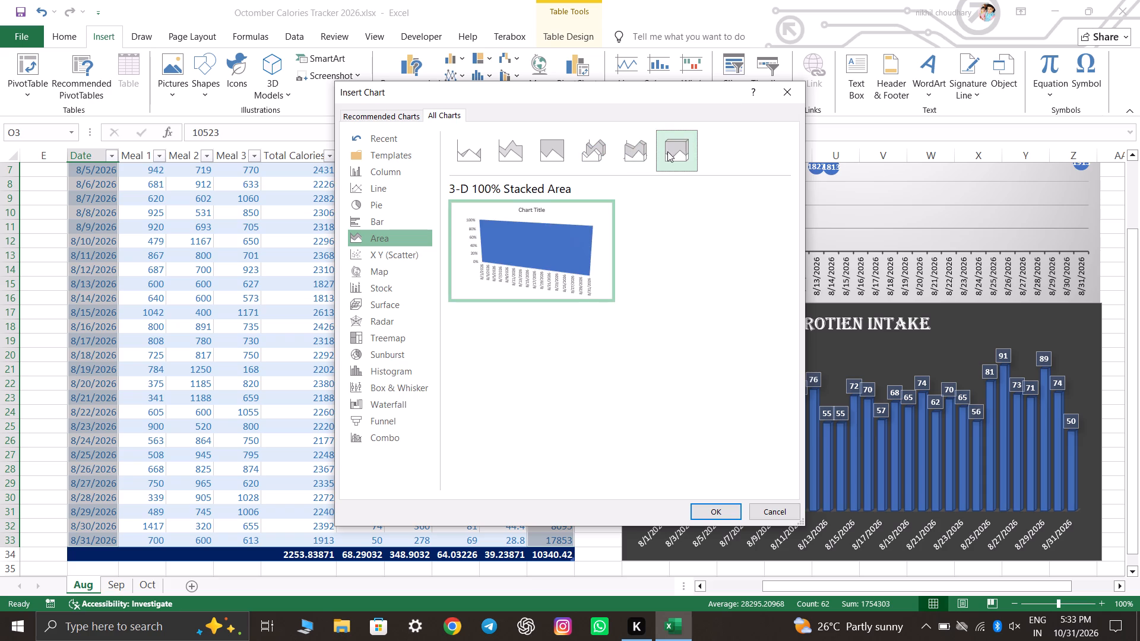
left_click(642, 141)
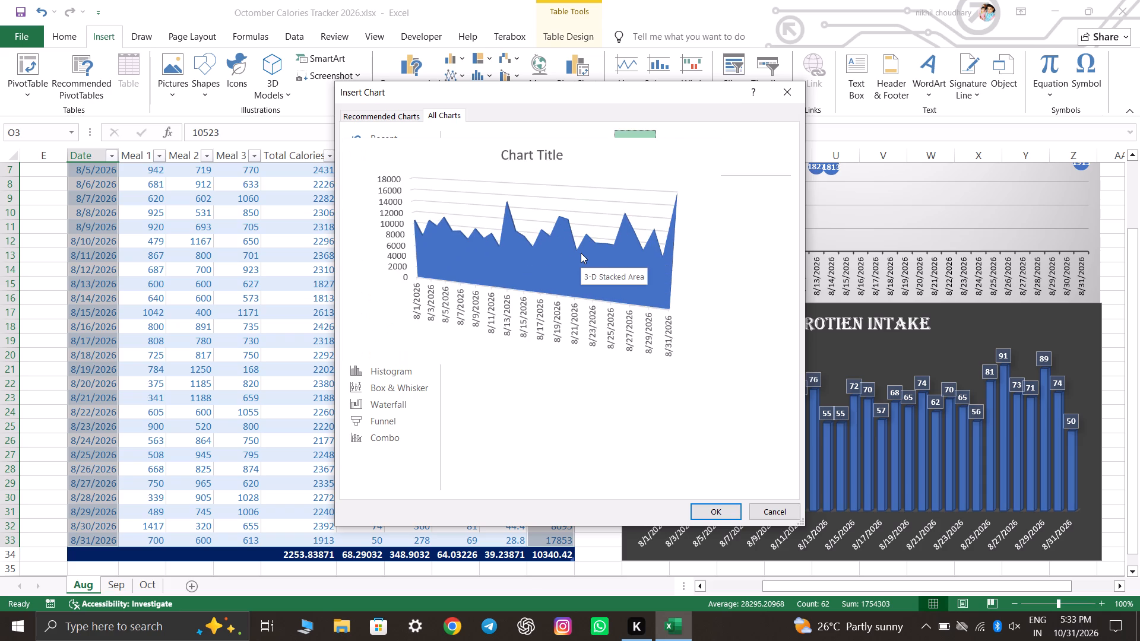
left_click(581, 253)
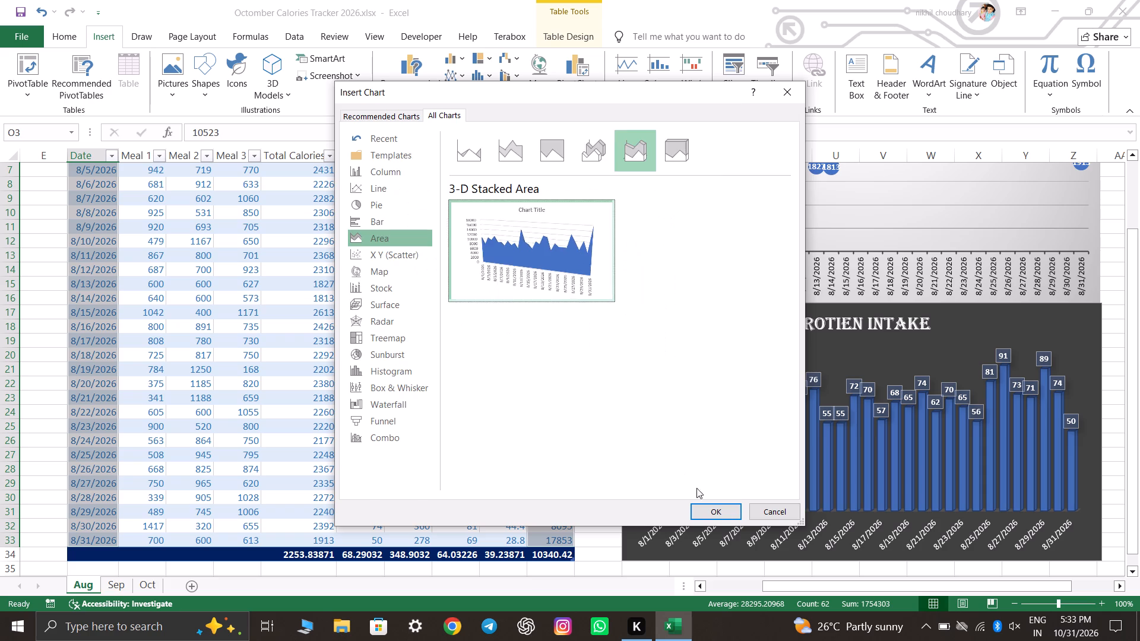
left_click(724, 510)
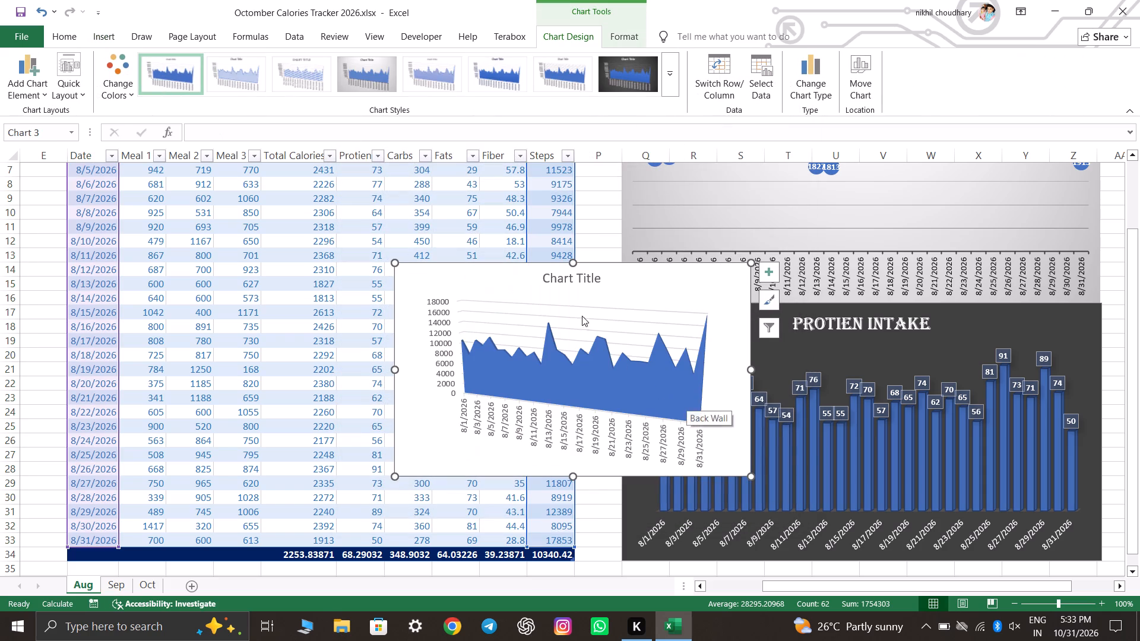
Try several chart styles on the new steps chart and apply the solid blue background style with data labels.
left_click(619, 80)
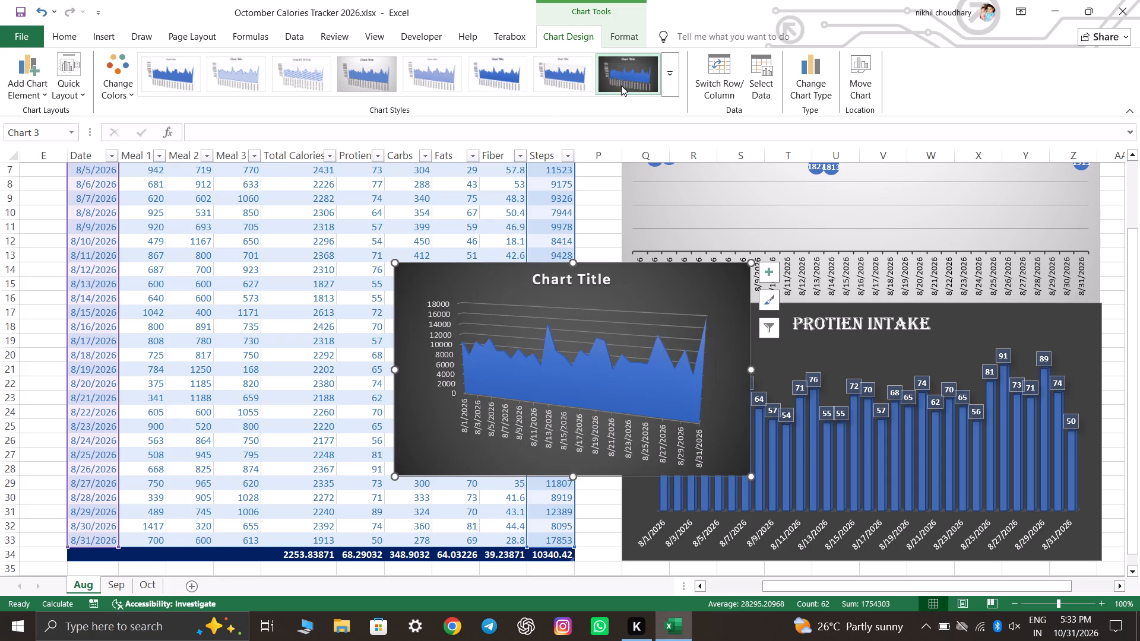
left_click(379, 76)
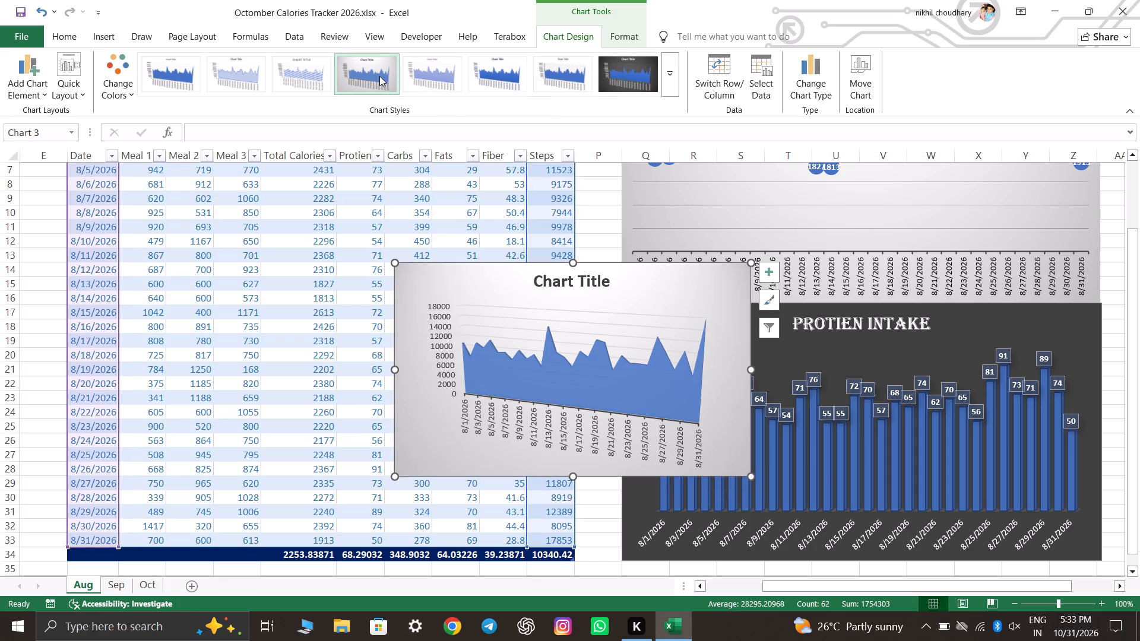
left_click(303, 74)
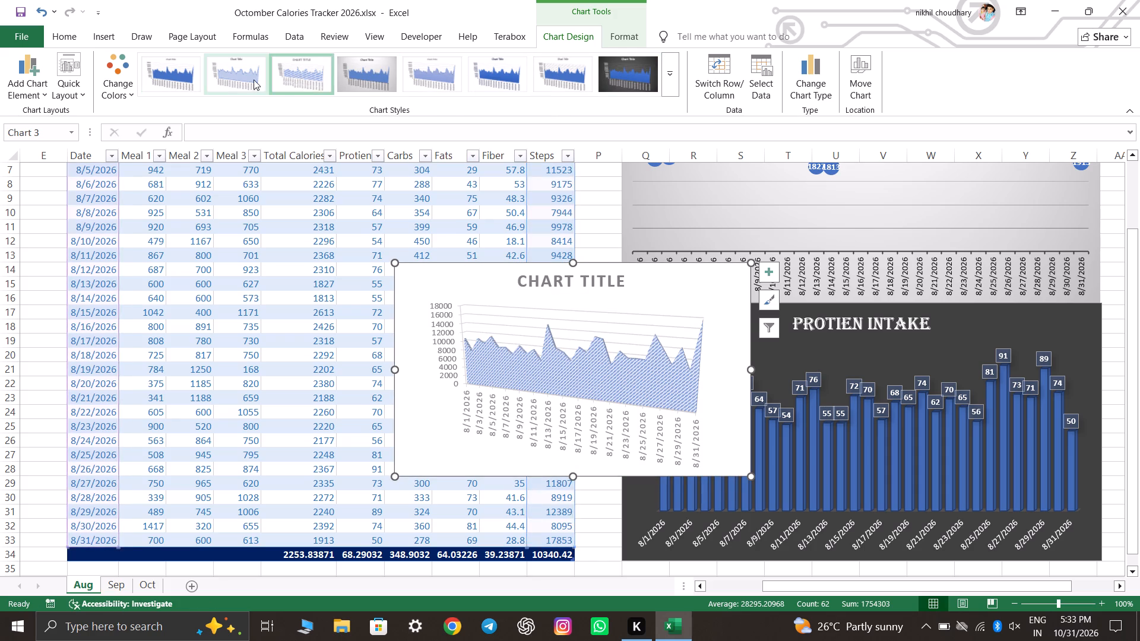
left_click(252, 80)
left_click(183, 89)
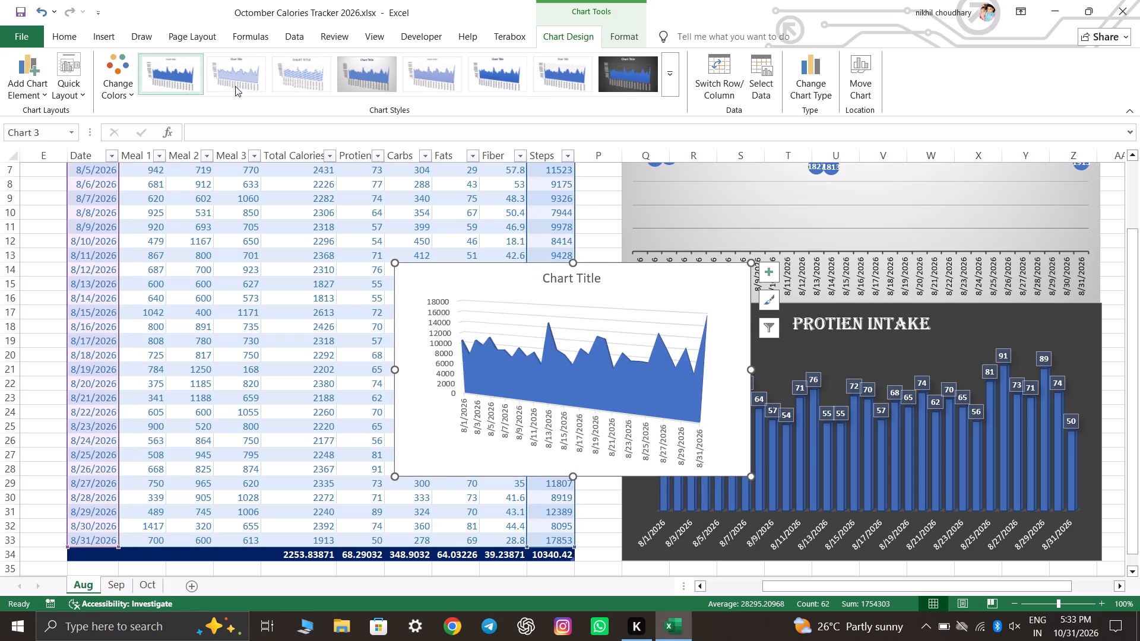
left_click(671, 75)
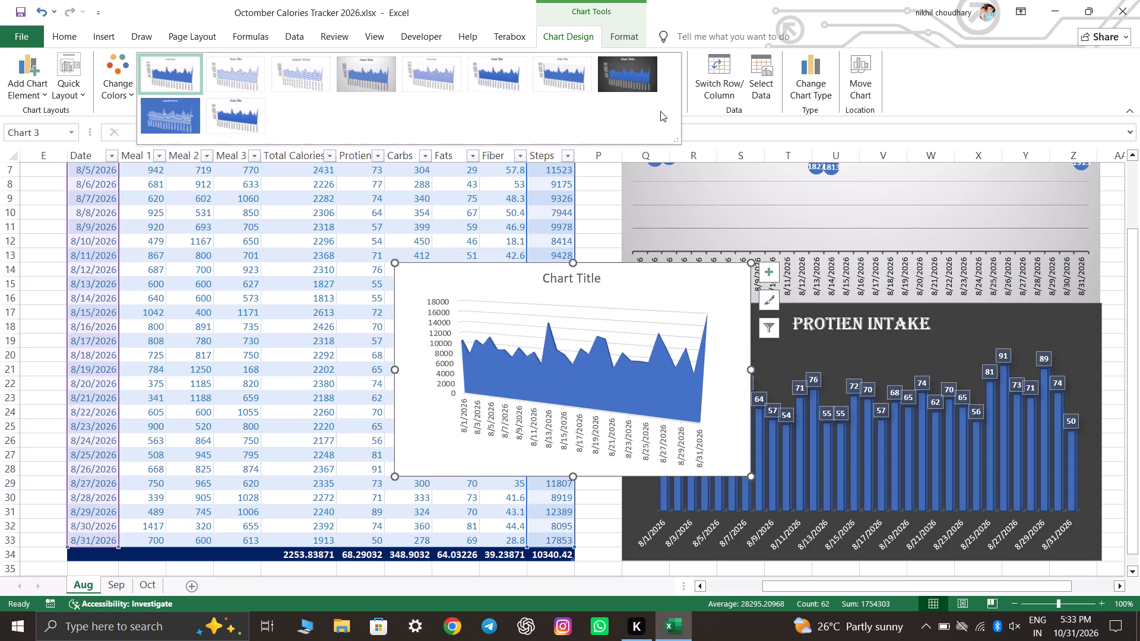
left_click(178, 128)
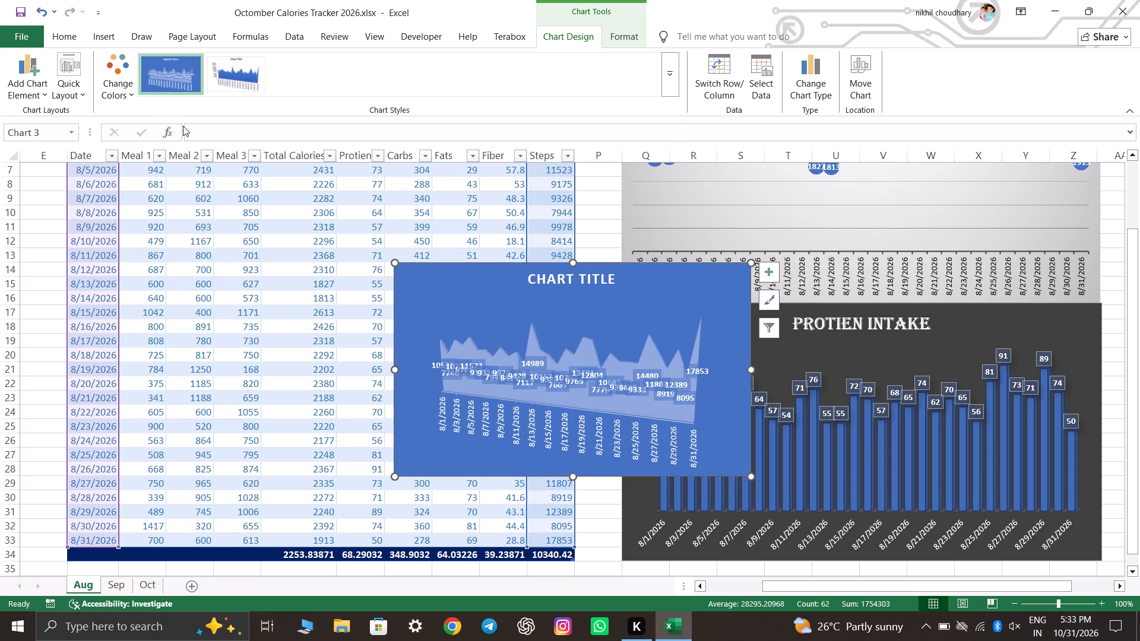
left_click(237, 81)
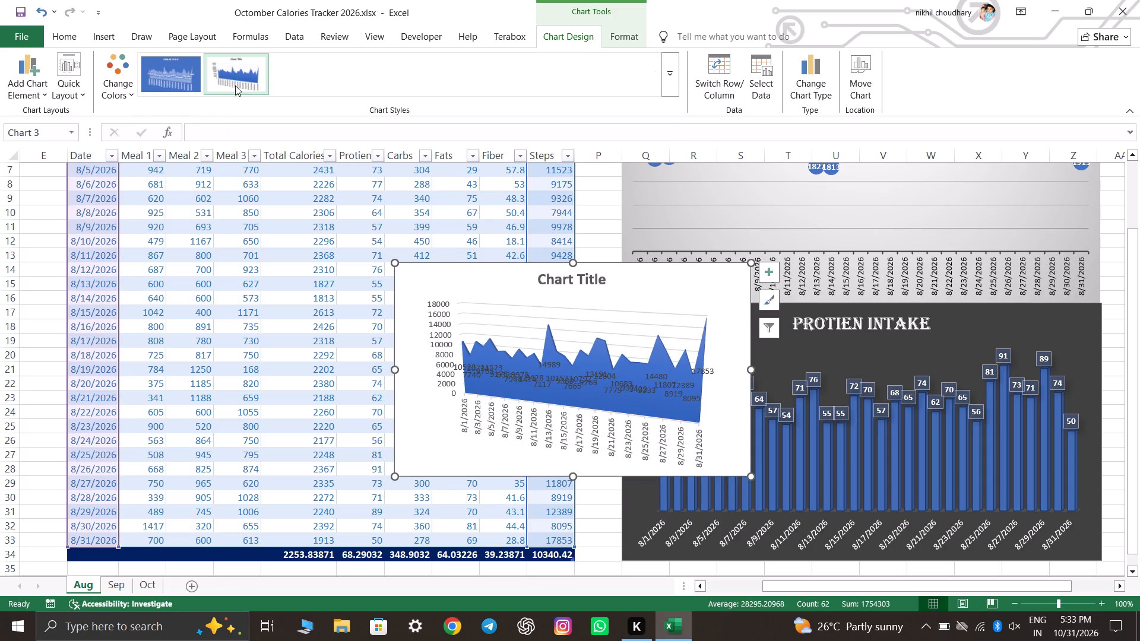
left_click(179, 77)
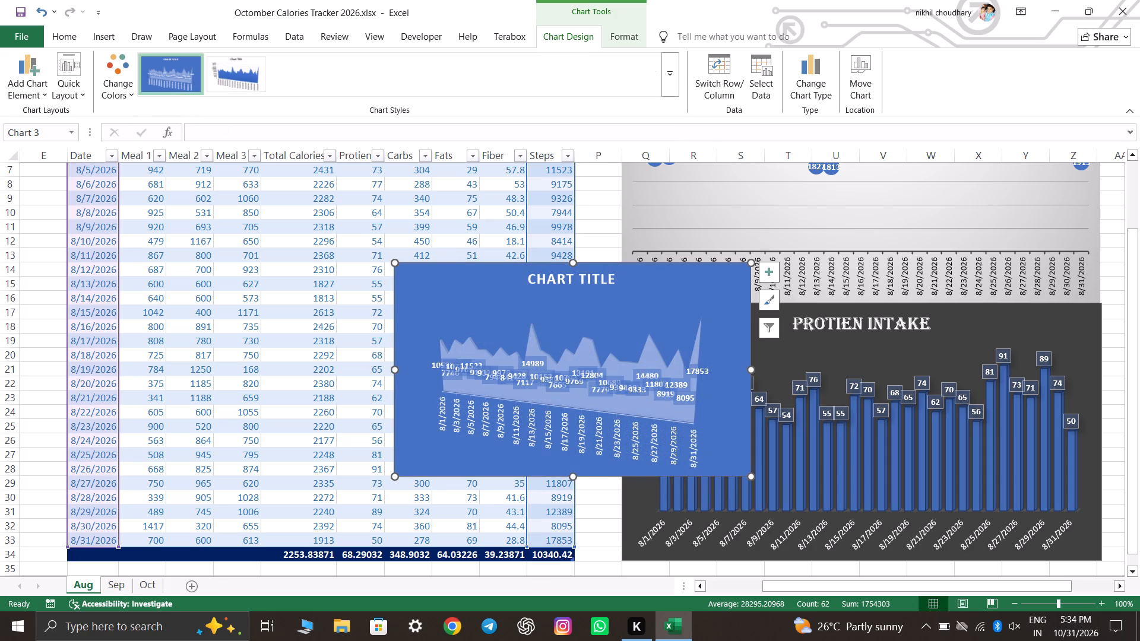
Move the steps chart below the table so its upper-left corner sits at the Date column around row 36.
scroll(639, 334, "down", 5)
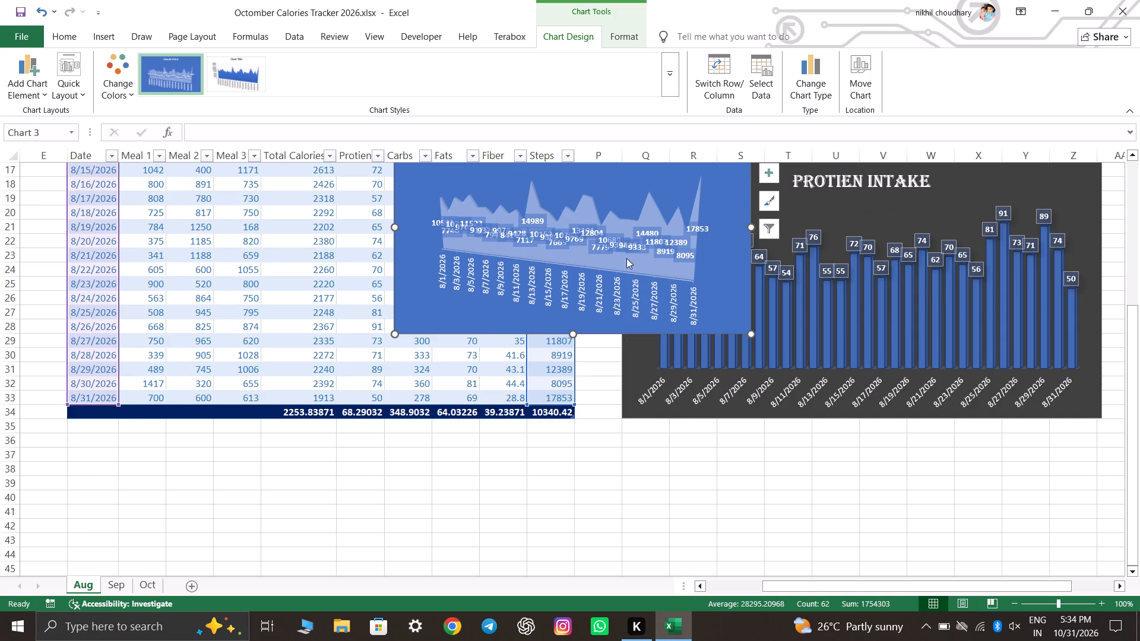
left_click_drag(601, 185, 572, 286)
left_click_drag(611, 176, 607, 211)
left_click_drag(540, 322, 526, 372)
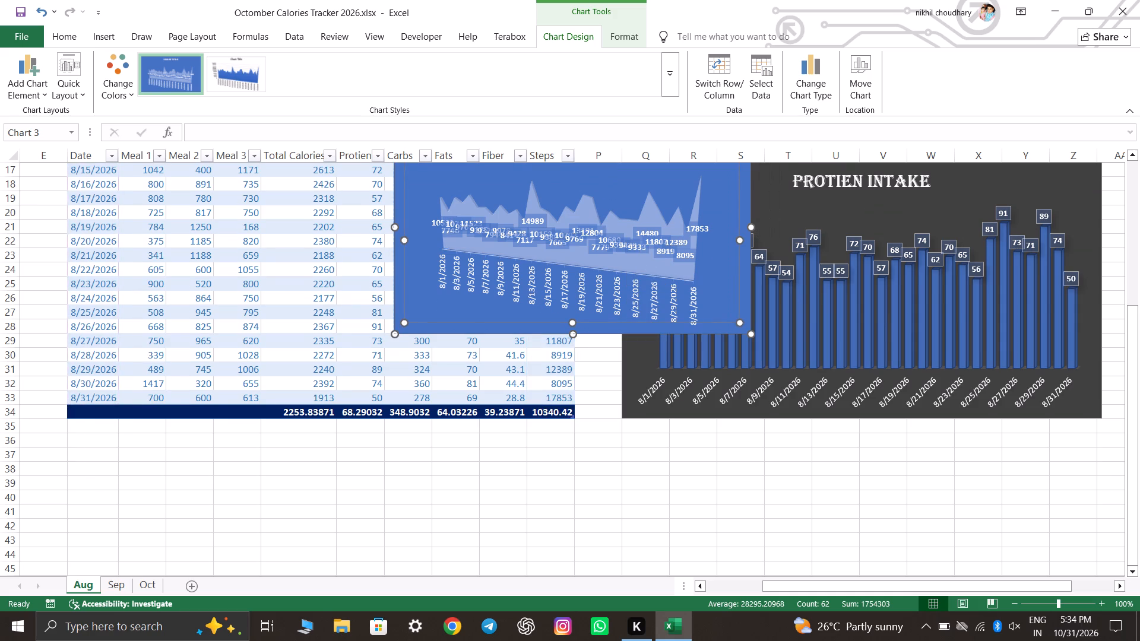
scroll(613, 345, "up", 4)
left_click_drag(635, 247, 632, 269)
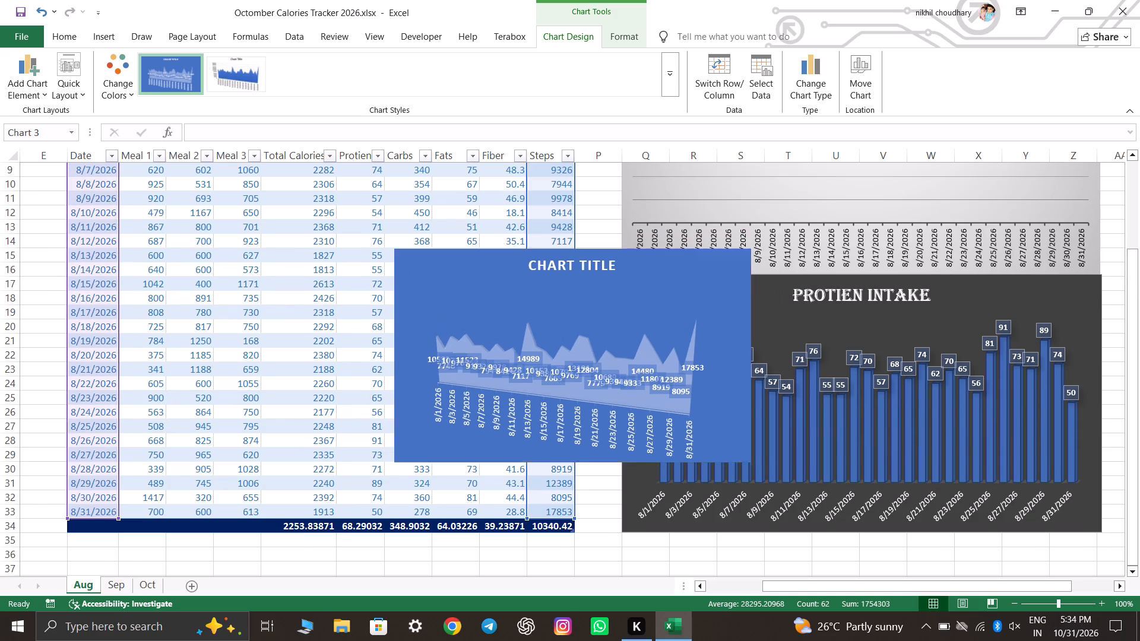
left_click_drag(632, 269, 425, 591)
scroll(703, 364, "down", 5)
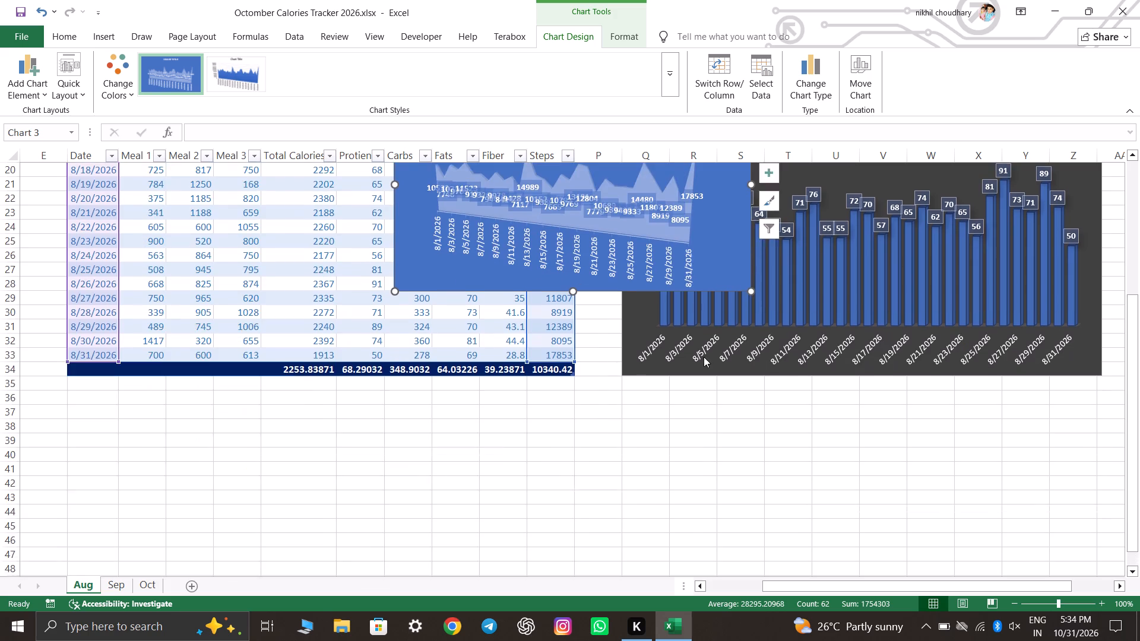
scroll(704, 356, "down", 3)
scroll(678, 308, "up", 7)
left_click_drag(691, 223, 665, 324)
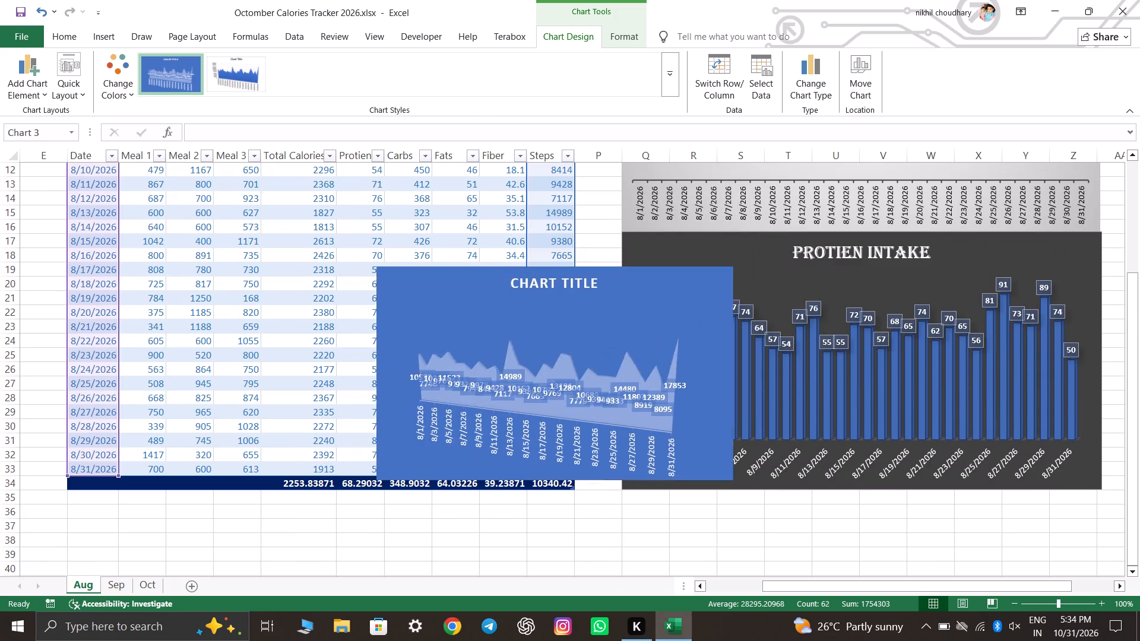
left_click_drag(665, 324, 630, 474)
scroll(812, 311, "down", 4)
left_click_drag(646, 345, 637, 354)
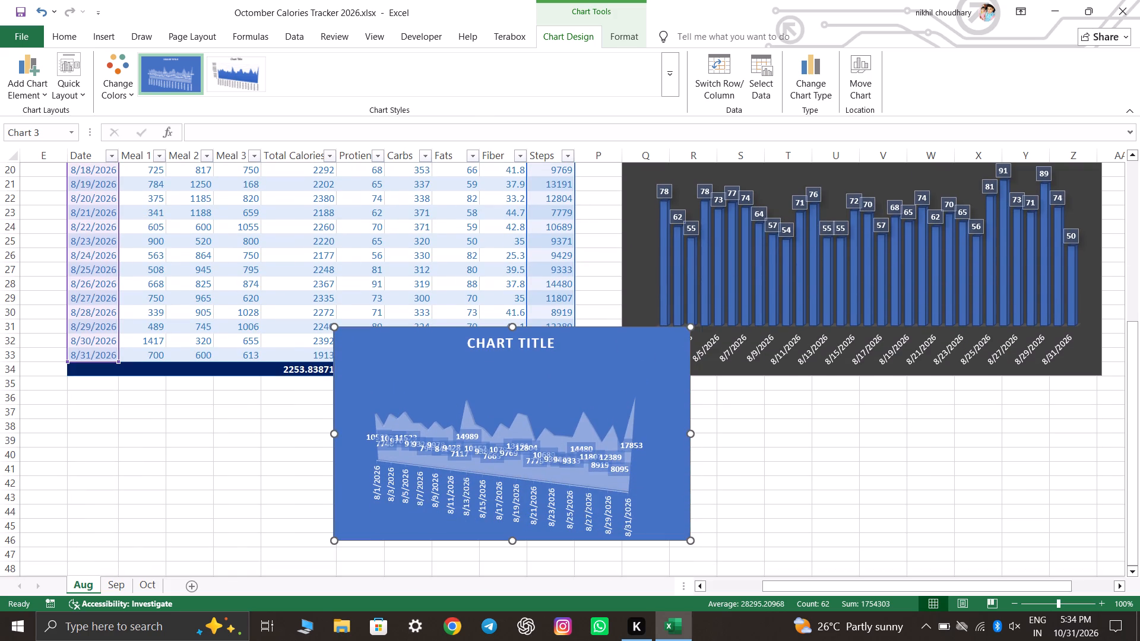
left_click_drag(637, 354, 381, 410)
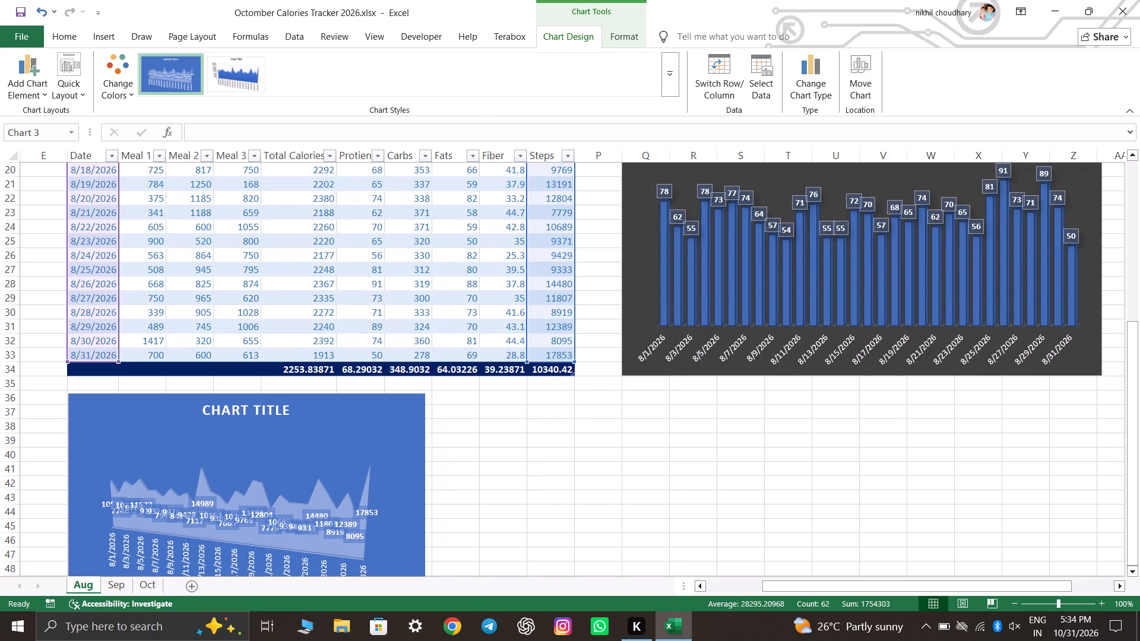
left_click_drag(381, 410, 379, 407)
Widen the steps chart to column Z so its right edge roughly aligns with the Protien Intake chart, keeping its lower edge at about row 50.
scroll(729, 345, "down", 4)
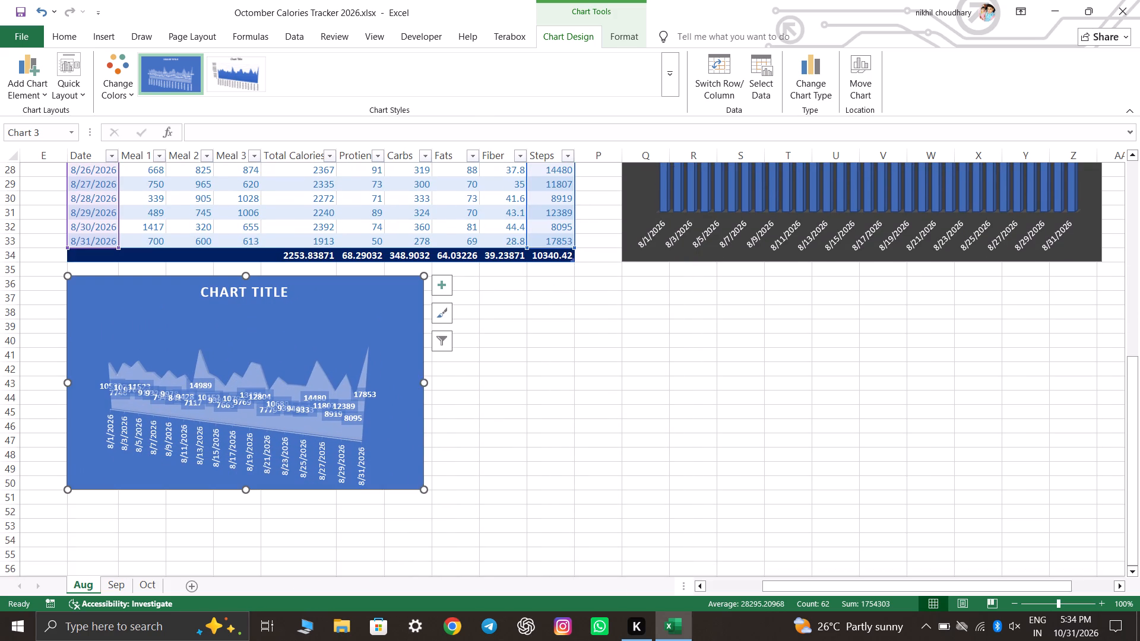
left_click_drag(424, 491, 772, 481)
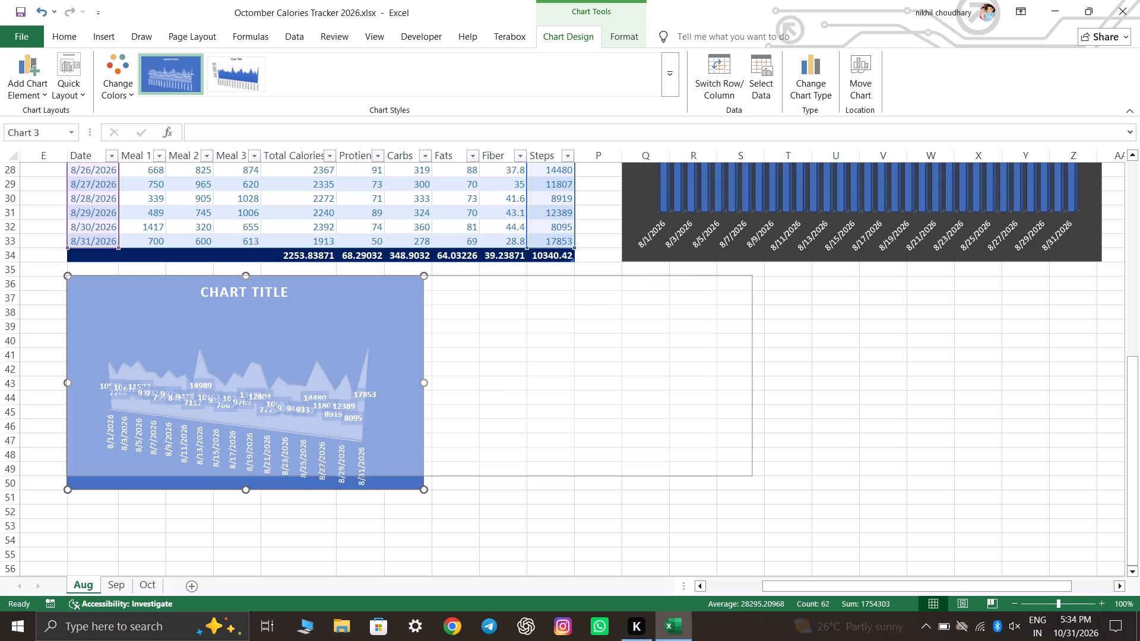
left_click_drag(772, 481, 1095, 490)
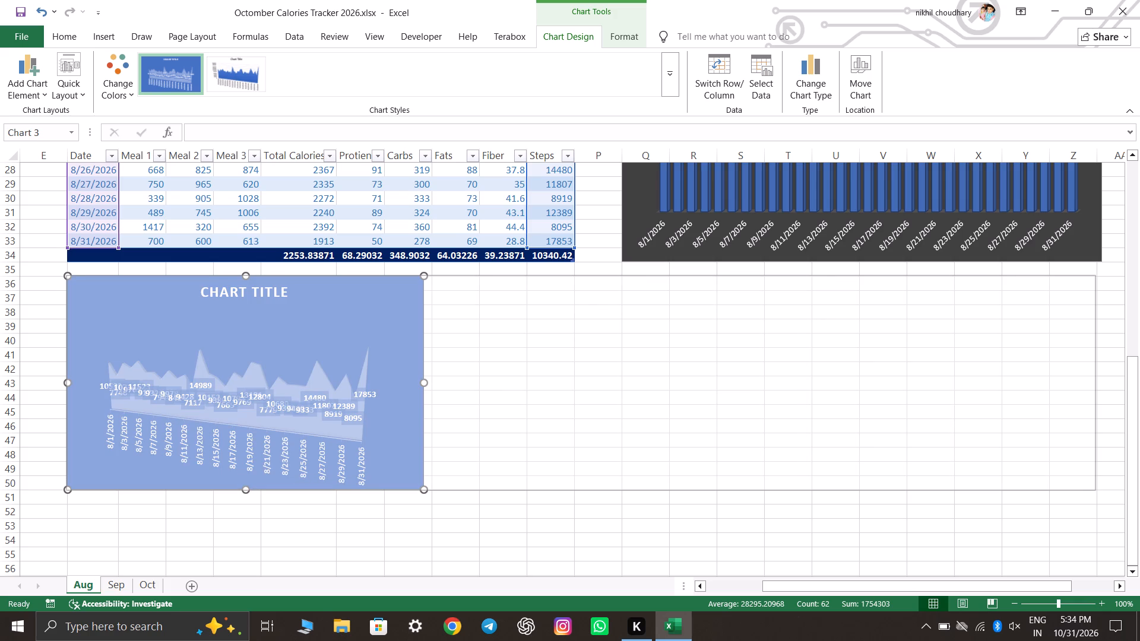
left_click_drag(1095, 490, 1097, 490)
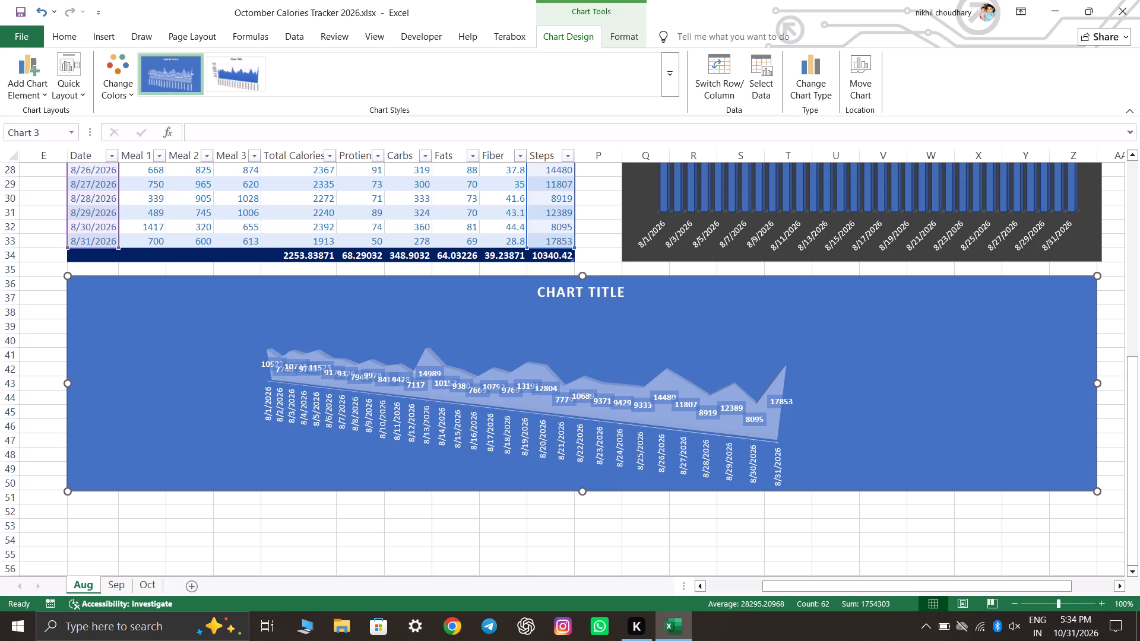
left_click(835, 504)
Open the formatting options for the steps chart's plot area.
left_click(739, 359)
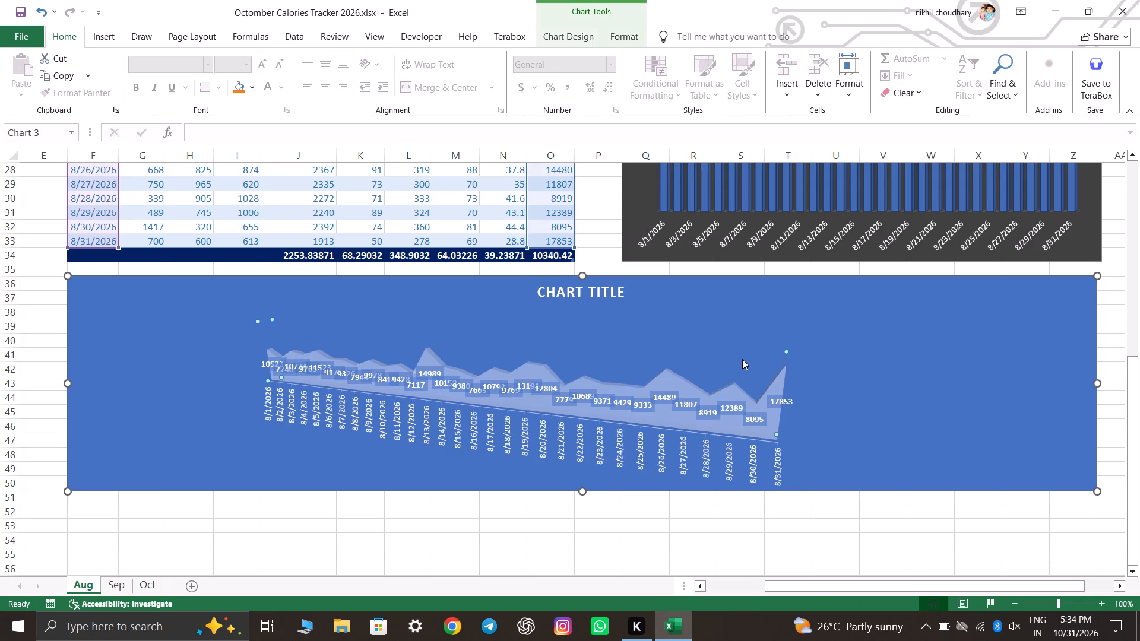
double_click(742, 343)
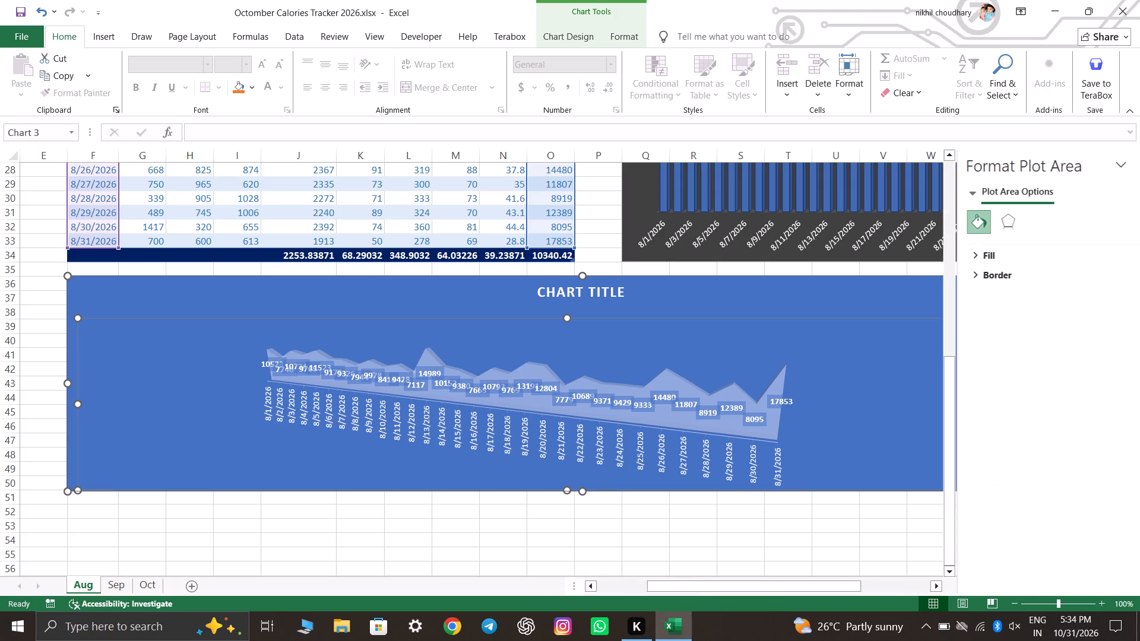
Try other chart styles on the widened steps chart and choose the one with the light gray gradient background.
left_click(682, 72)
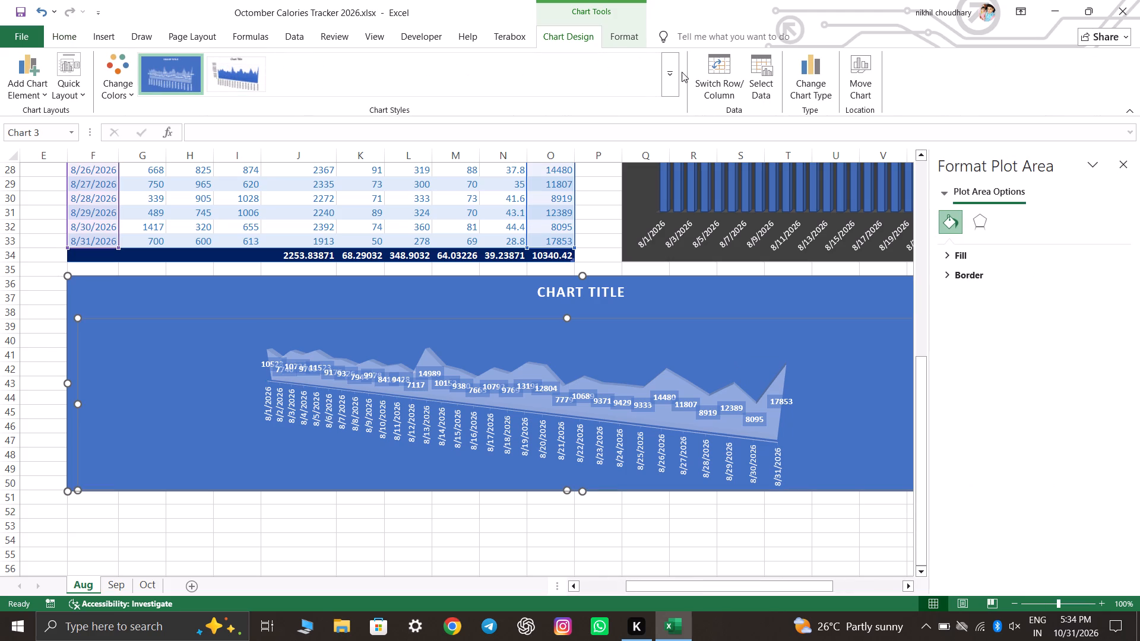
left_click(673, 72)
left_click(568, 75)
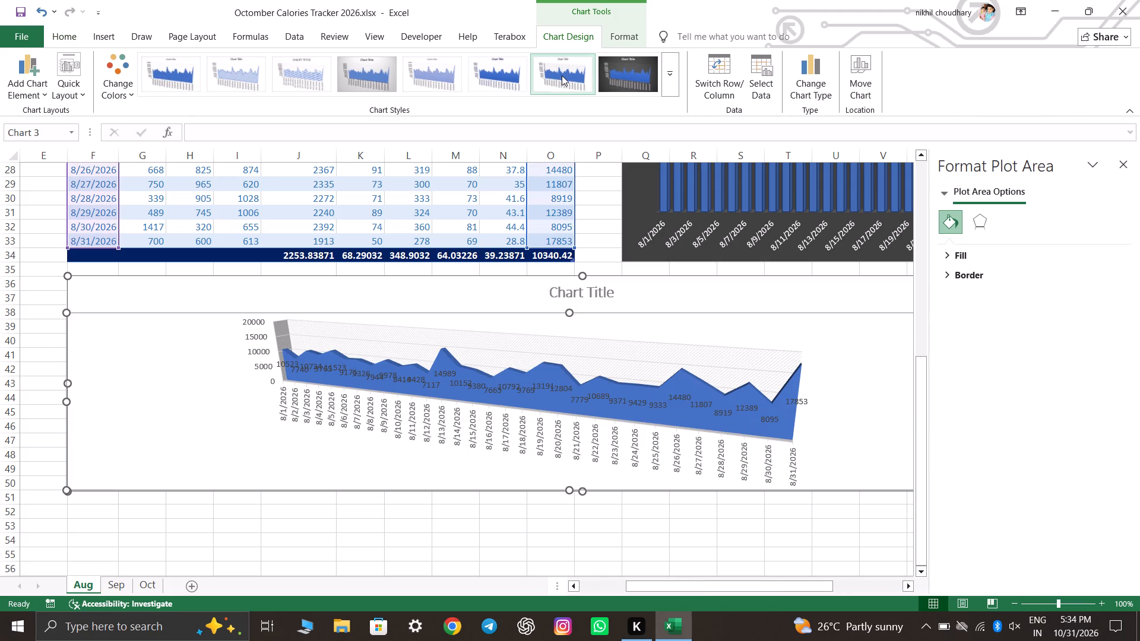
left_click(444, 84)
left_click(365, 85)
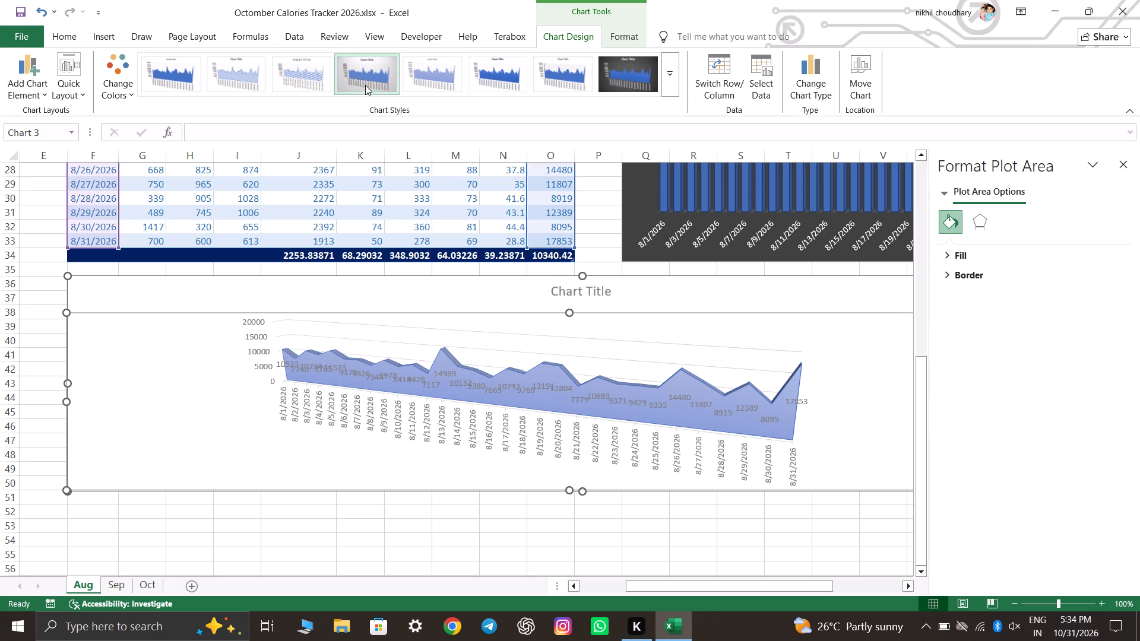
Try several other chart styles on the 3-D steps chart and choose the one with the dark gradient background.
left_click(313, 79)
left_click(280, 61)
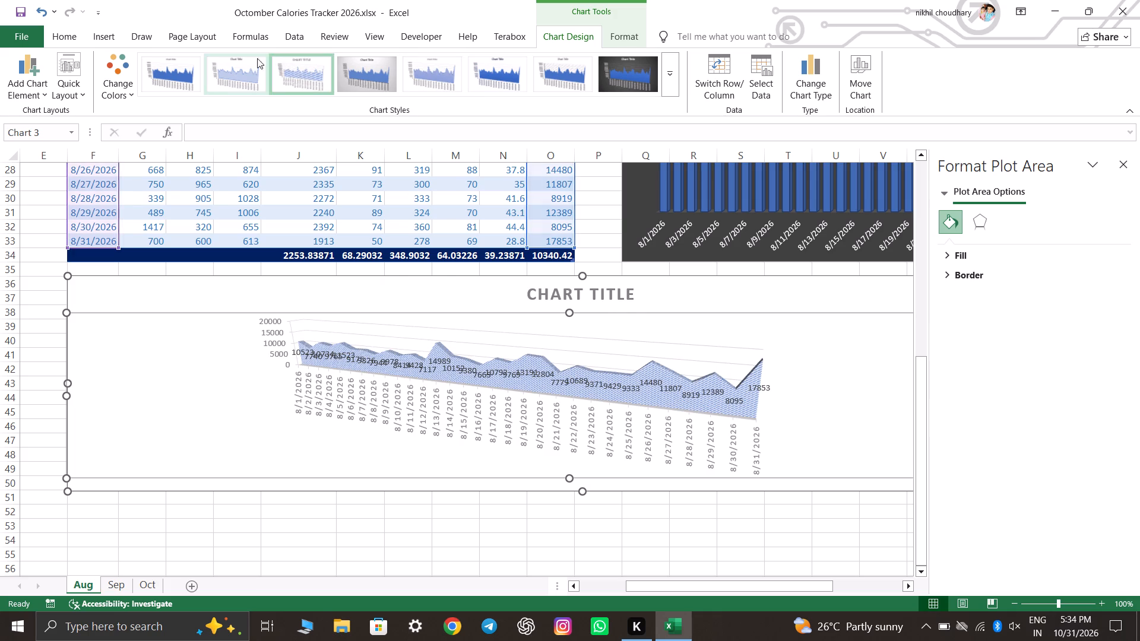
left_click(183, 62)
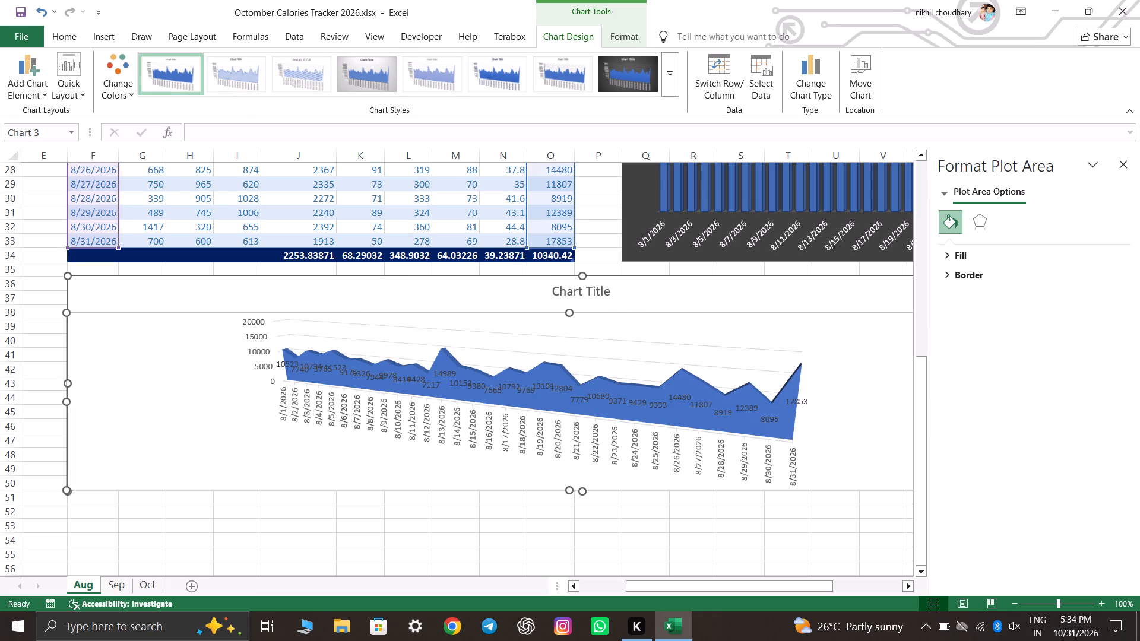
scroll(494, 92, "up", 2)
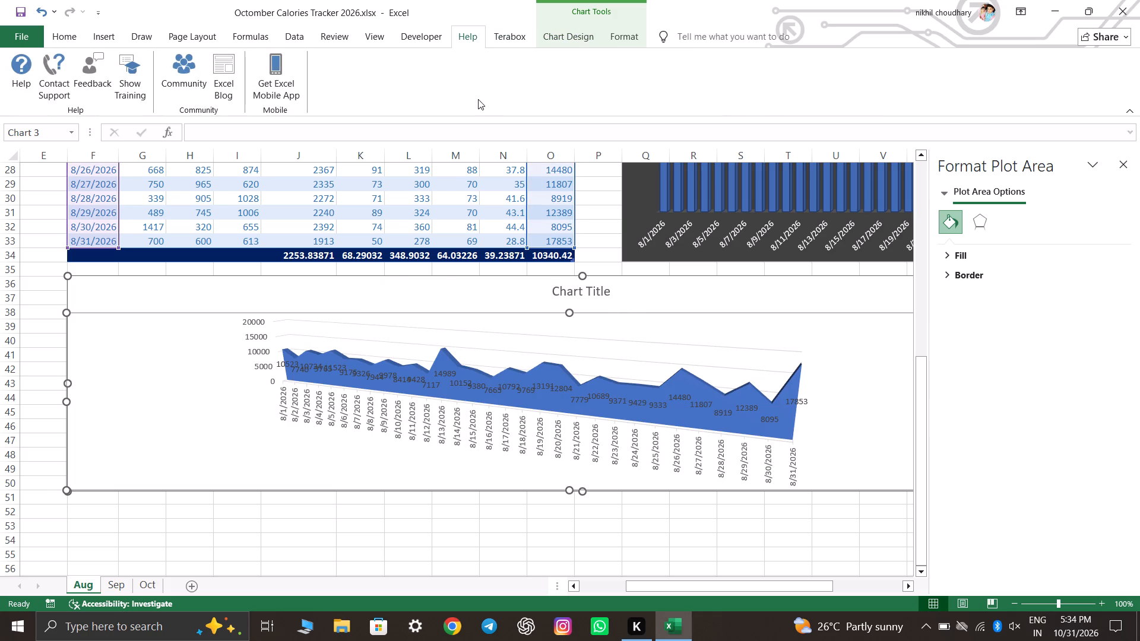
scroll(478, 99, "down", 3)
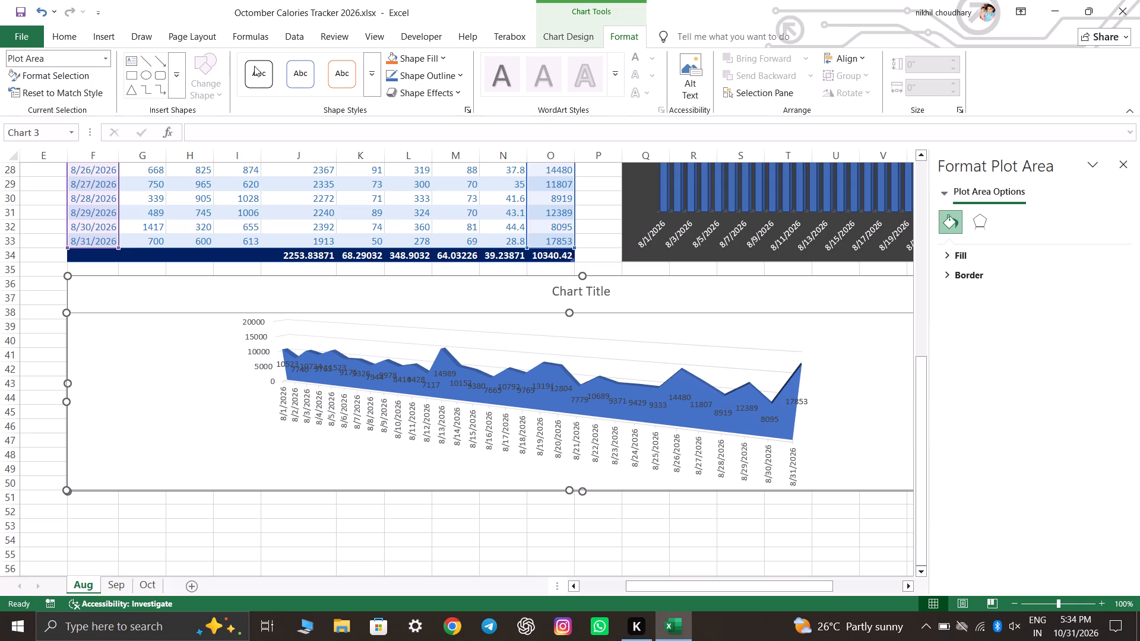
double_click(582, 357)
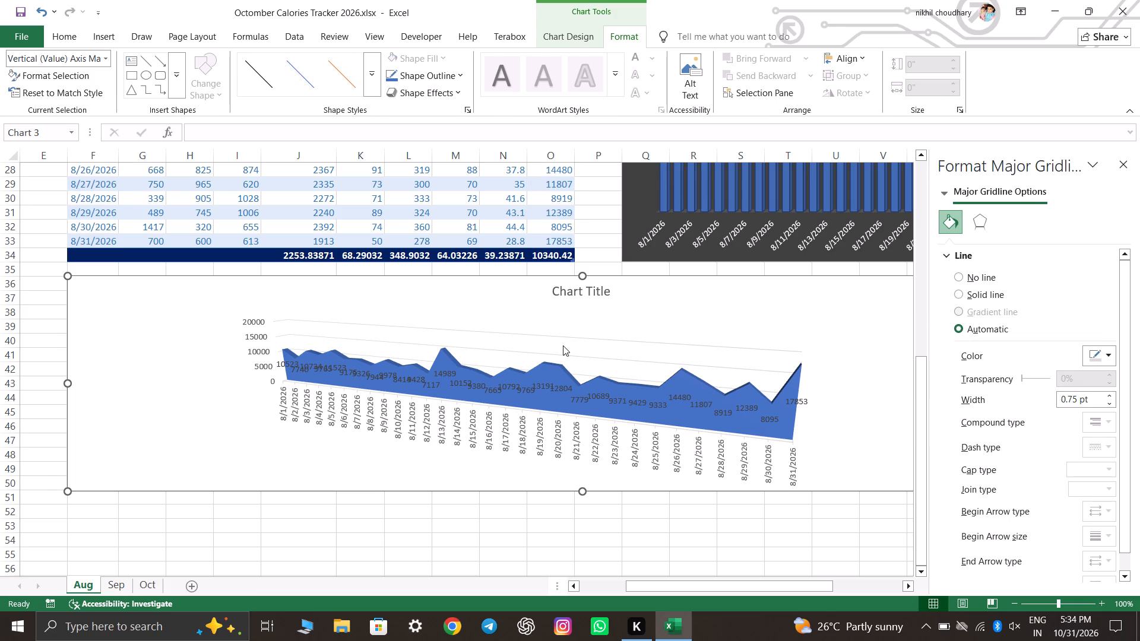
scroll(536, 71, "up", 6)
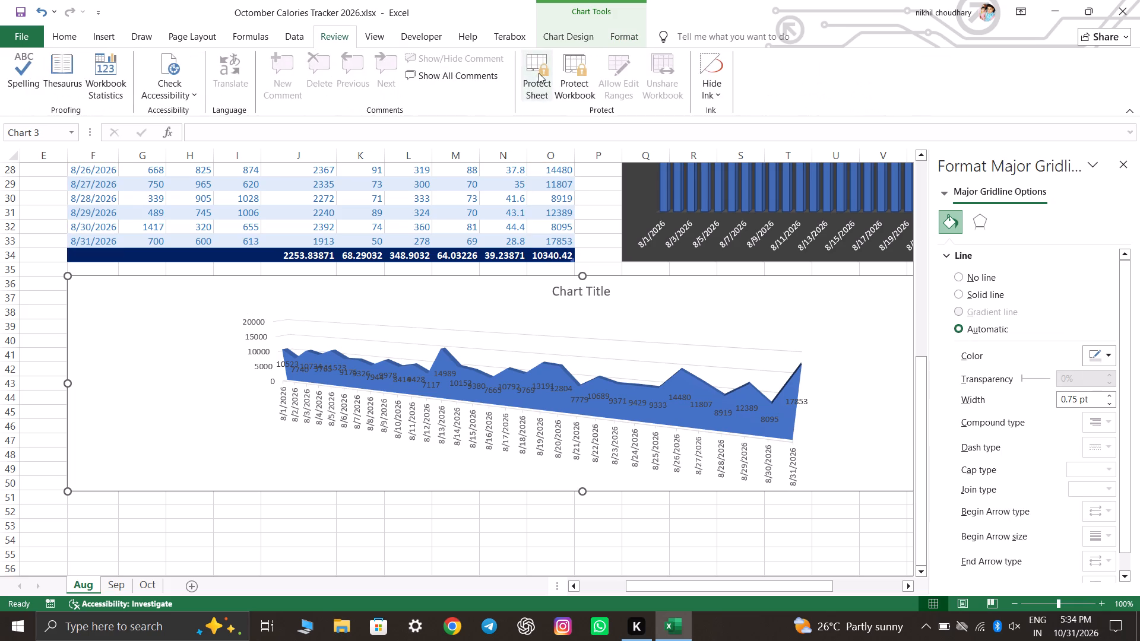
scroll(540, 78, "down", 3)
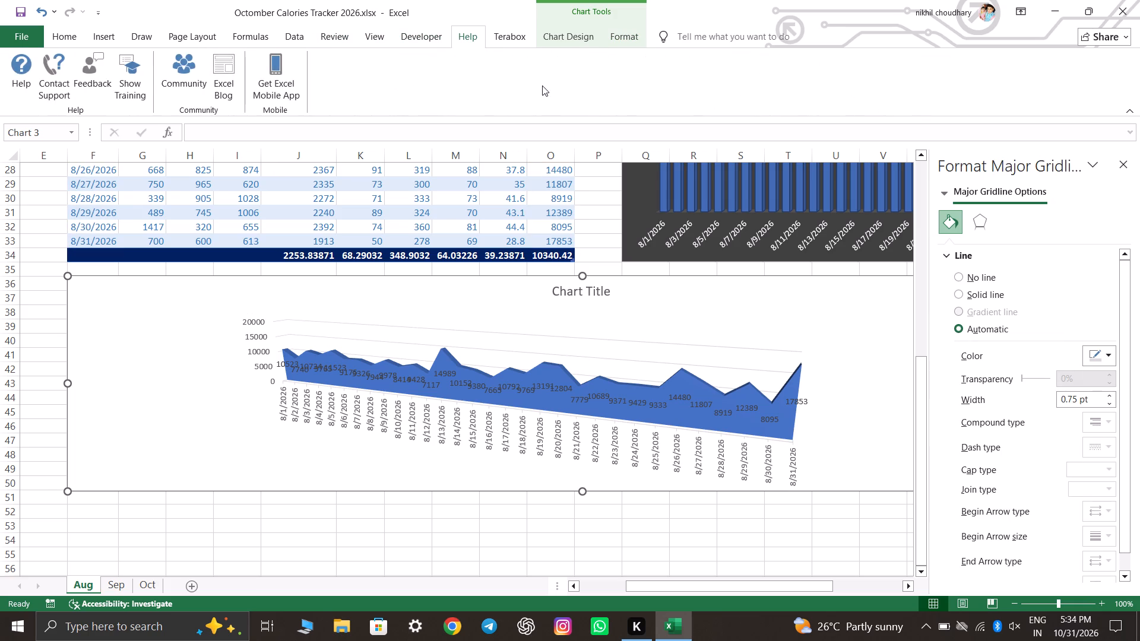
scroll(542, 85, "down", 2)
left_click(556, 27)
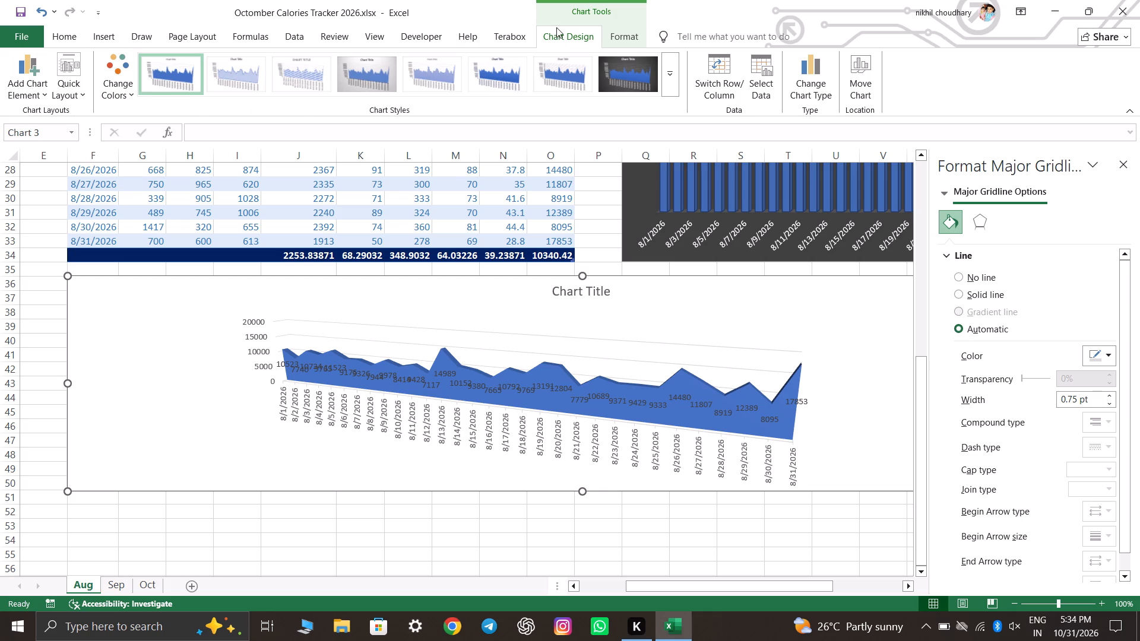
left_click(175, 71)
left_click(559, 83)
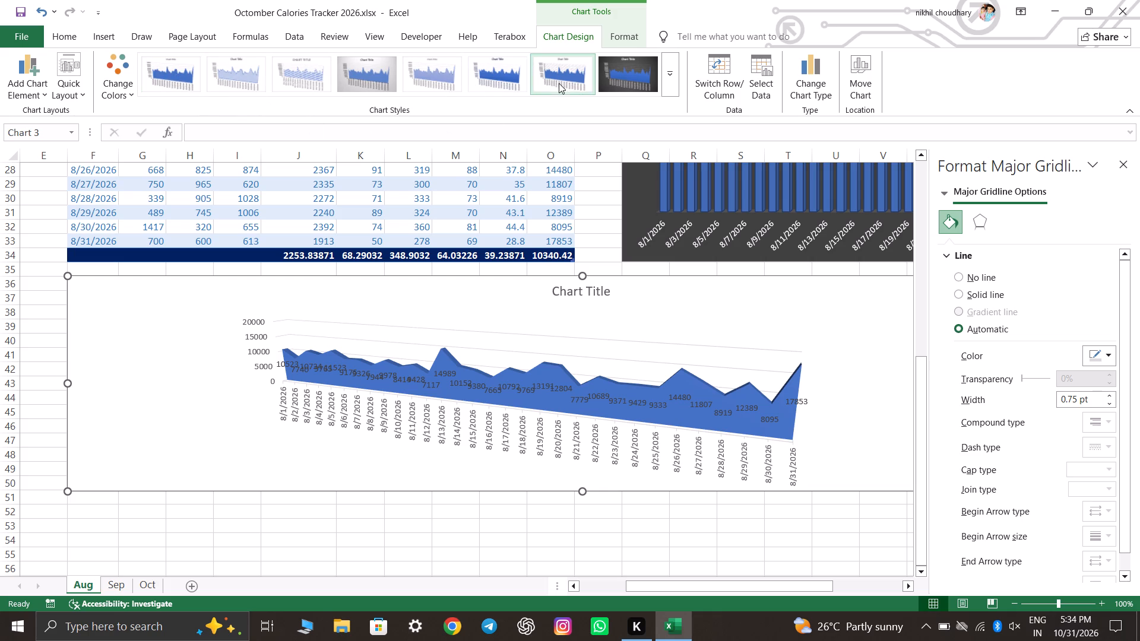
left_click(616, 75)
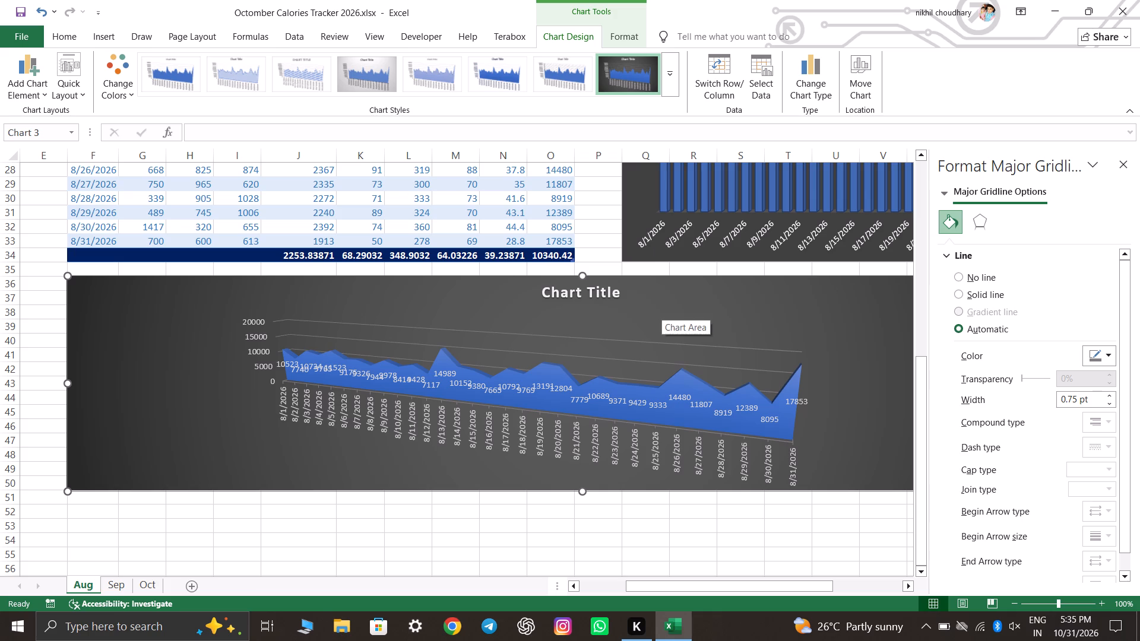
Change the steps chart's type from 3-D Stacked Area to the flat 2-D Area.
right_click(566, 351)
left_click(647, 398)
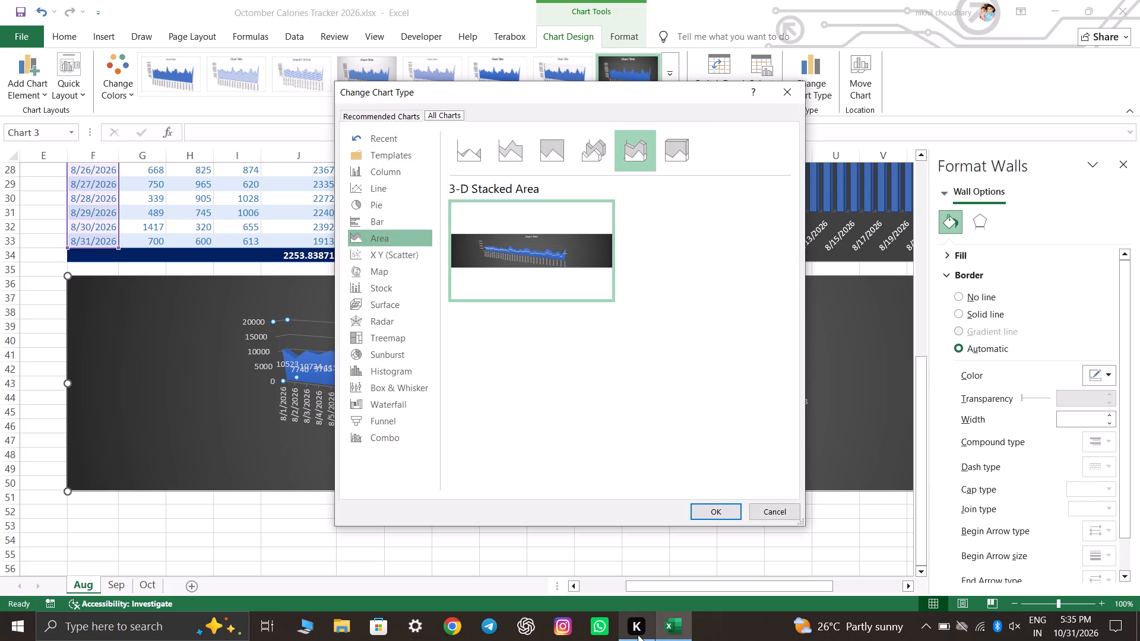
left_click(714, 323)
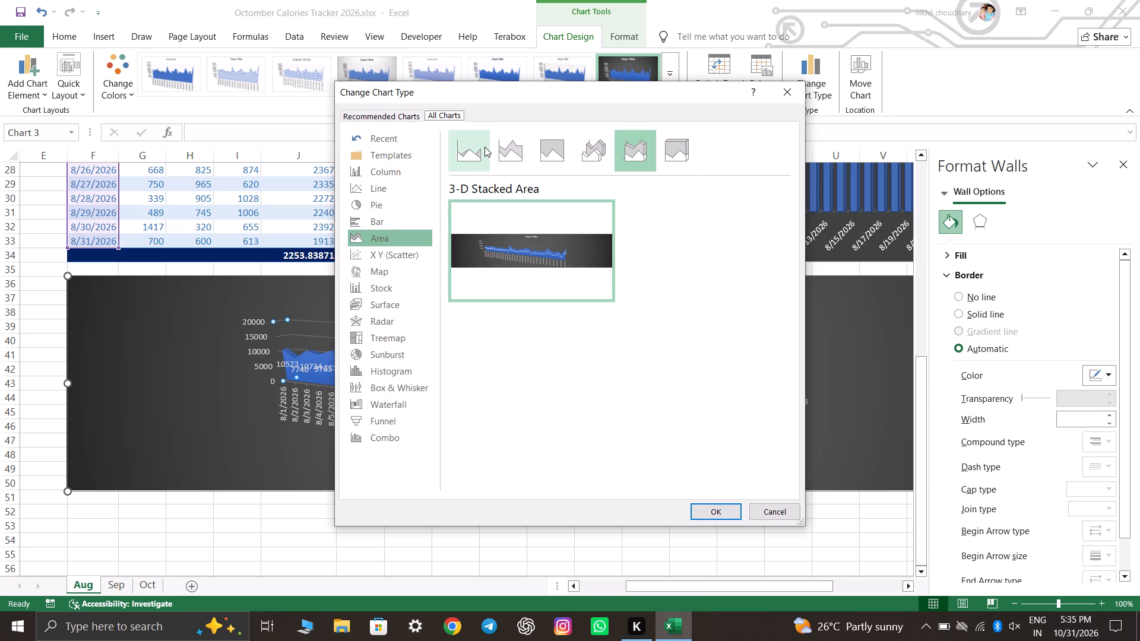
left_click(484, 147)
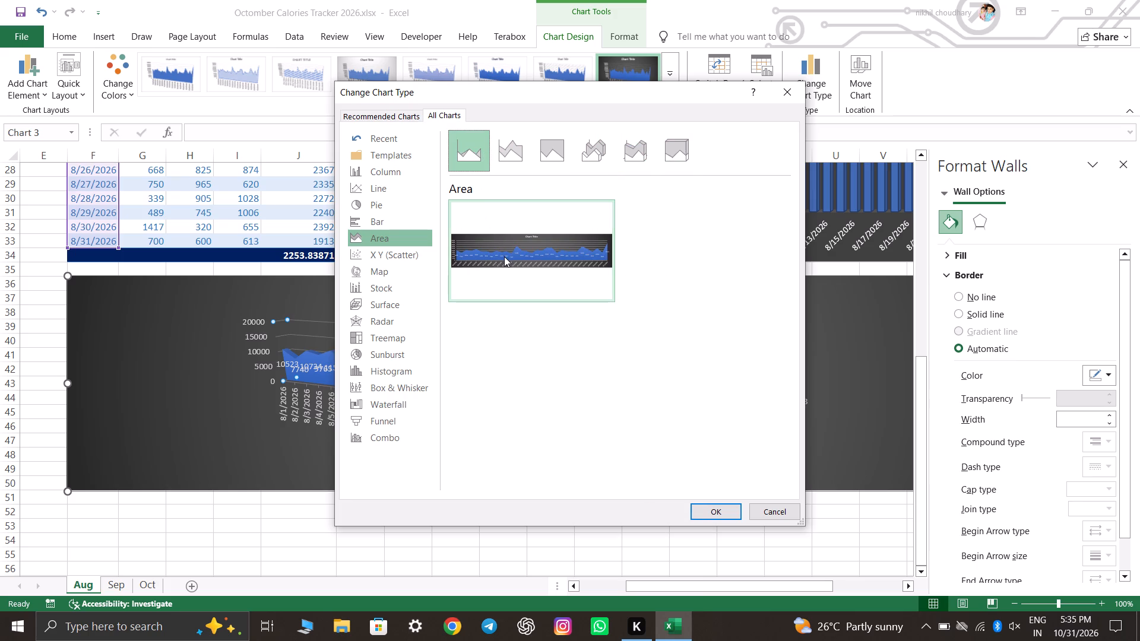
left_click(723, 521)
left_click(721, 512)
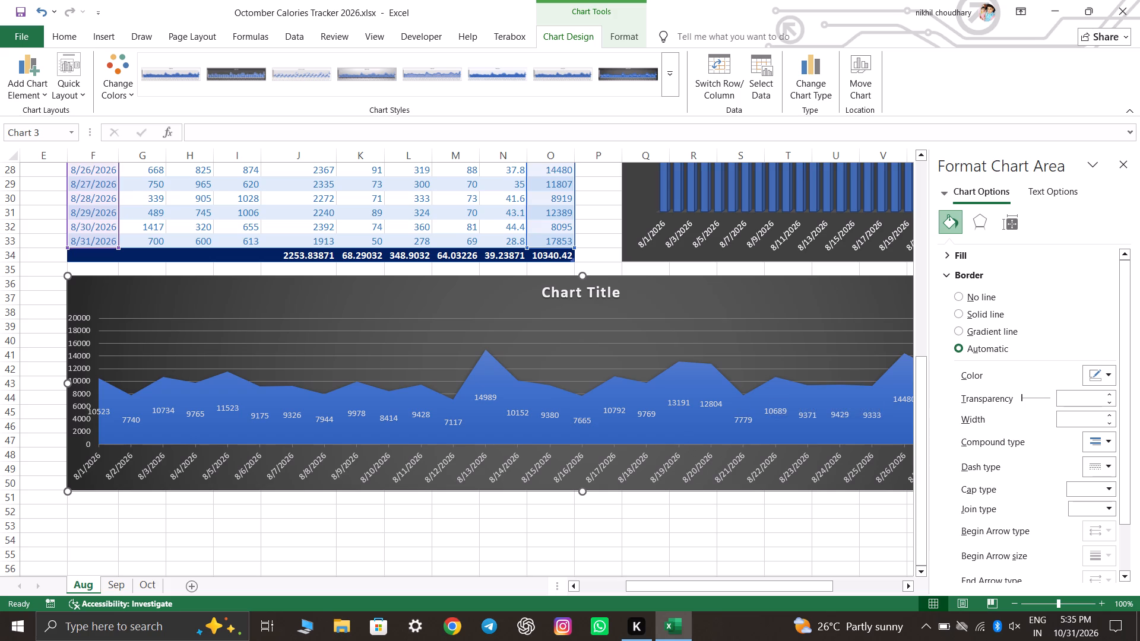
Apply the flat dark gray chart style with vertical drop lines to the steps chart and close its formatting options.
scroll(704, 462, "up", 3)
scroll(495, 320, "up", 2)
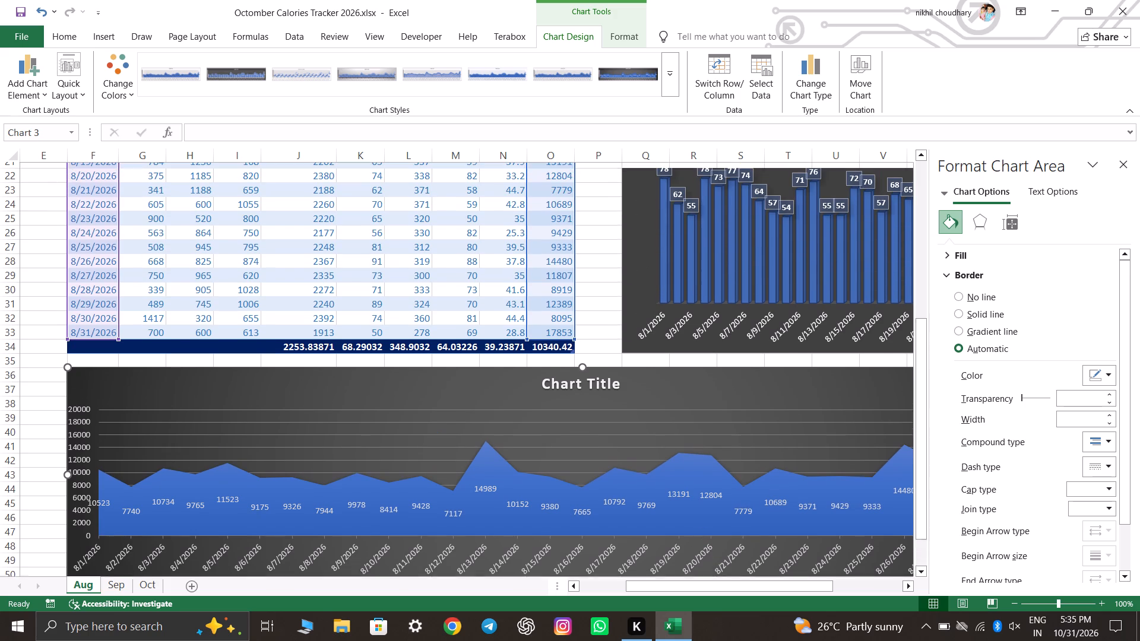
scroll(495, 320, "up", 1)
scroll(476, 278, "down", 4)
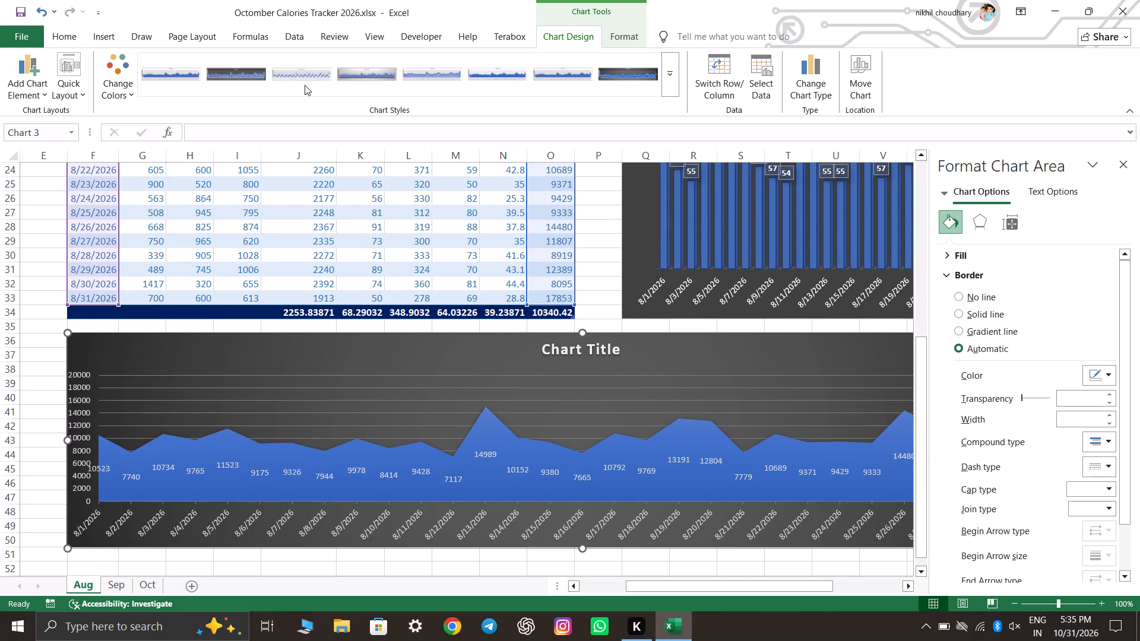
left_click(256, 80)
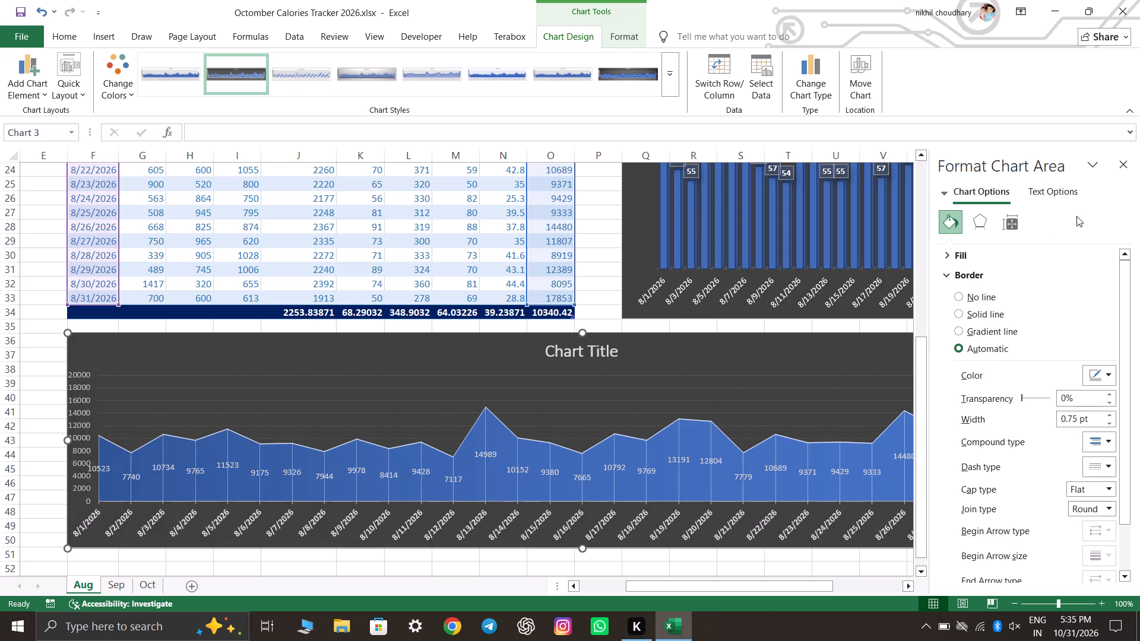
left_click(1124, 167)
left_click(1014, 386)
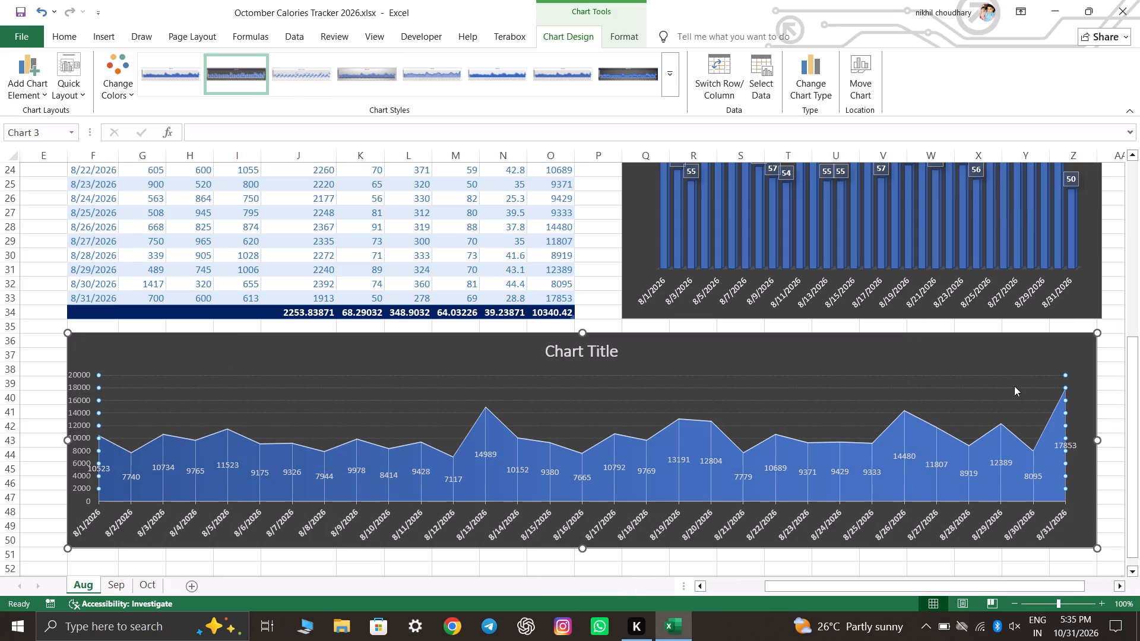
left_click(1119, 507)
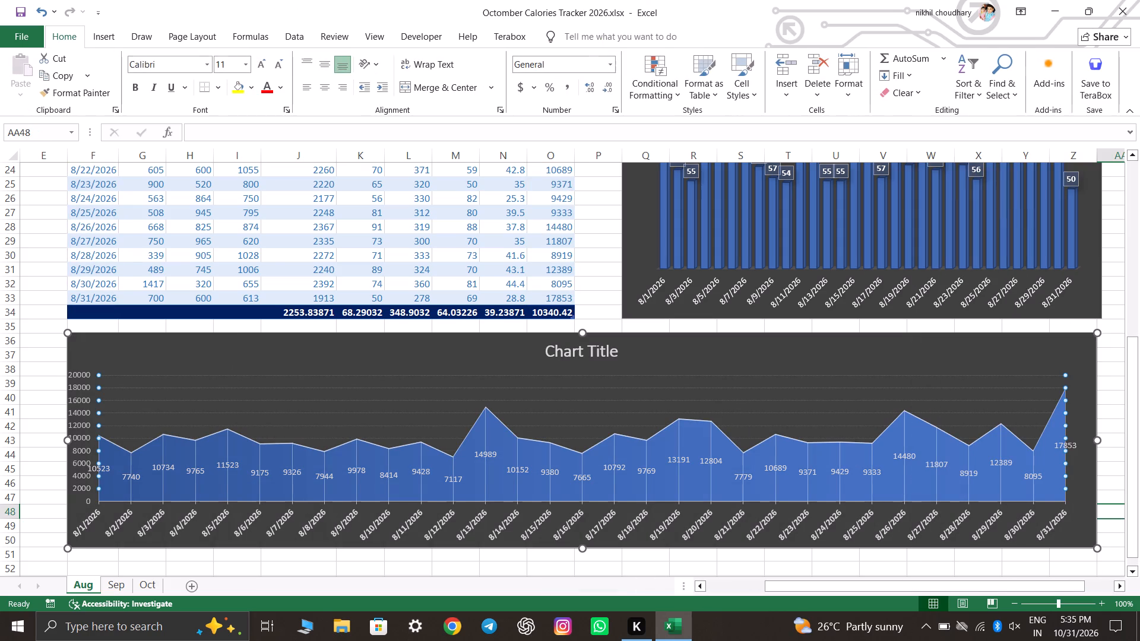
Replace the steps chart's title with "Steps Tracker".
scroll(714, 412, "down", 4)
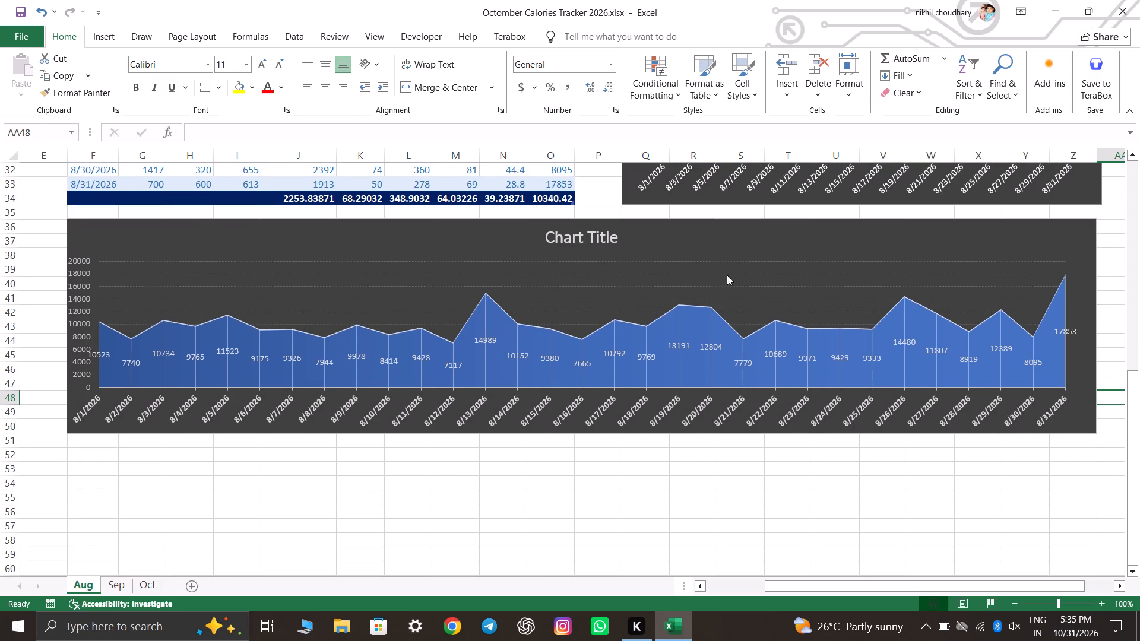
left_click(629, 237)
left_click(610, 240)
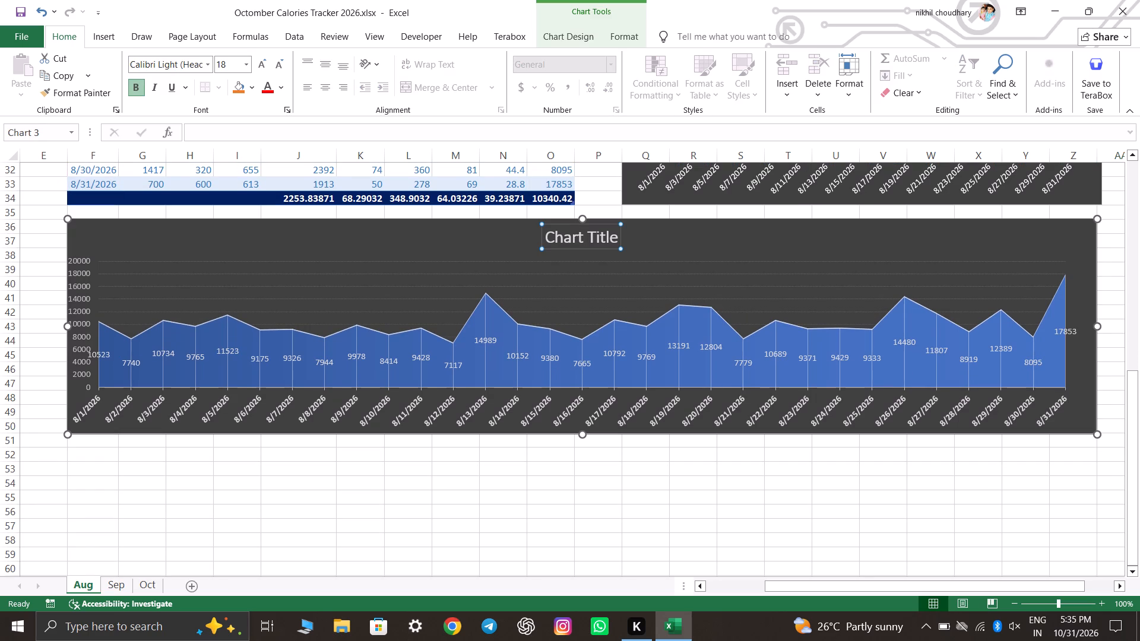
key("ctrl+a")
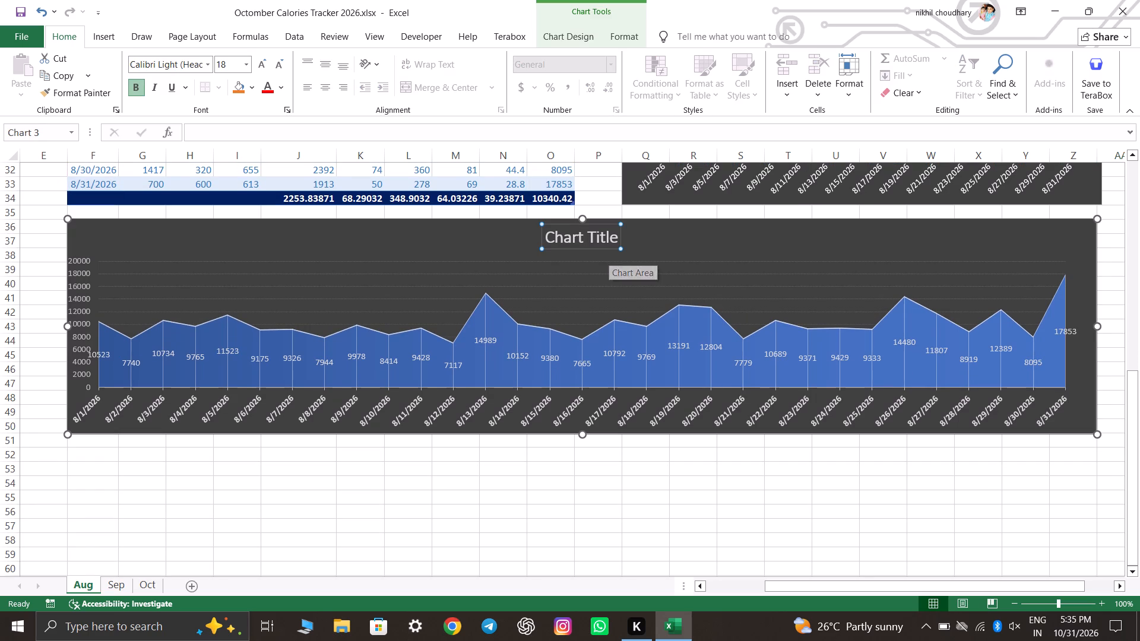
double_click(599, 236)
key("ctrl+a")
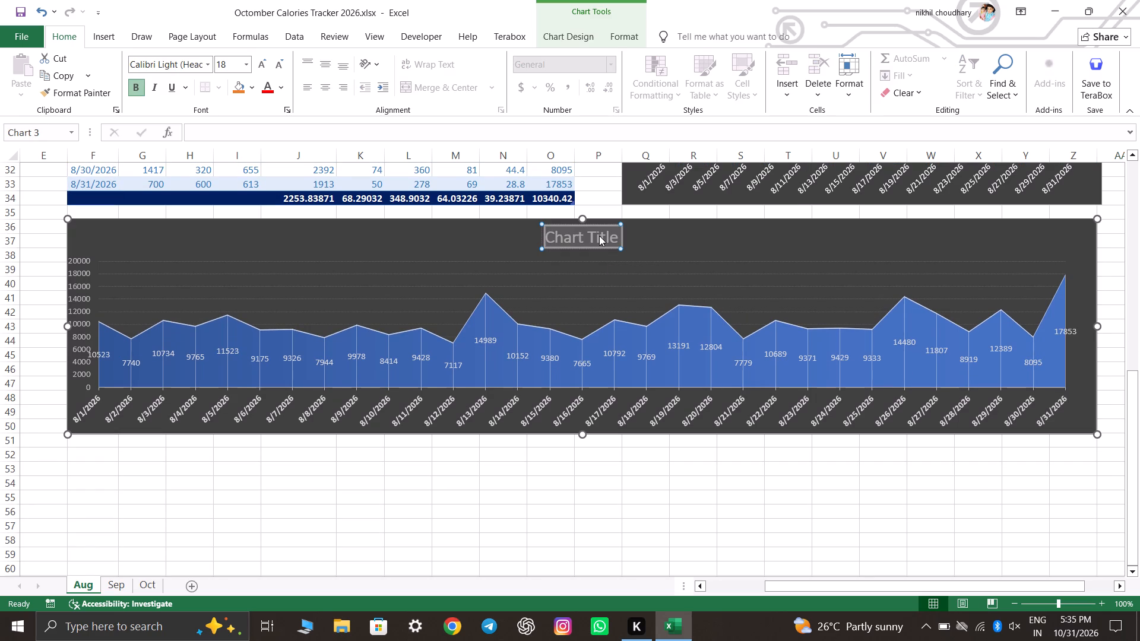
type("Step")
type("s Tracker")
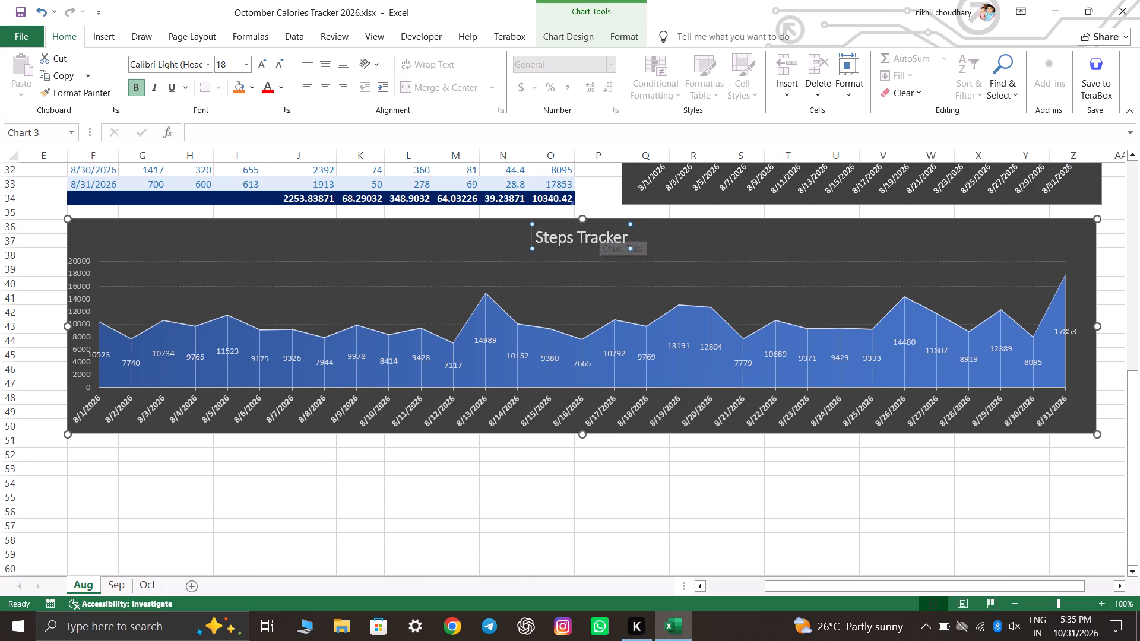
Format the Steps Tracker title in the Algerian font with white text.
key("ctrl+a")
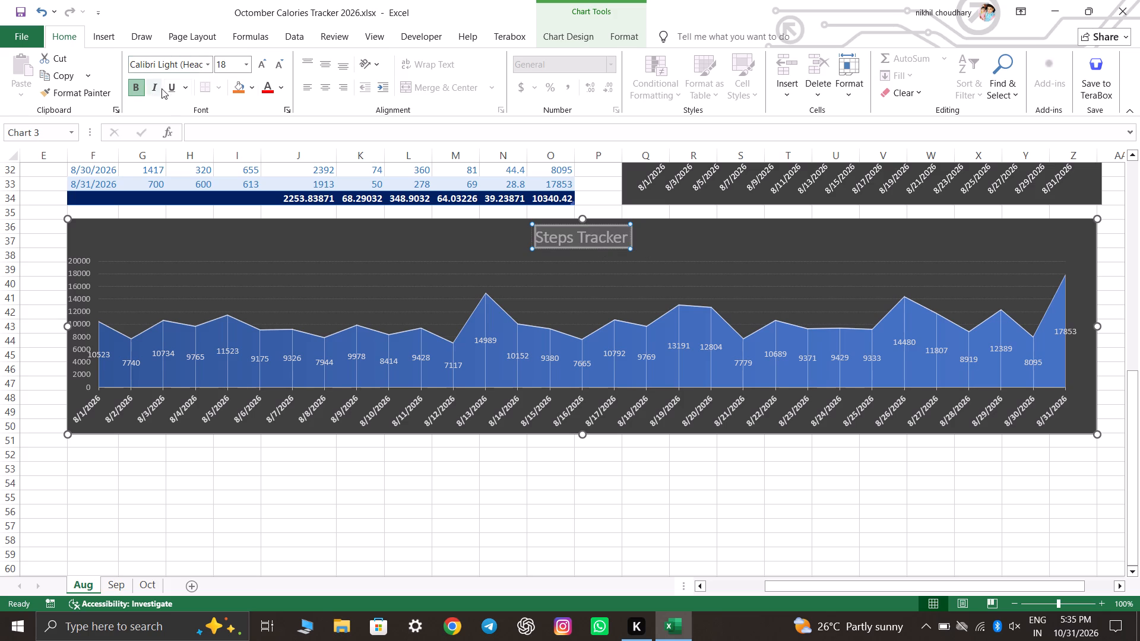
left_click(211, 65)
left_click(188, 166)
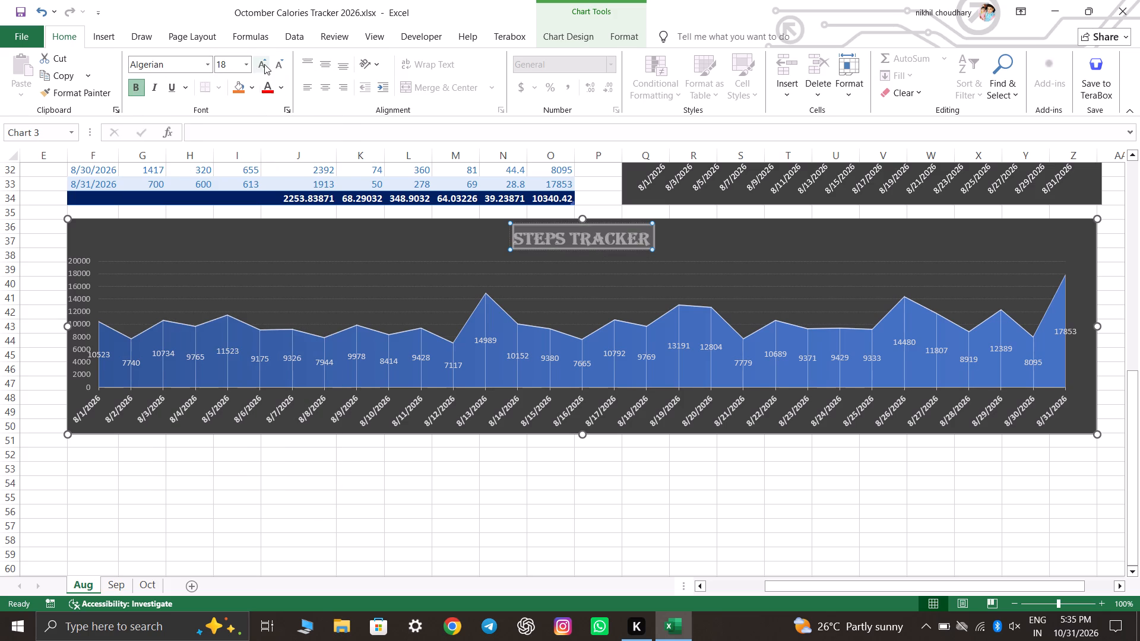
left_click(280, 89)
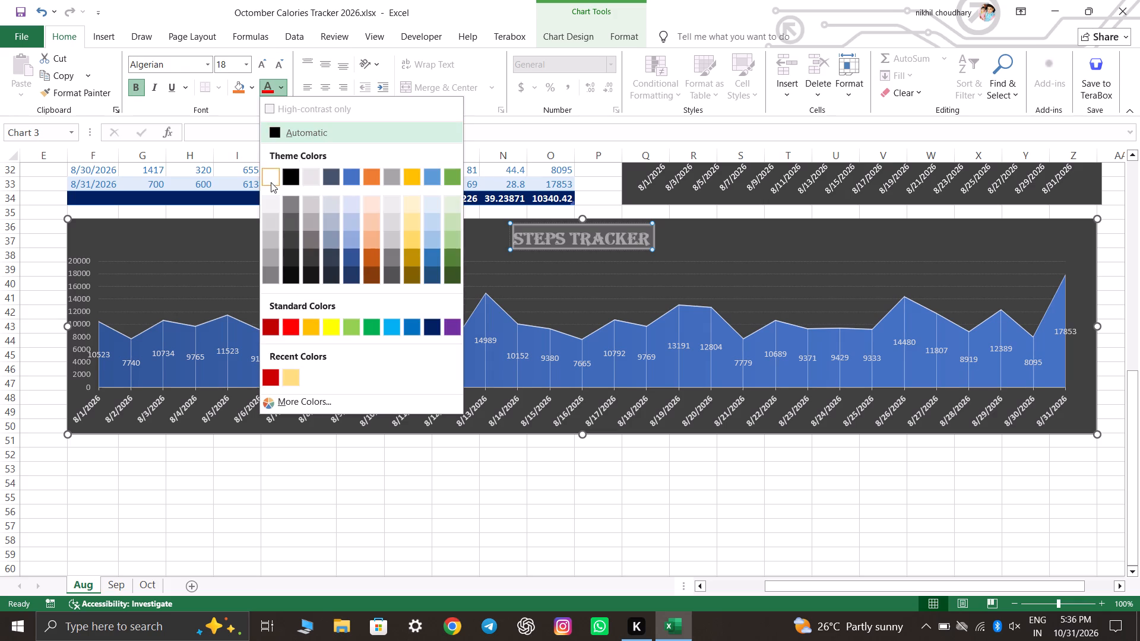
left_click(271, 182)
left_click(470, 463)
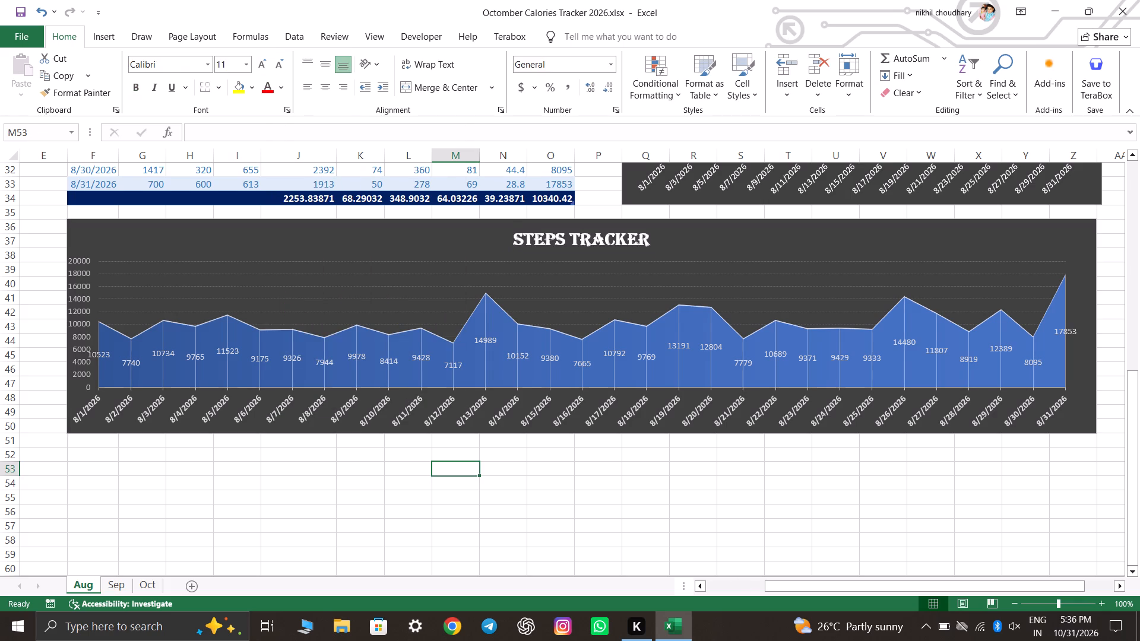
Review the August sheet's table and its three charts from top to bottom.
scroll(815, 518, "up", 4)
scroll(845, 469, "up", 17)
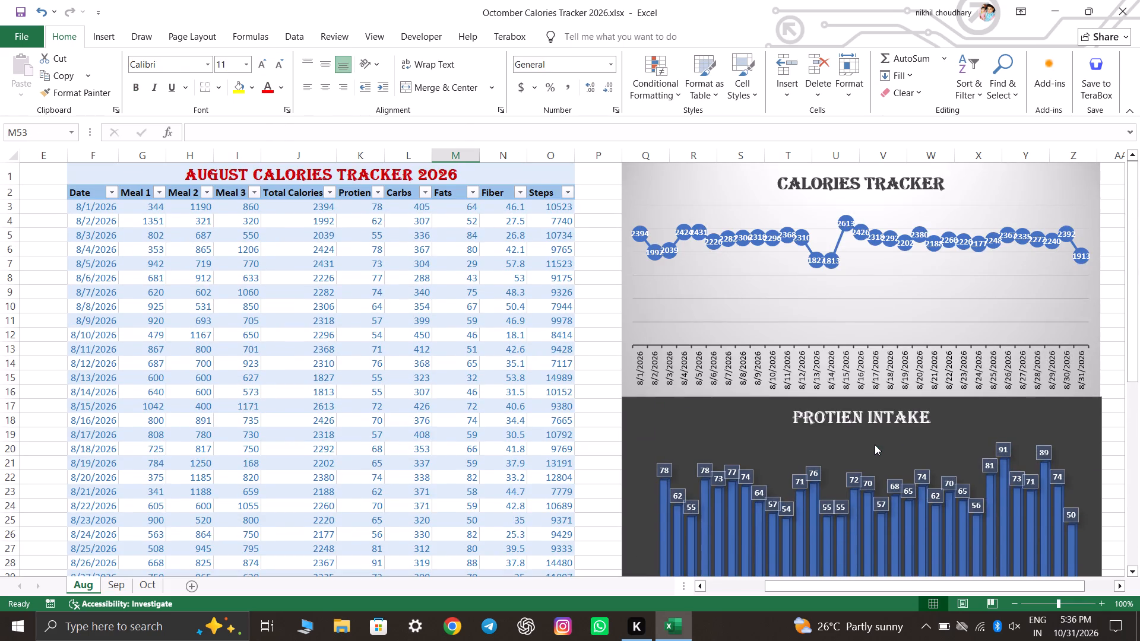
scroll(875, 445, "down", 17)
left_click(837, 440)
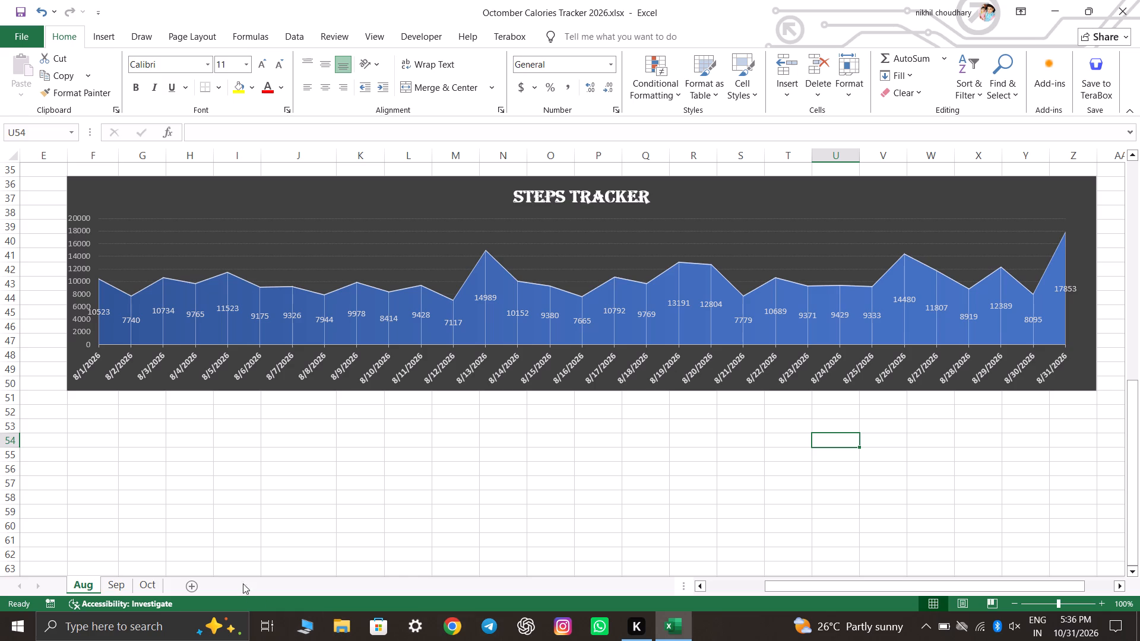
On the Sep sheet, shorten the Calories Tracker chart so its bottom edge ends in row 15, keeping its width.
left_click(125, 587)
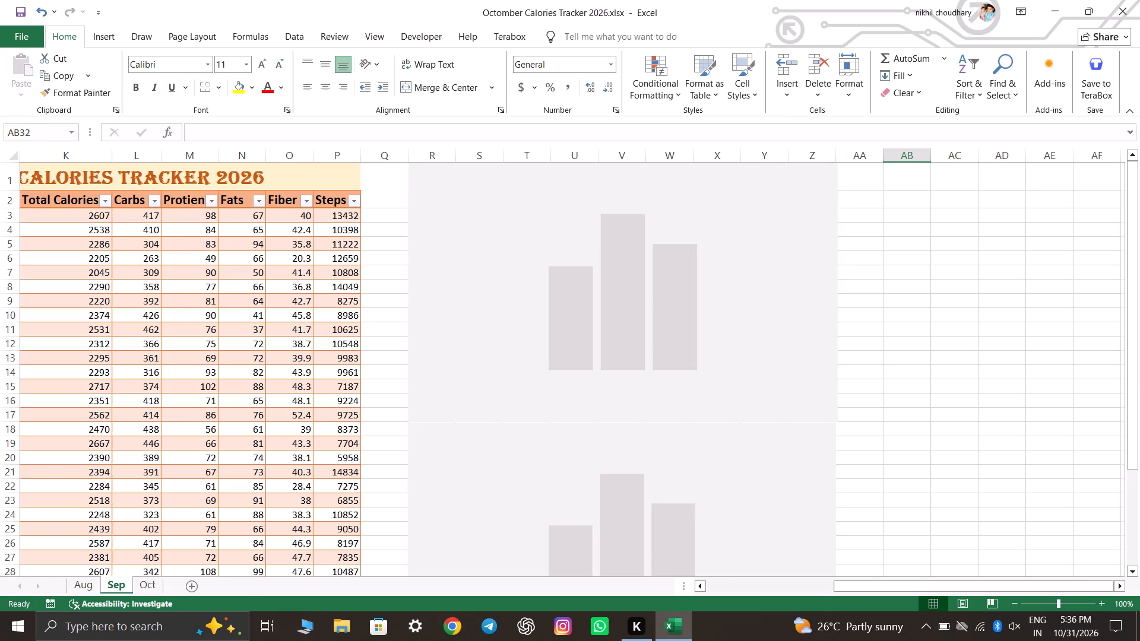
scroll(781, 421, "down", 6)
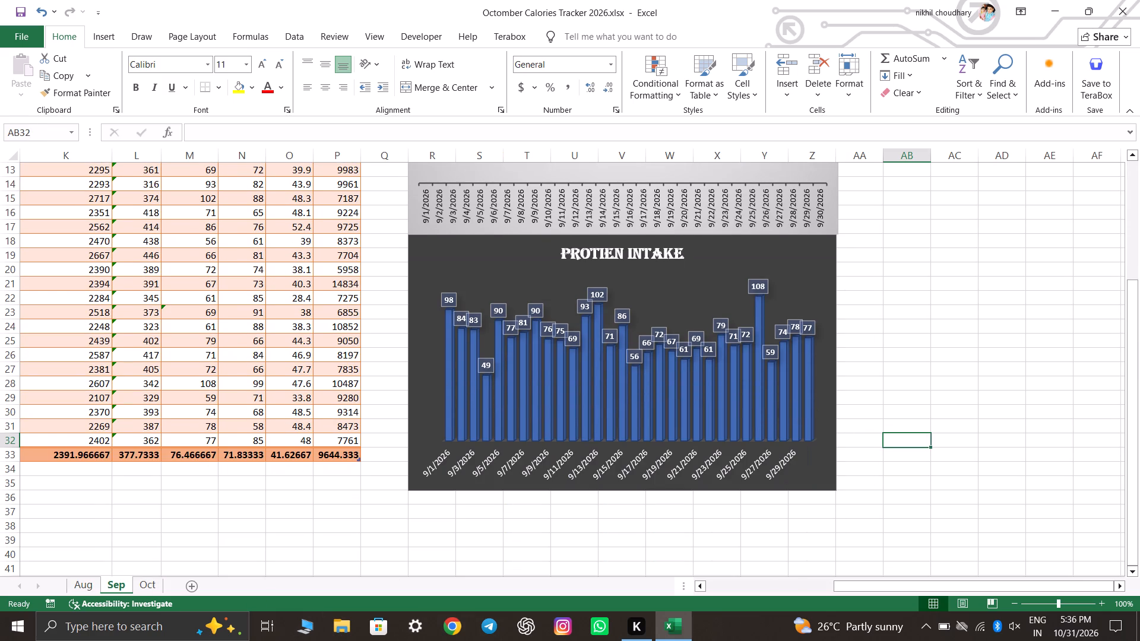
scroll(1000, 465, "up", 6)
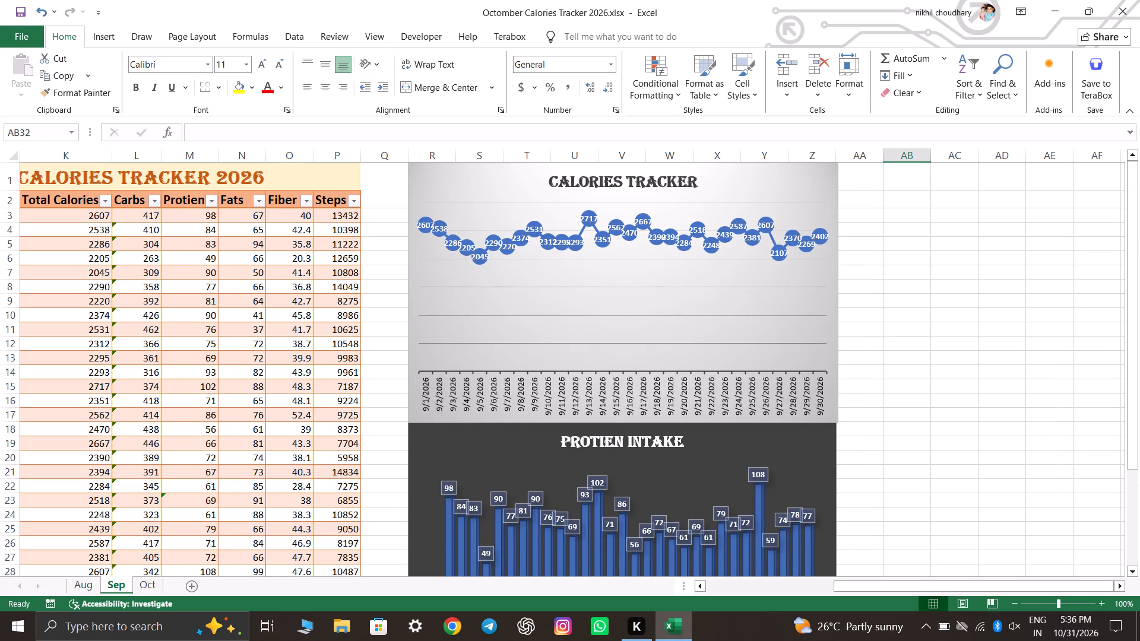
left_click(786, 298)
left_click_drag(838, 422, 834, 405)
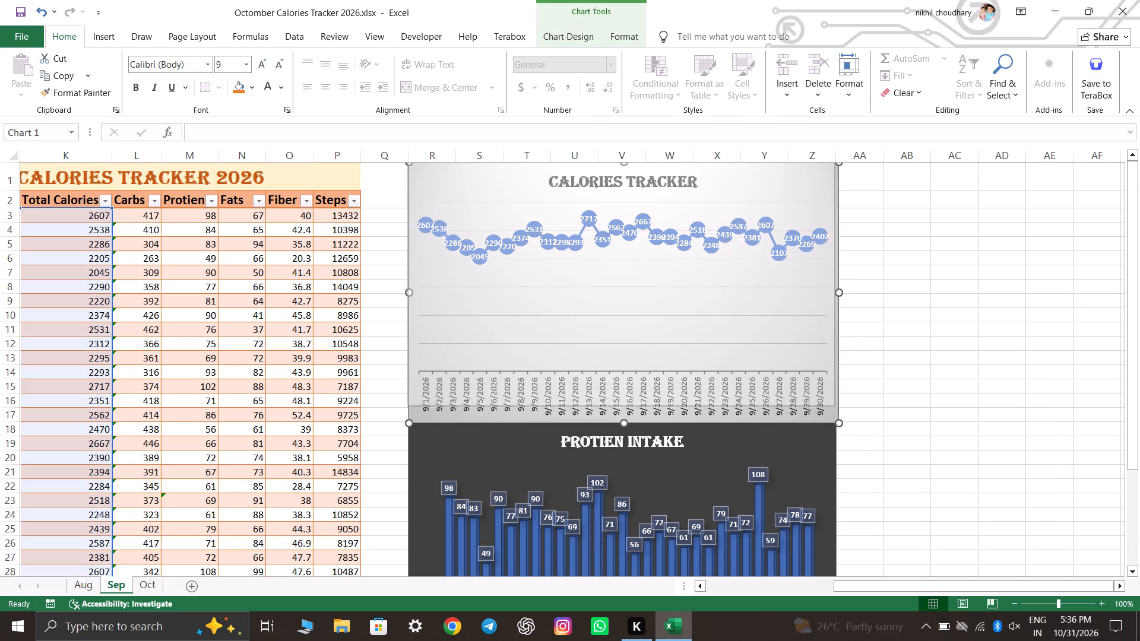
left_click_drag(834, 405, 831, 400)
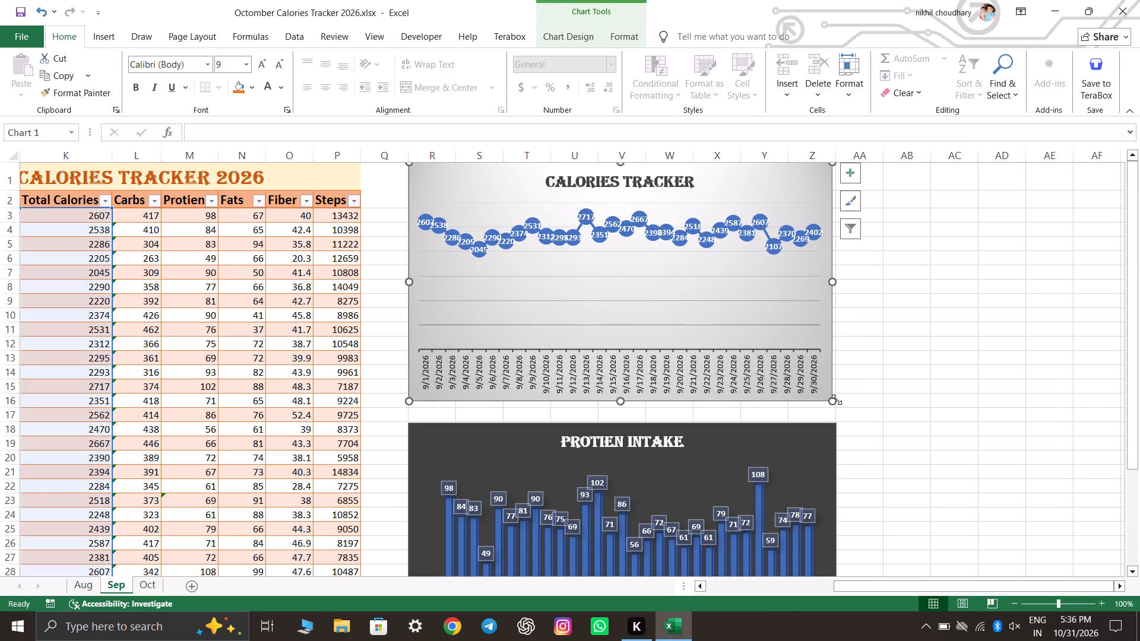
left_click_drag(833, 398, 838, 390)
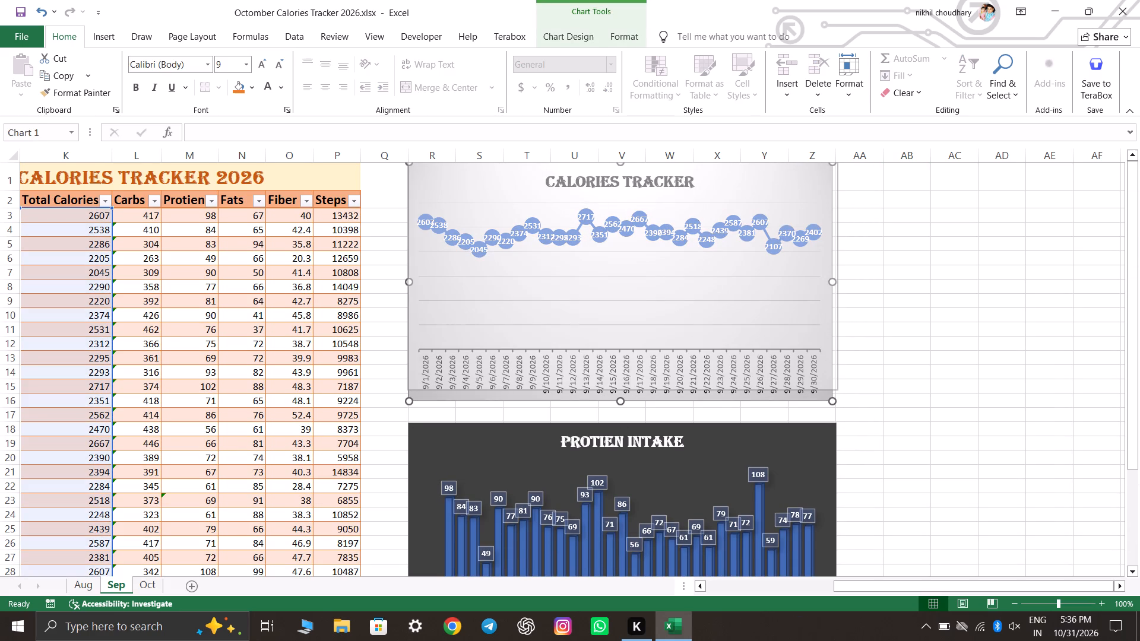
Move the Protien Intake chart up directly beneath the Calories Tracker chart, with their side edges aligned.
left_click_drag(757, 431, 762, 399)
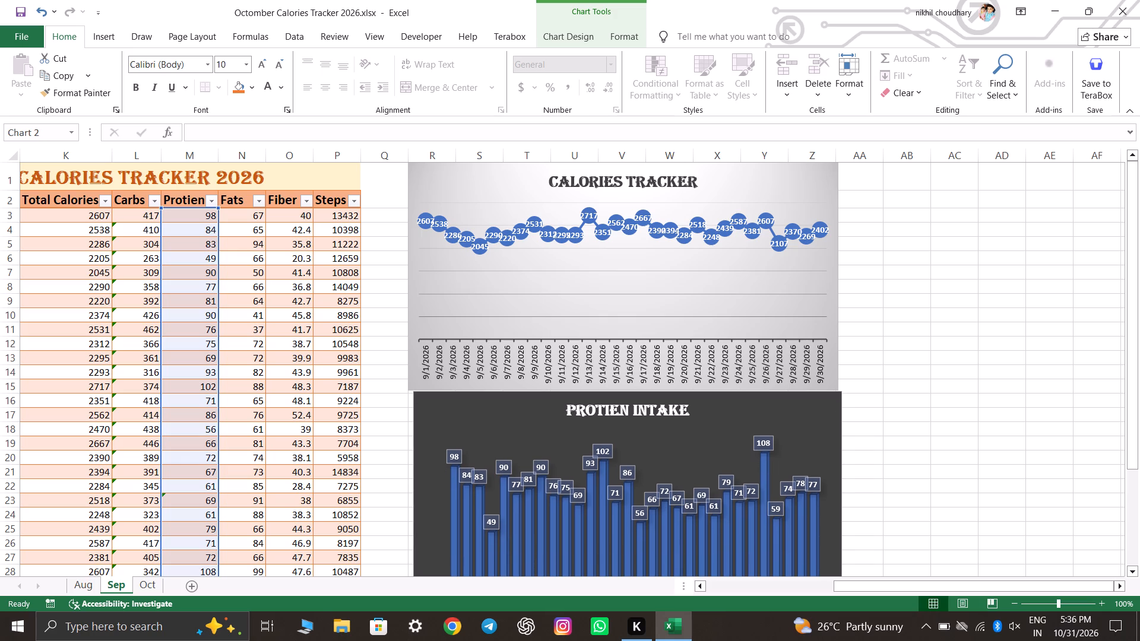
left_click_drag(762, 399, 759, 396)
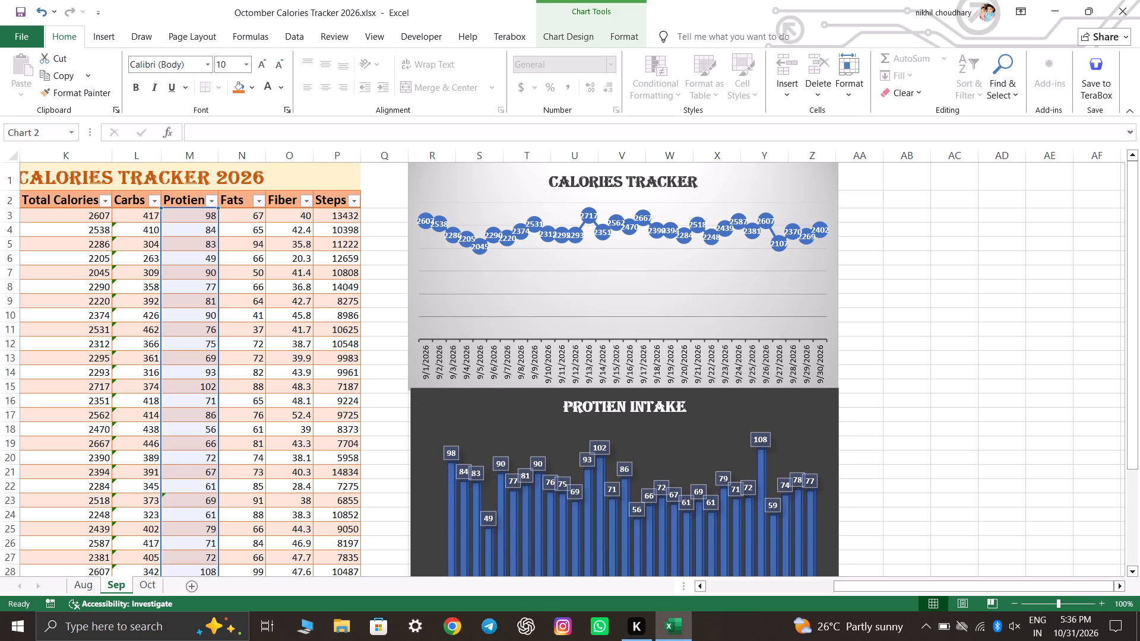
left_click_drag(759, 396, 756, 396)
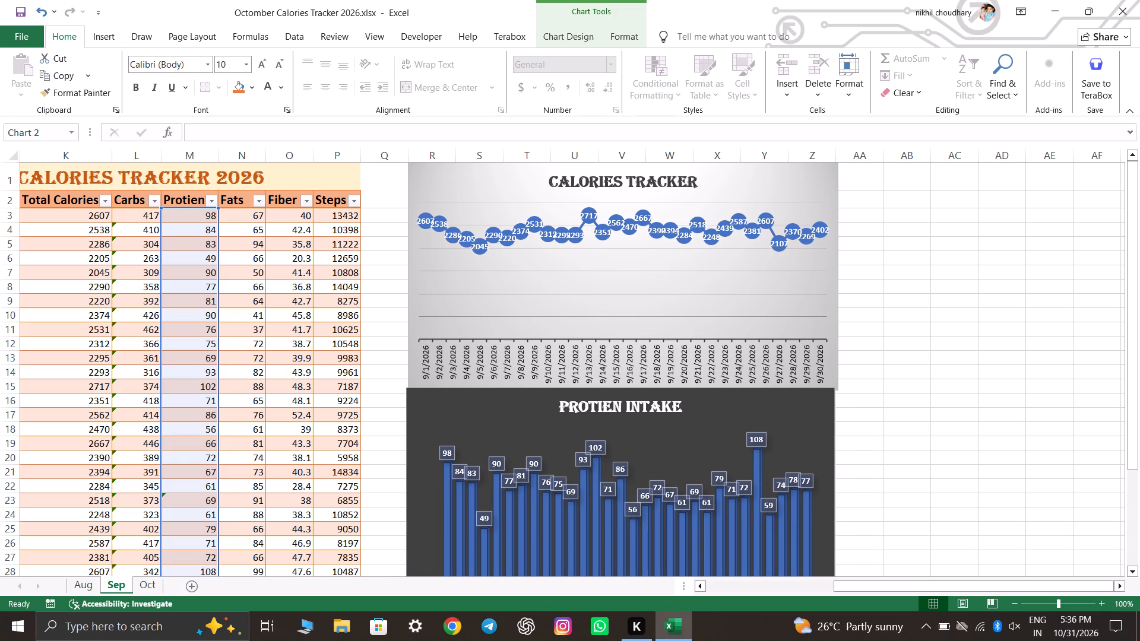
left_click_drag(756, 396, 758, 396)
Stretch the Protien Intake chart slightly so its bottom edge lines up with the bottom of row 33.
scroll(892, 461, "down", 7)
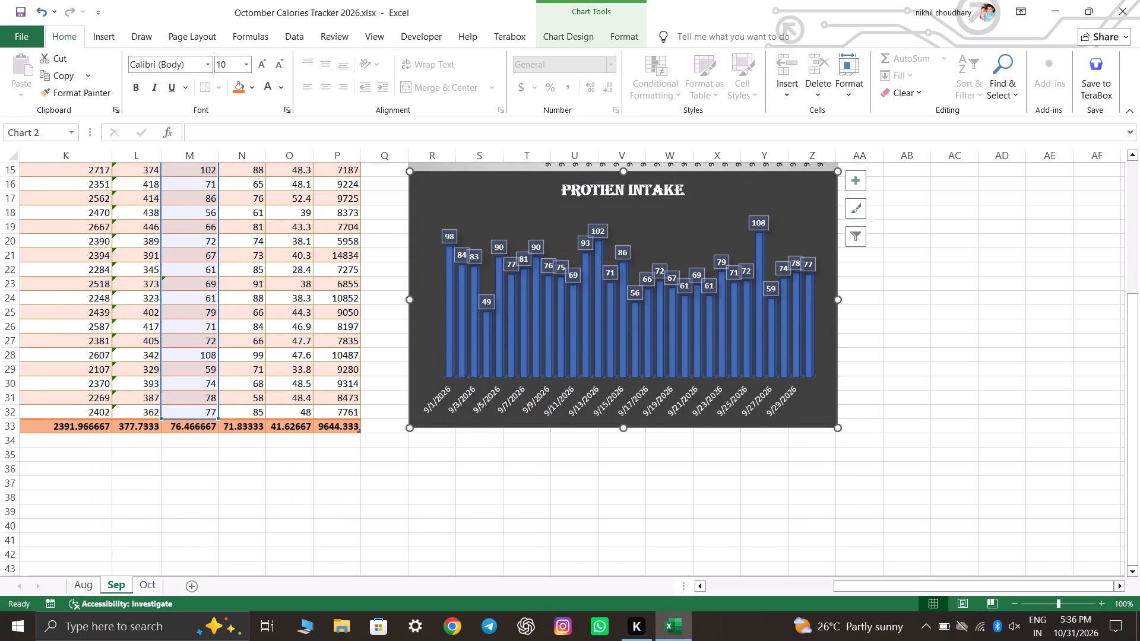
left_click(889, 440)
left_click(825, 405)
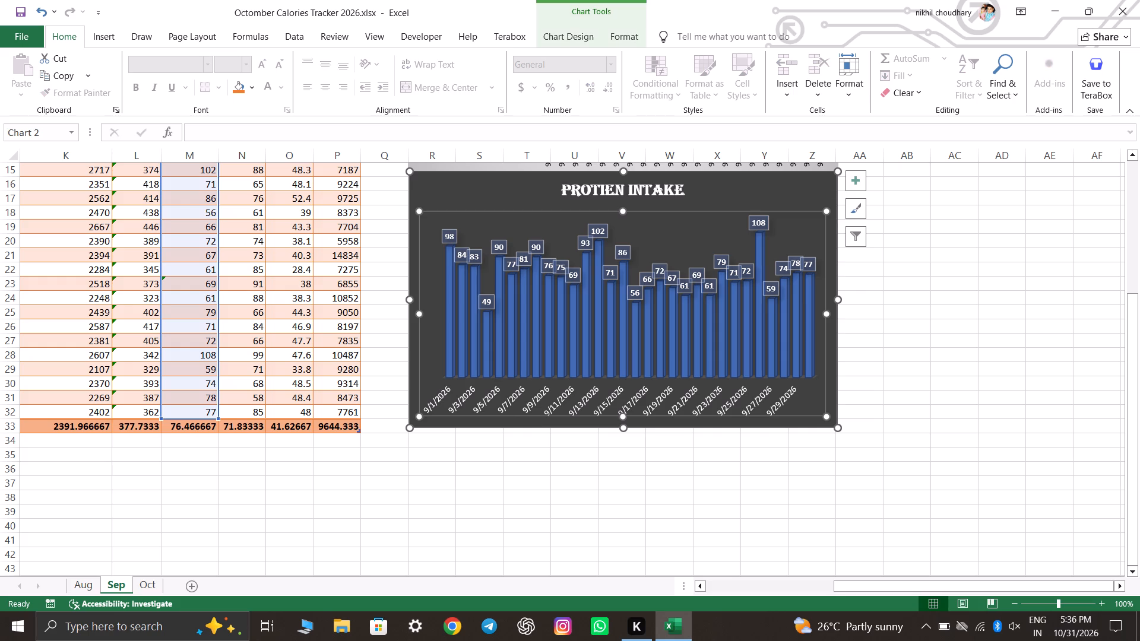
left_click_drag(837, 426, 837, 432)
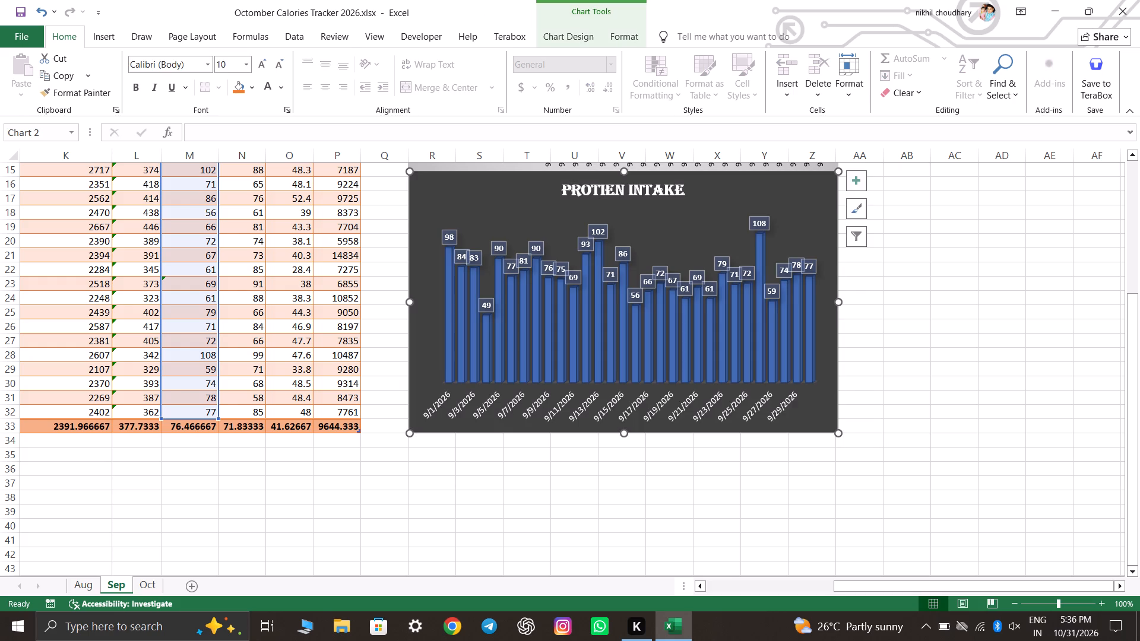
left_click(926, 430)
Insert an area chart of the September table's Date and Steps values for 9/1/2026 to 9/30/2026, excluding the averages row.
left_click(773, 487)
key("Left")
key("Left")
key("Left")
key("Left")
key("Left")
key("Left")
key("Left")
key("Left")
key("Left")
key("Left")
key("Left")
key("Left")
key("Left")
key("Left")
key("Left")
key("Left")
key("Left")
key("Left")
key("Left")
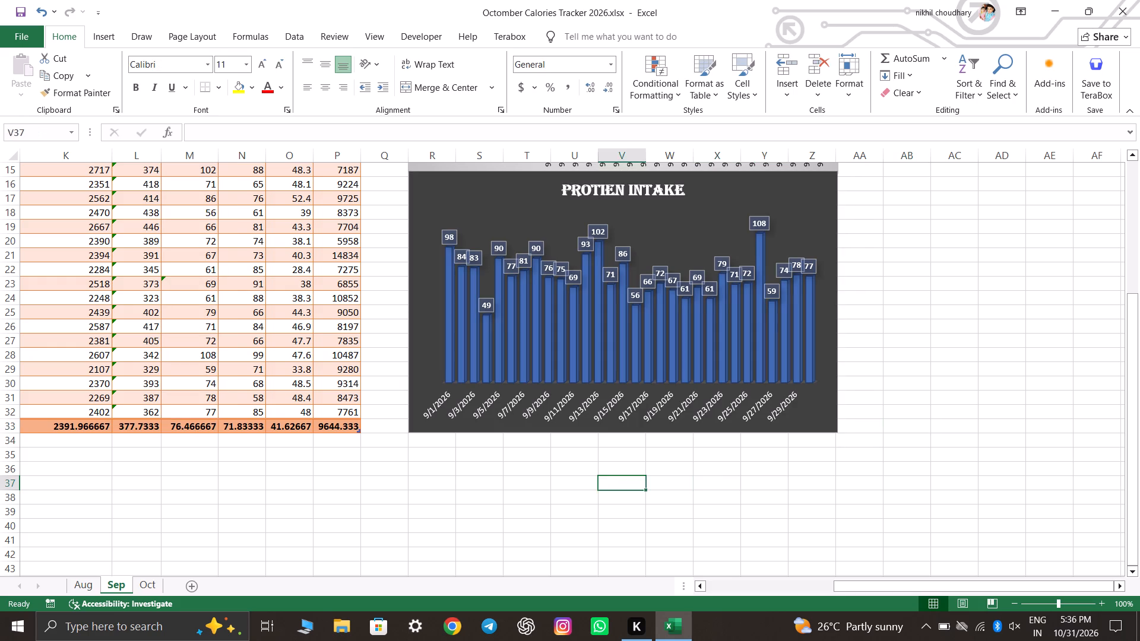
key("Left")
key("Left")
scroll(705, 467, "up", 8)
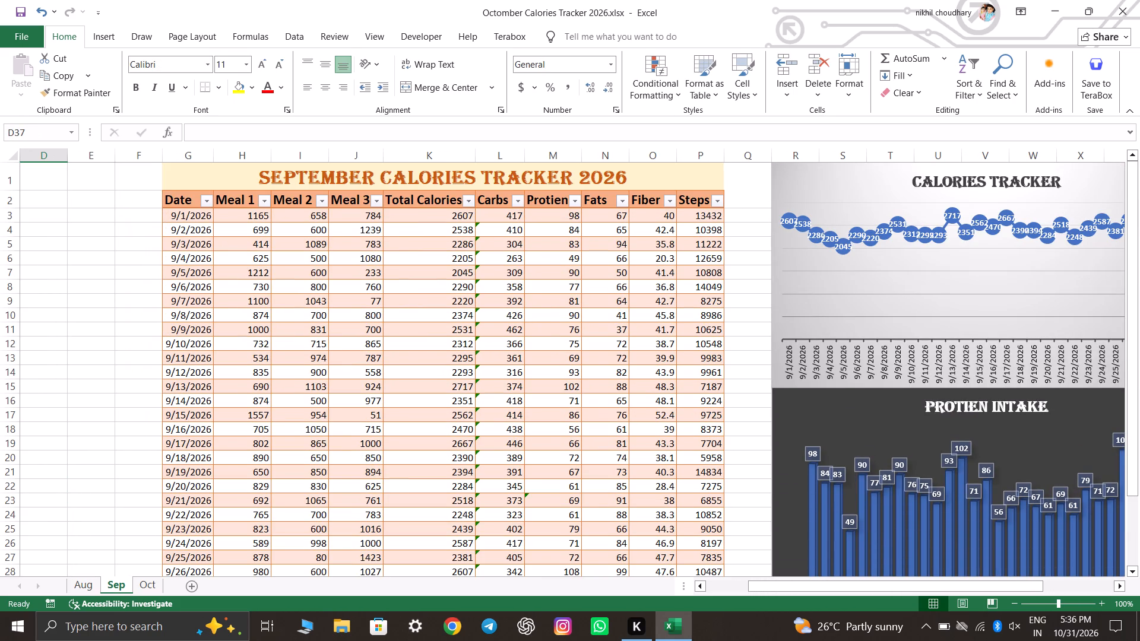
left_click_drag(189, 221, 186, 585)
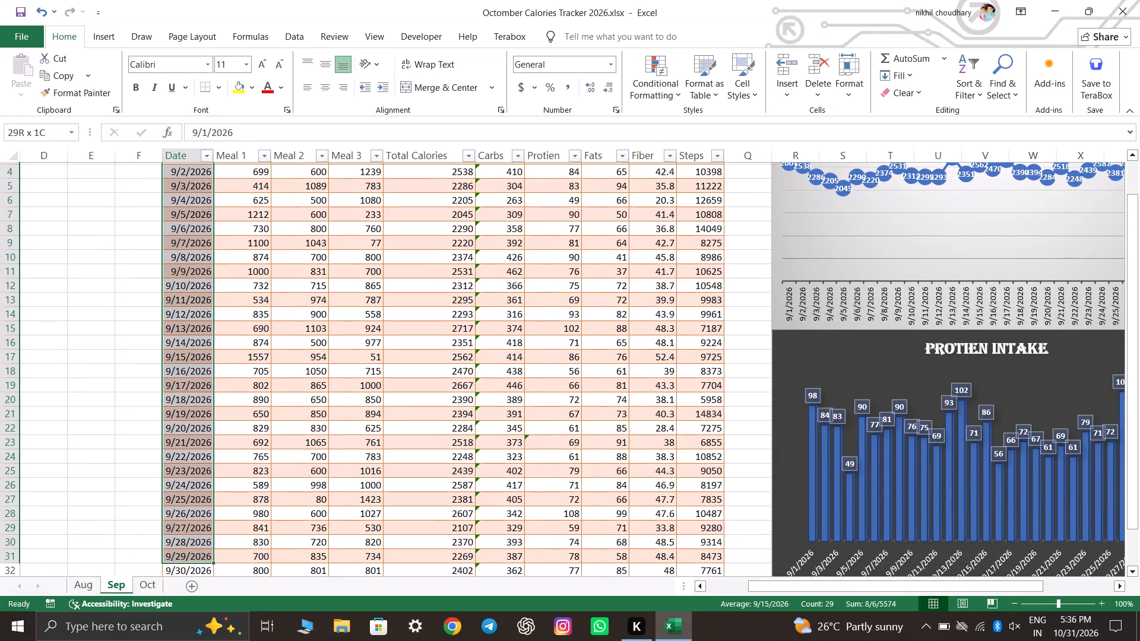
left_click_drag(186, 585, 188, 538)
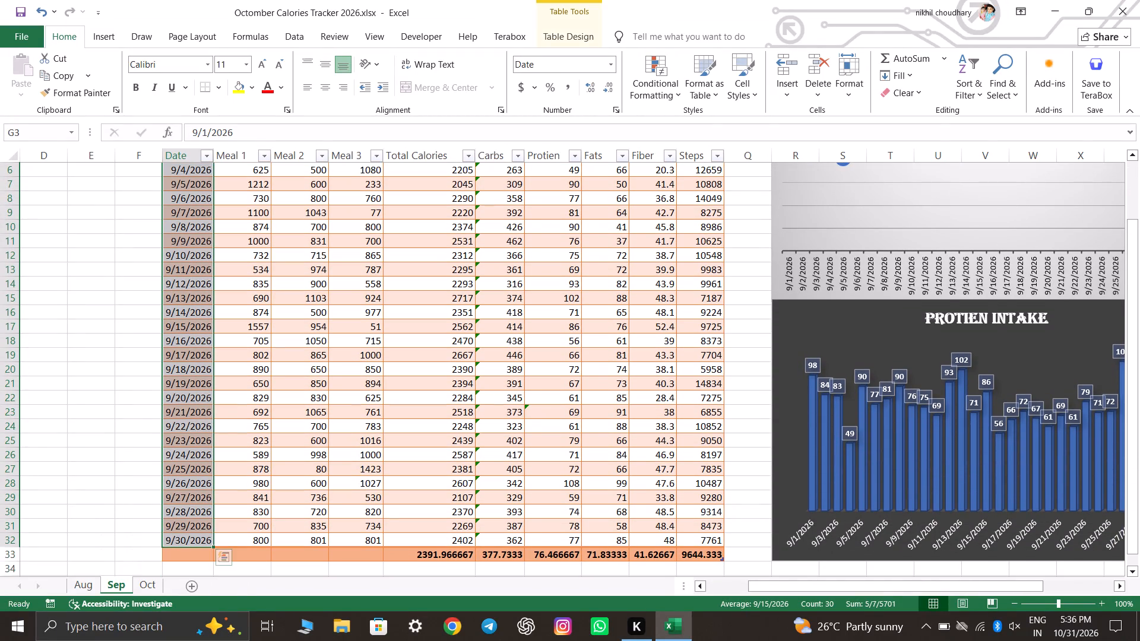
scroll(623, 455, "up", 6)
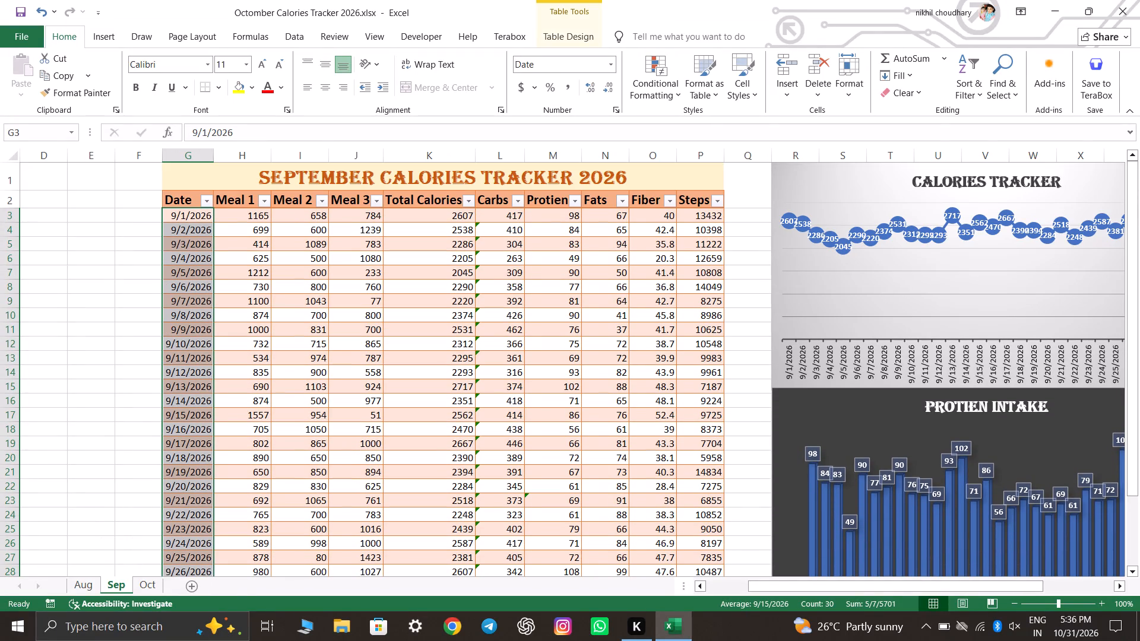
left_click_drag(694, 218, 704, 606, "ctrl")
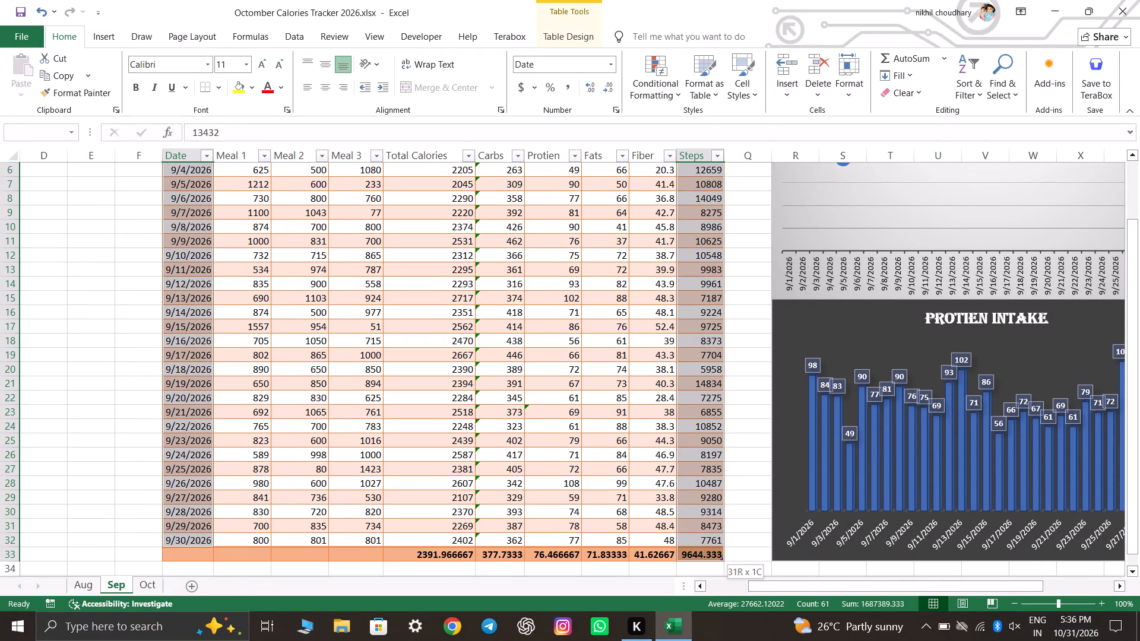
left_click_drag(704, 606, 713, 539, "ctrl")
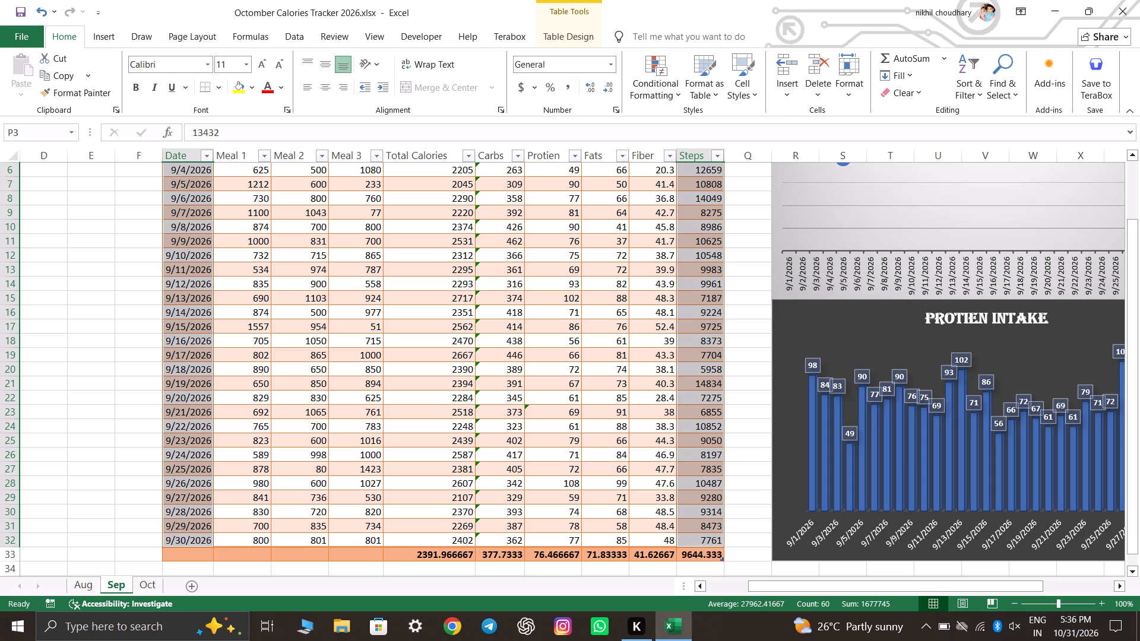
scroll(742, 466, "down", 4)
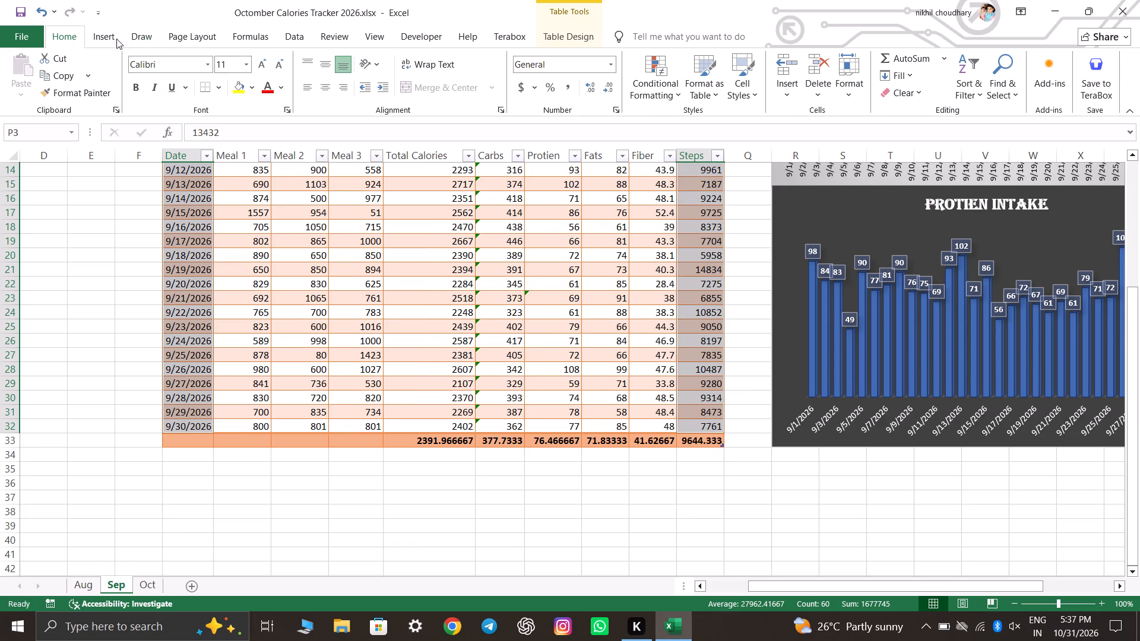
left_click(107, 33)
left_click(413, 84)
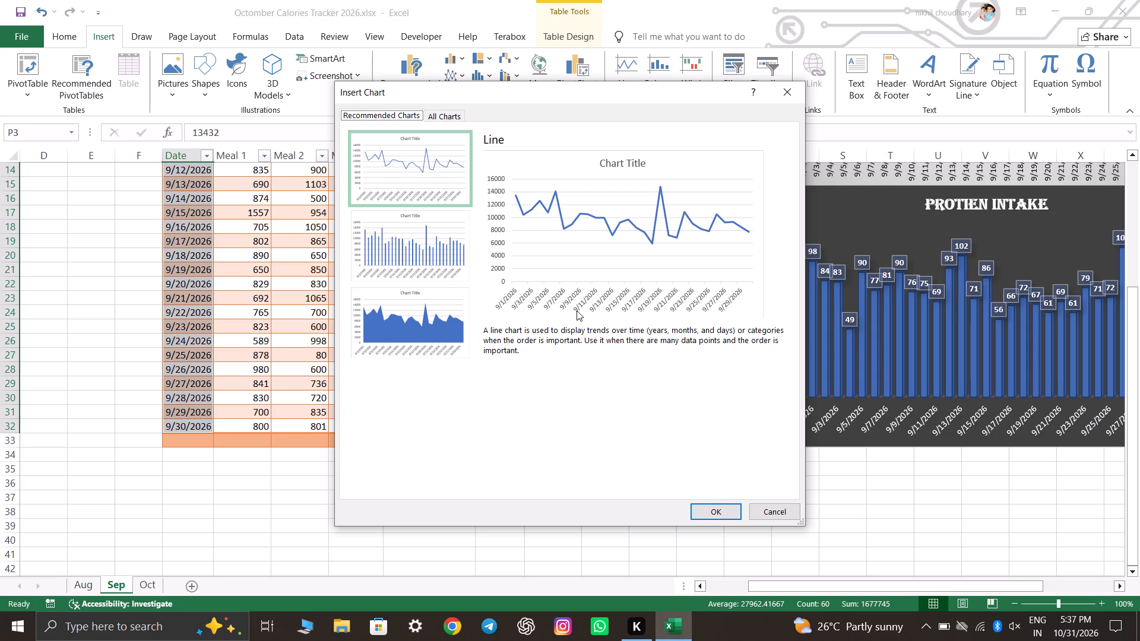
left_click(437, 123)
left_click(444, 120)
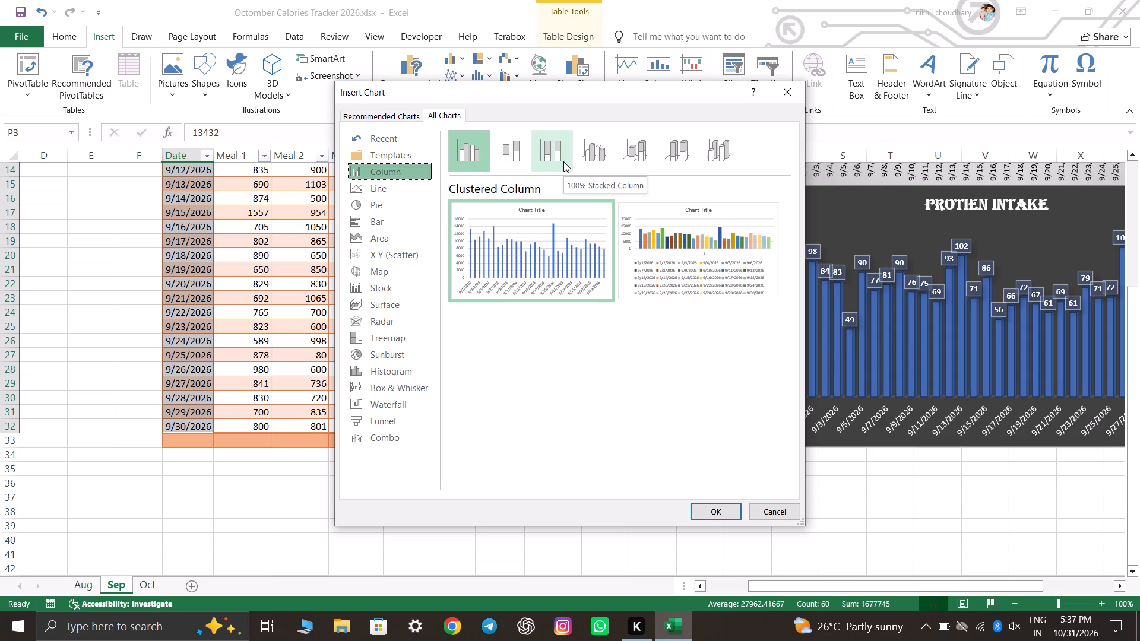
left_click(397, 231)
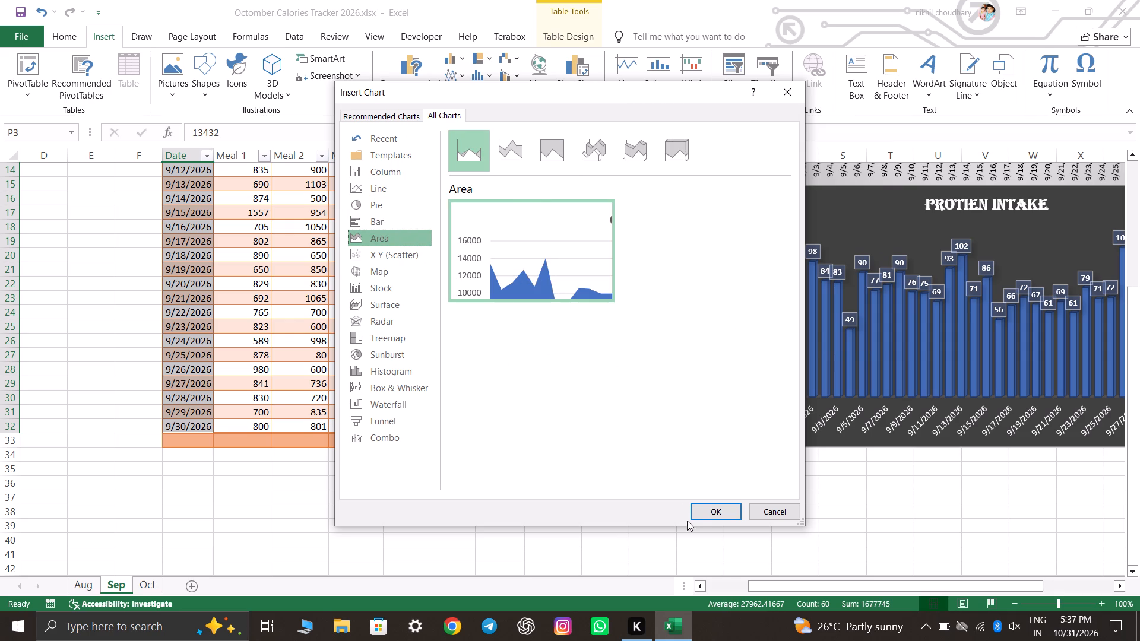
left_click(706, 517)
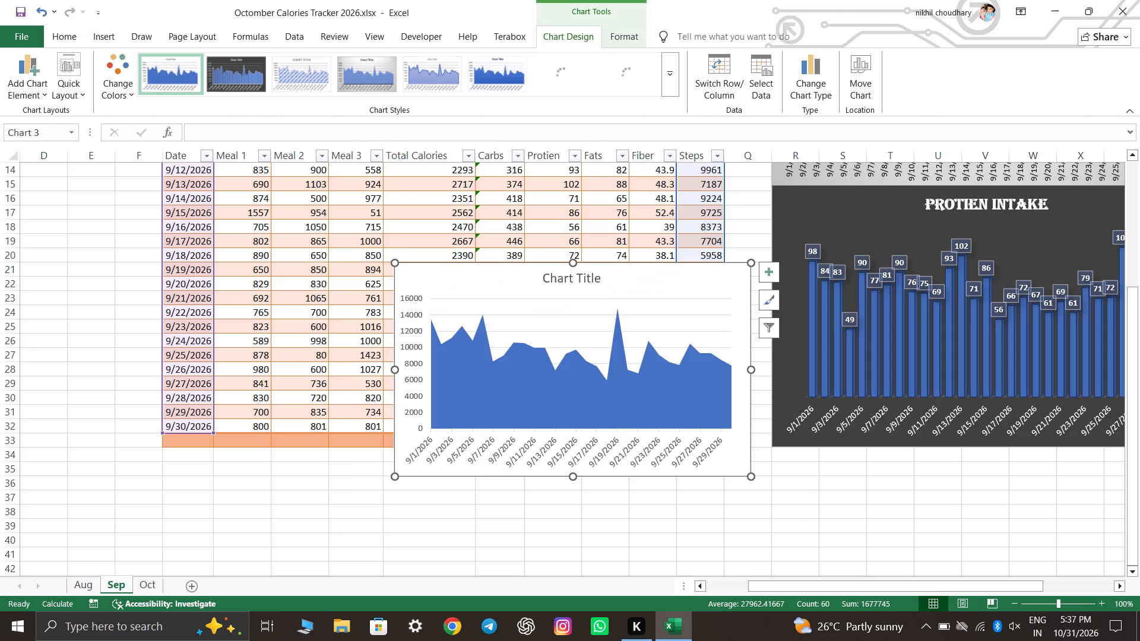
Apply the flat dark gray chart style with vertical drop lines to the new steps chart.
left_click(232, 82)
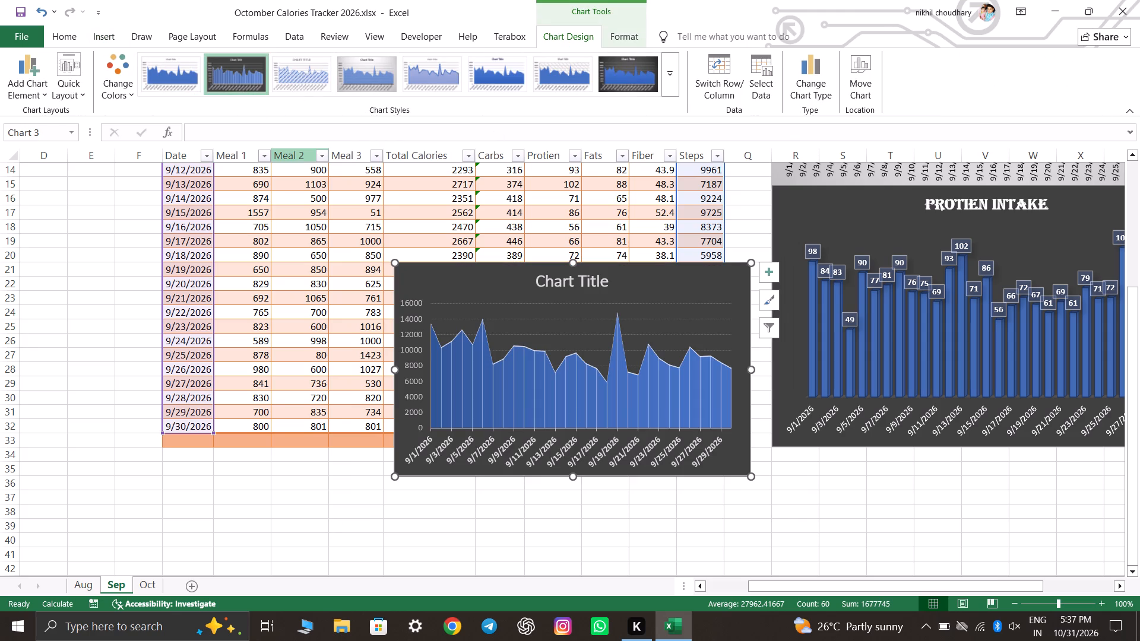
Move the steps chart below the September table, starting at row 35 and aligned with the Date column's outer edge.
left_click_drag(664, 280, 585, 322)
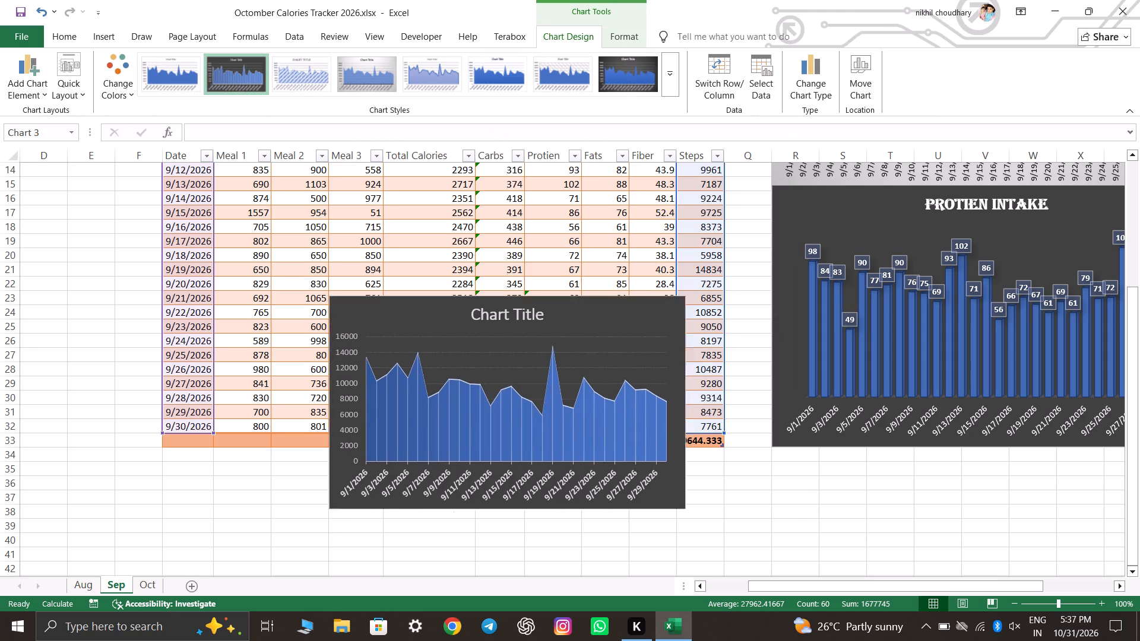
left_click_drag(585, 322, 430, 483)
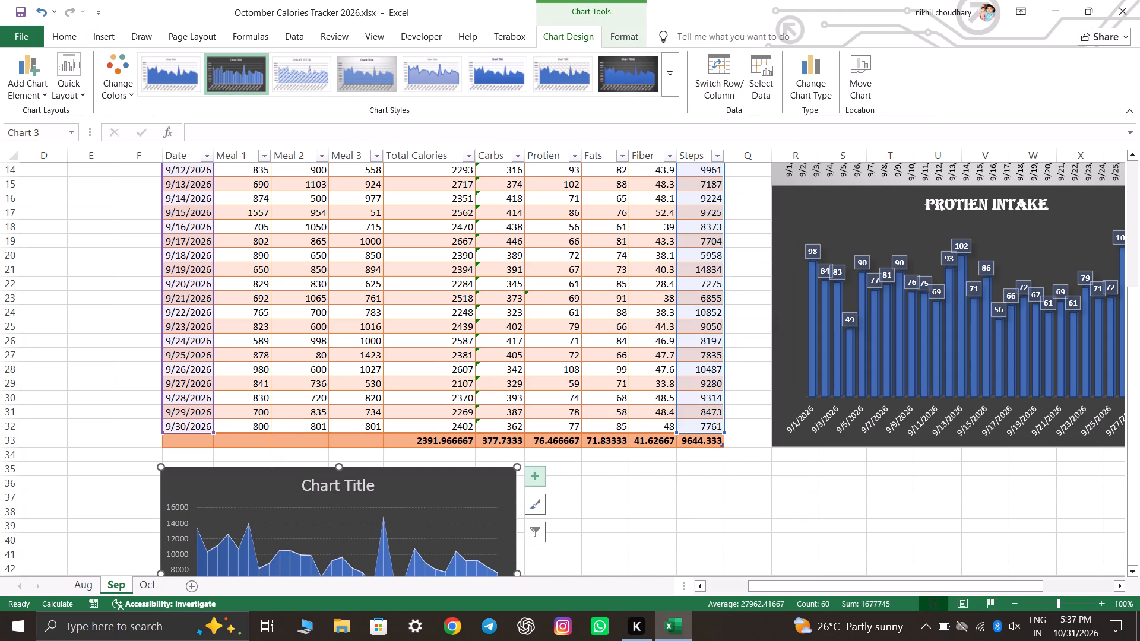
scroll(864, 537, "down", 4)
left_click_drag(436, 364, 434, 356)
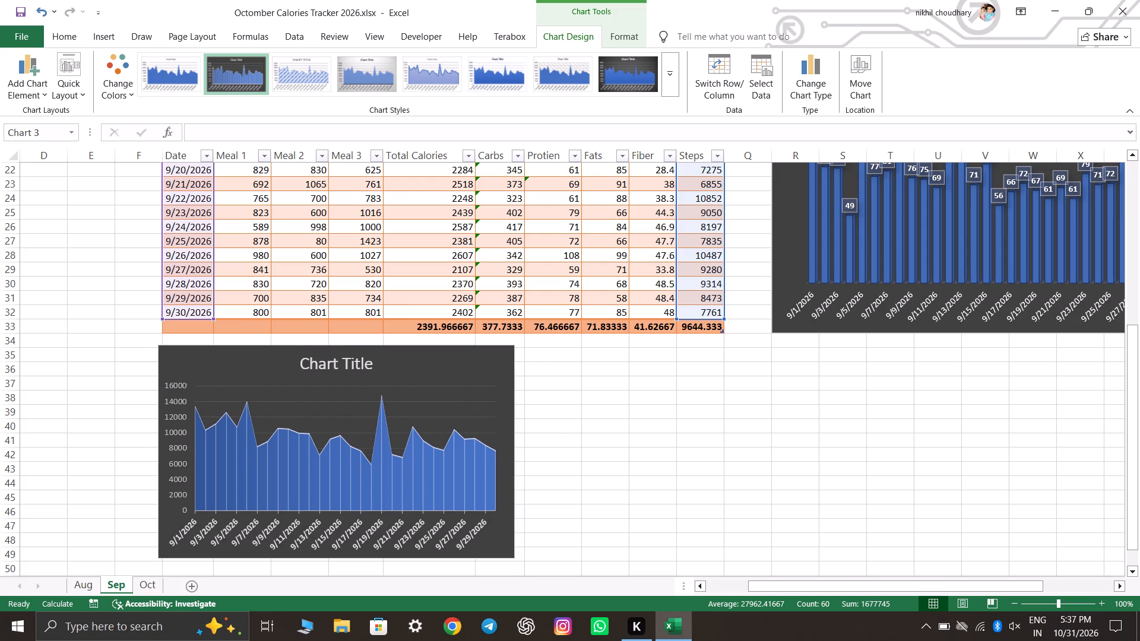
left_click_drag(434, 356, 436, 358)
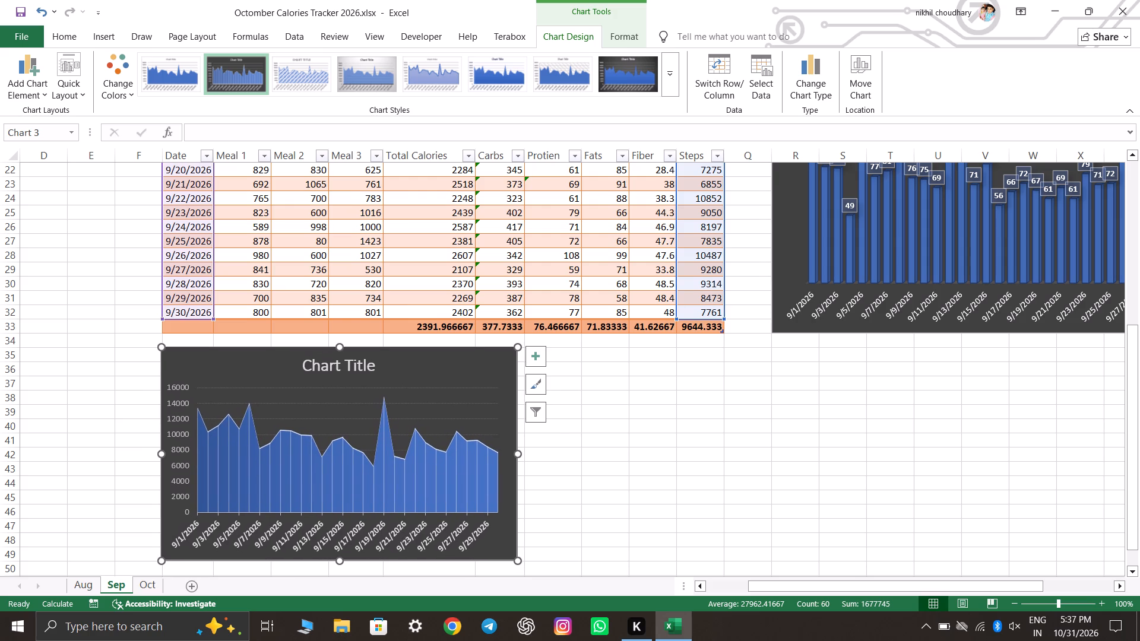
Widen the steps chart so its far edge lines up with the Protien Intake chart's outer edge at column Z.
left_click(1060, 459)
key("Right")
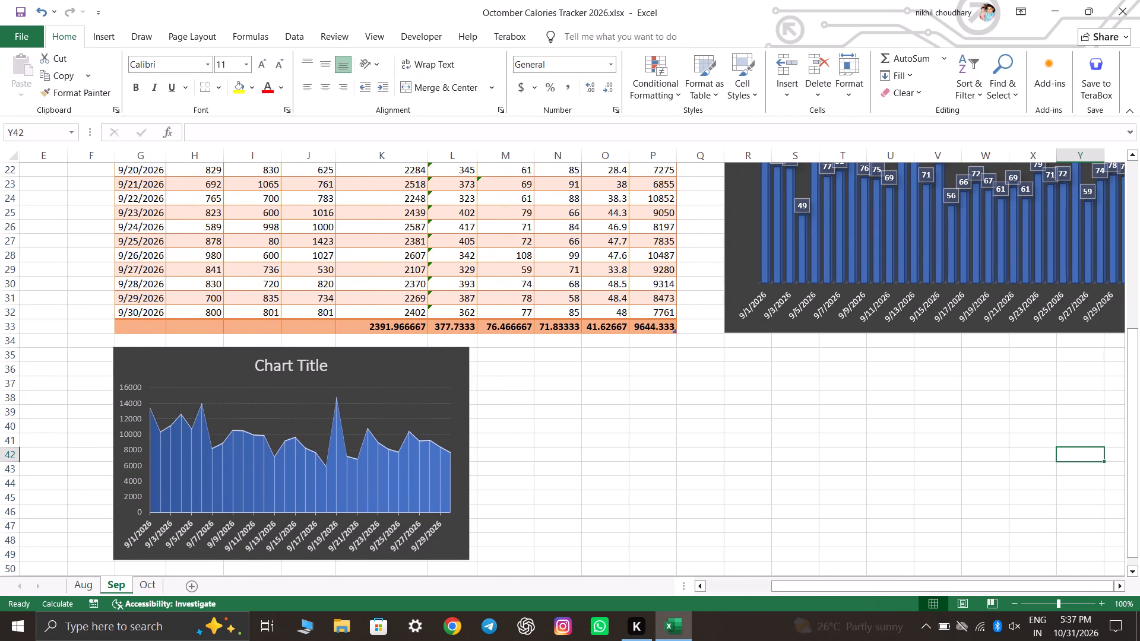
left_click(426, 456)
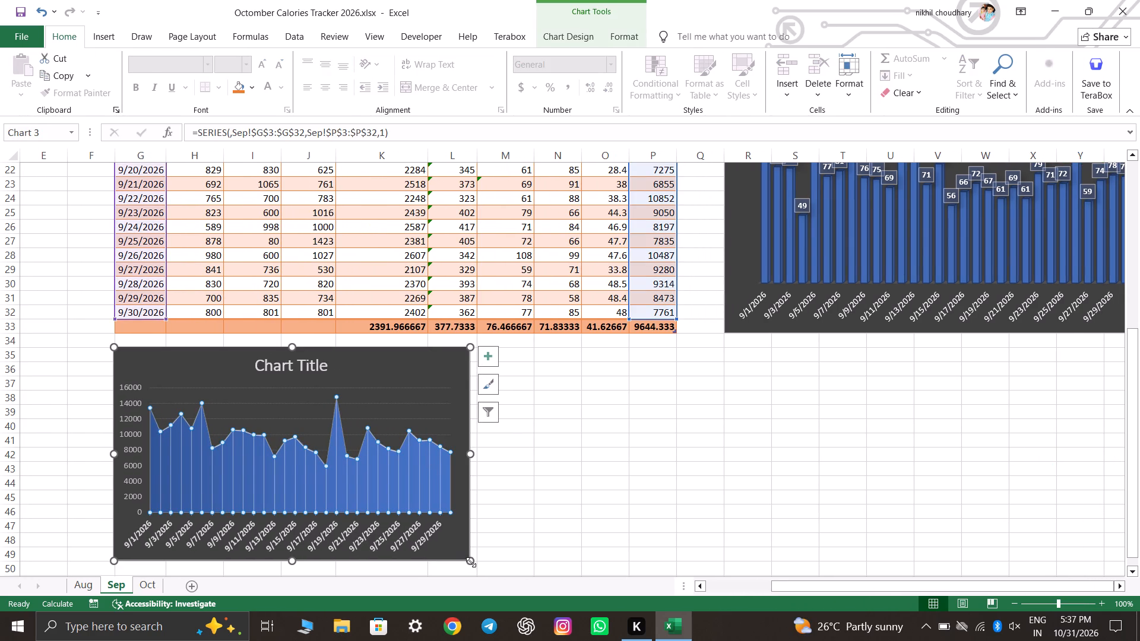
left_click_drag(471, 562, 1092, 531)
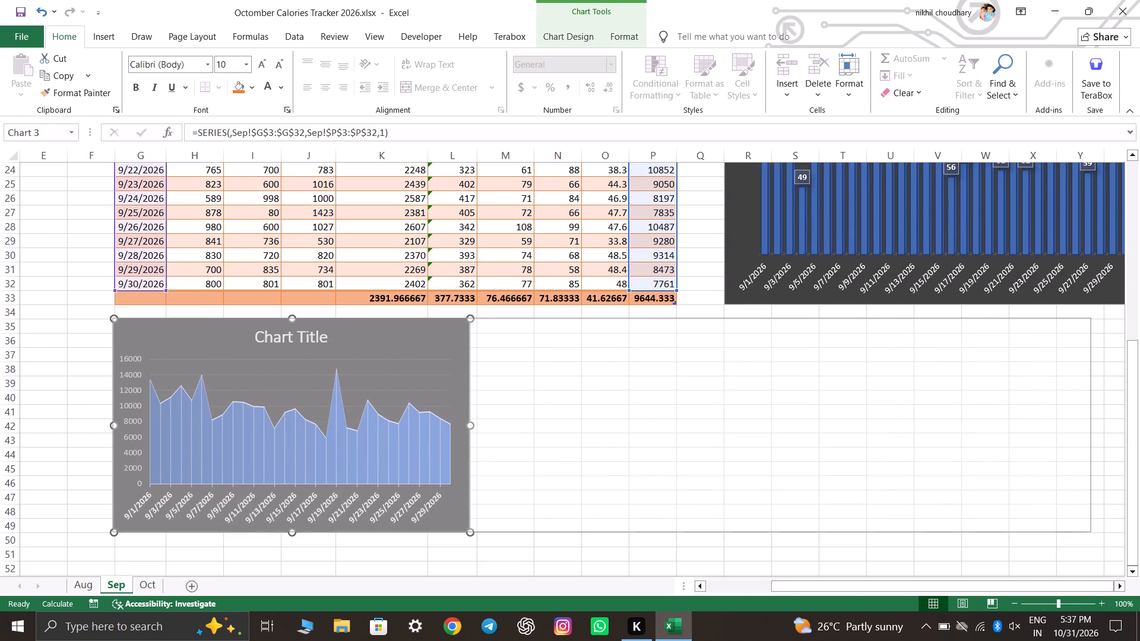
left_click_drag(1092, 531, 1105, 529)
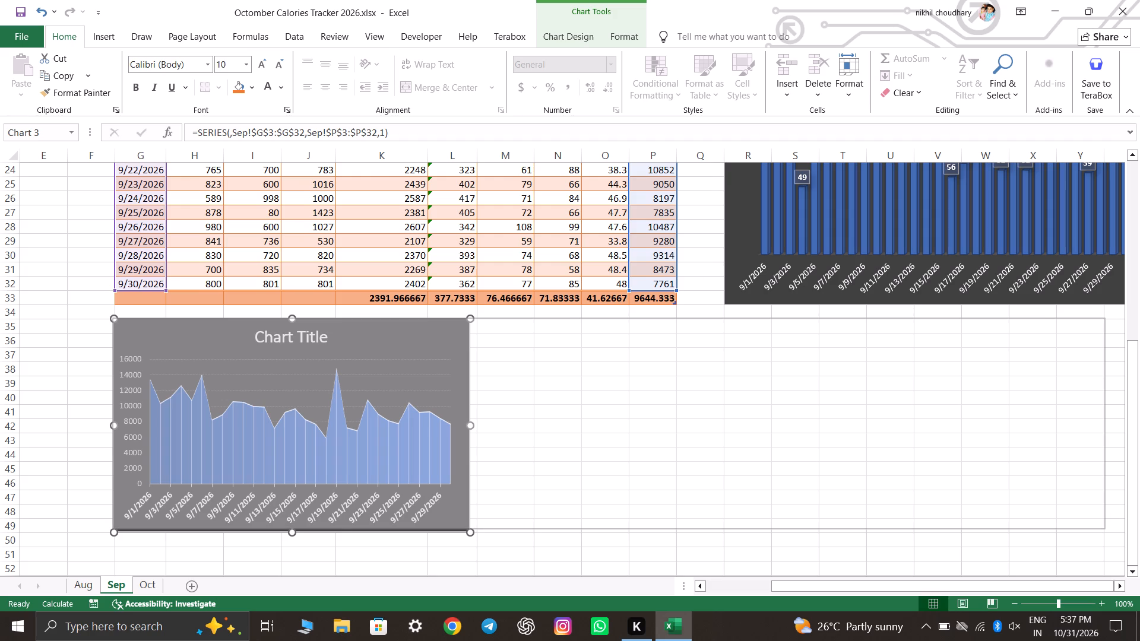
left_click_drag(1105, 529, 1103, 532)
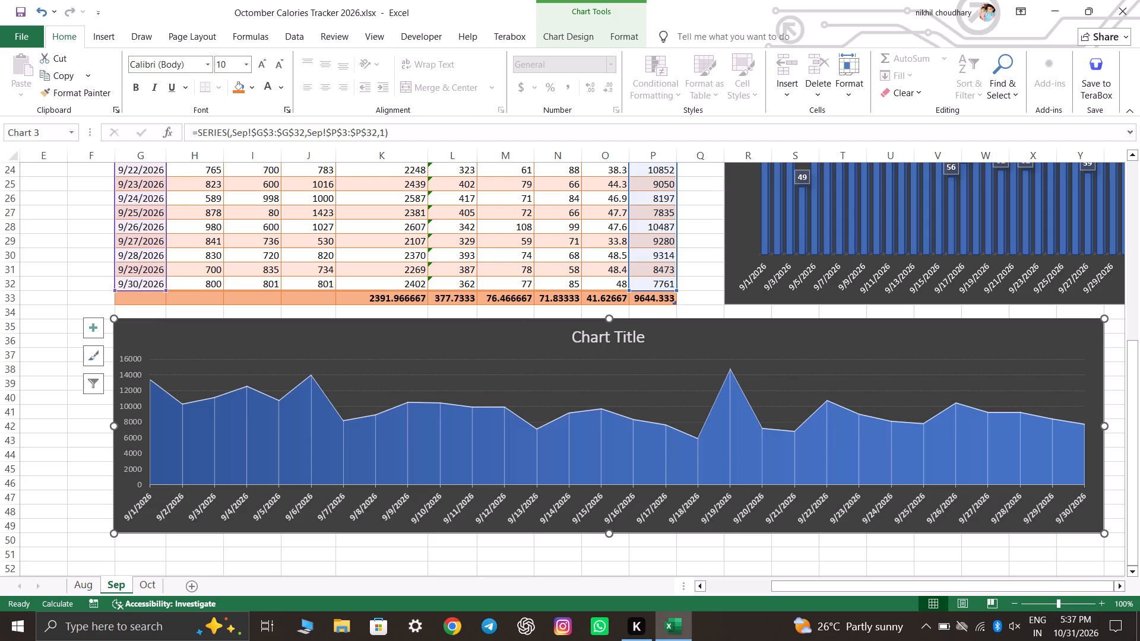
left_click(1069, 564)
key("Right")
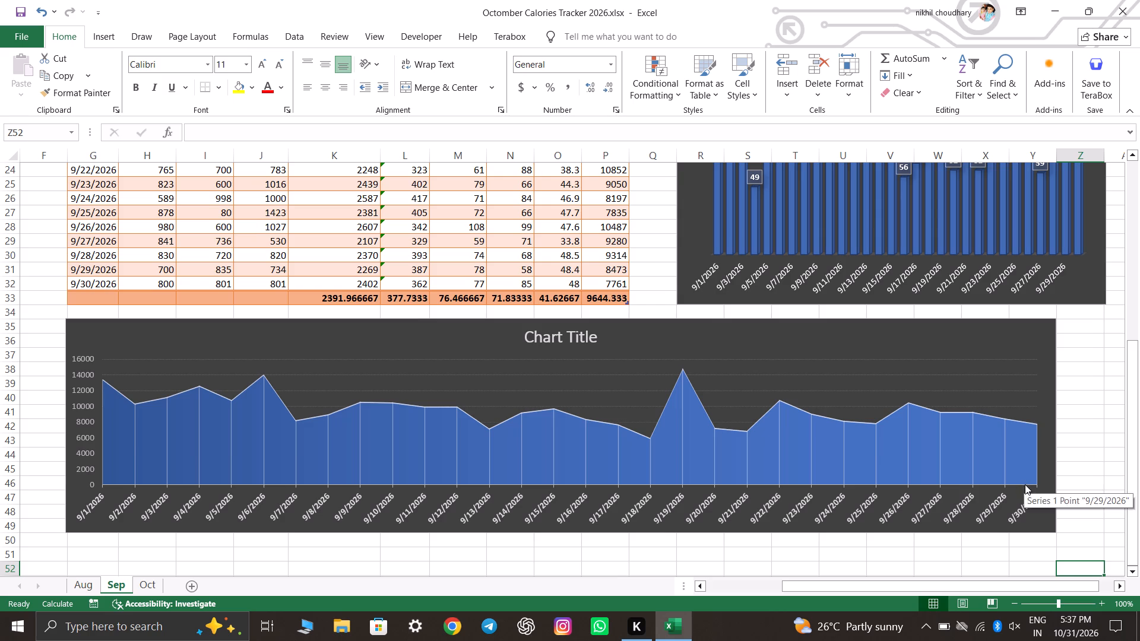
left_click(1052, 529)
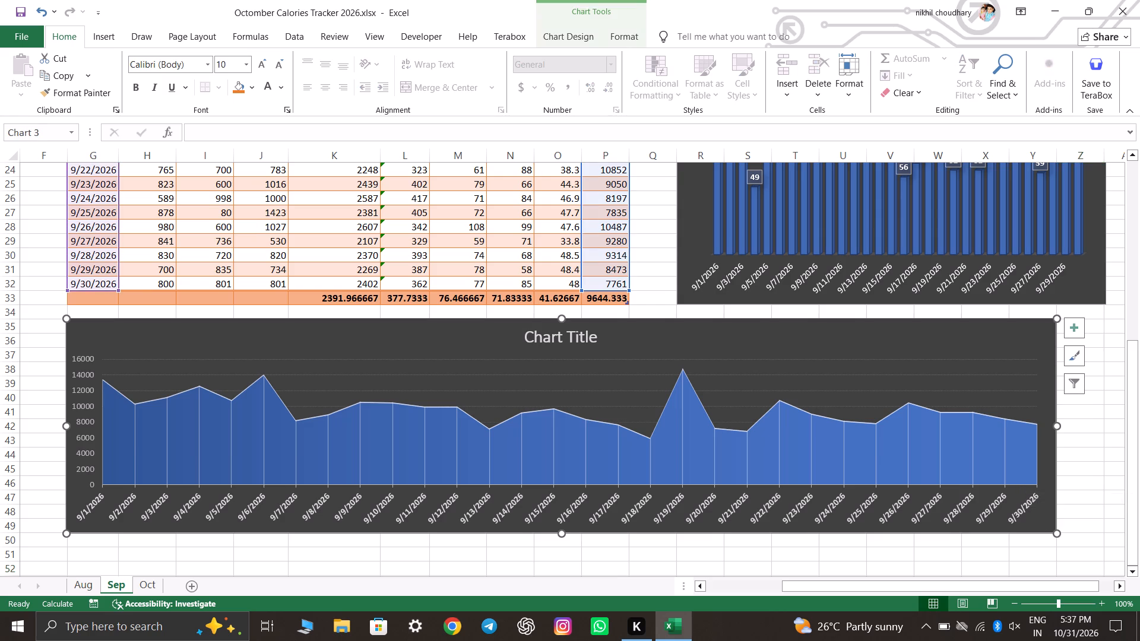
left_click_drag(1055, 531, 1098, 533)
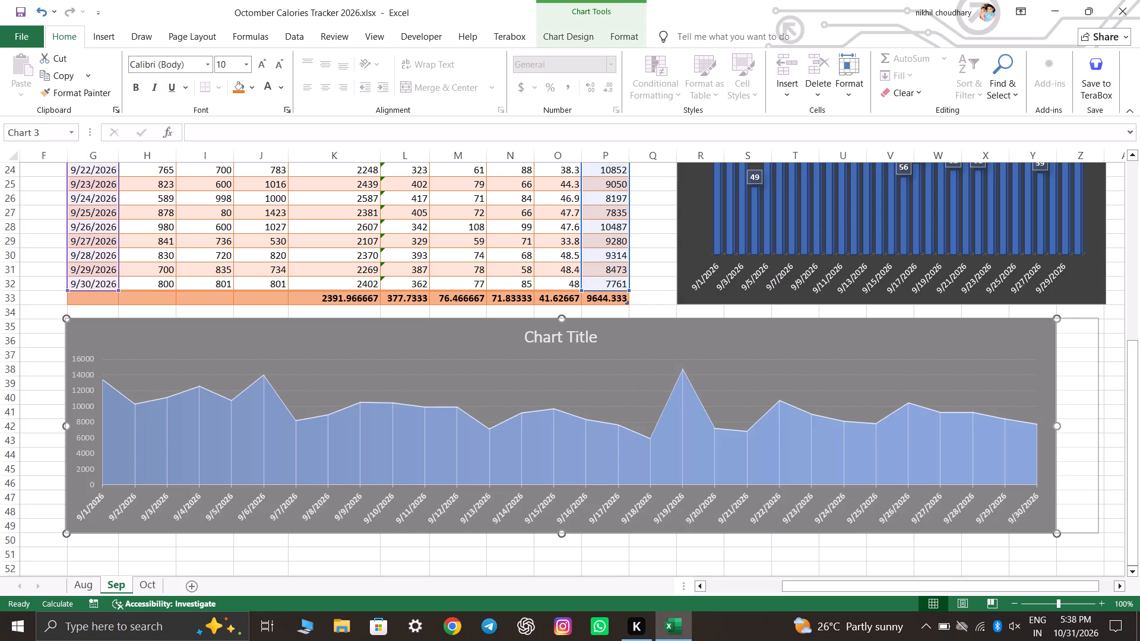
left_click_drag(1098, 533, 1106, 532)
left_click(935, 550)
Format the steps chart's title text in white with the Algerian font.
scroll(930, 550, "up", 5)
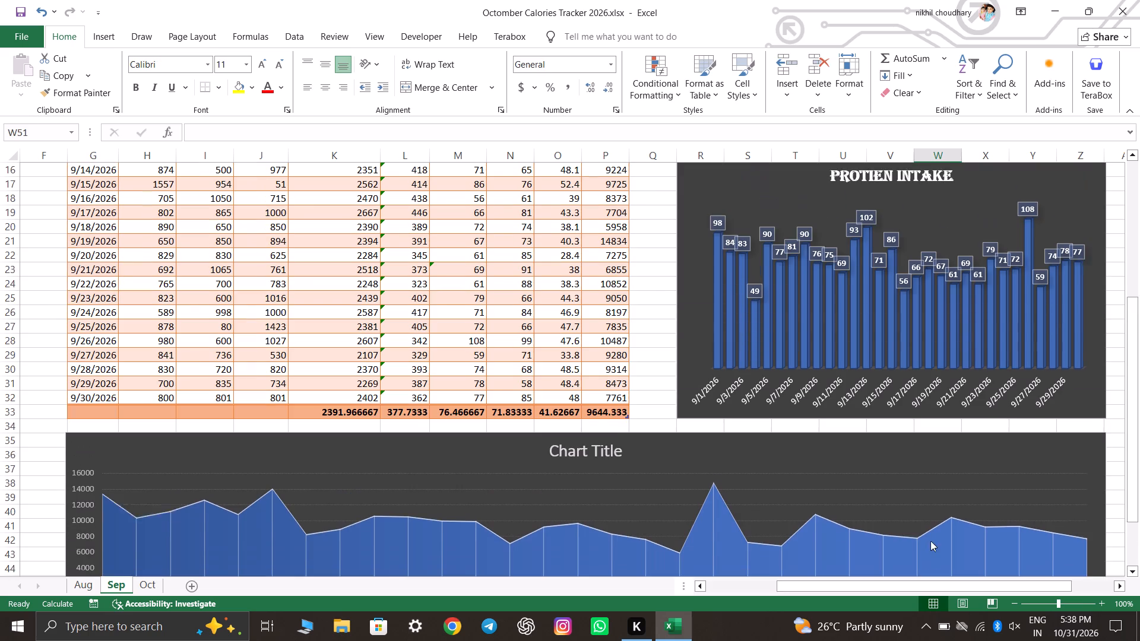
scroll(926, 519, "down", 3, "ctrl")
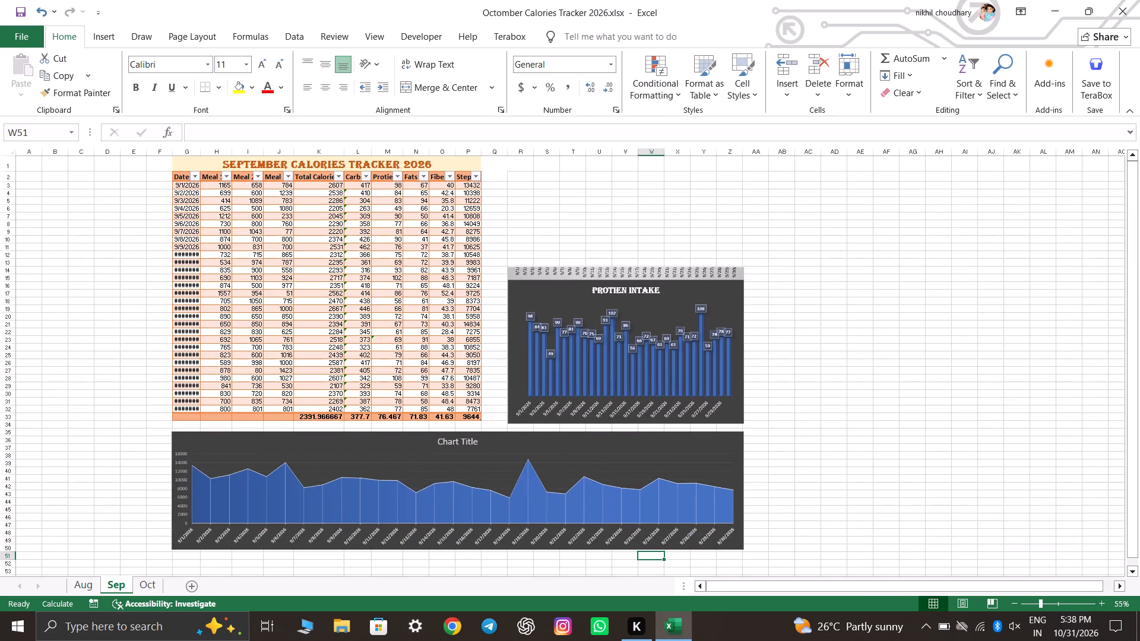
scroll(900, 503, "up", 2)
scroll(900, 499, "down", 2)
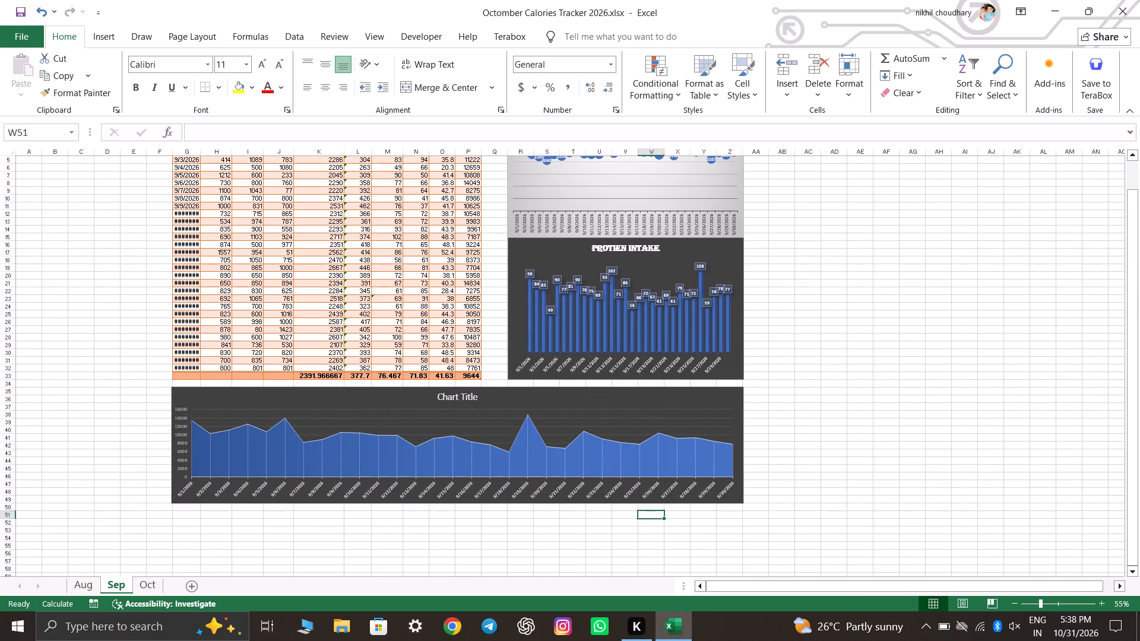
scroll(900, 499, "up", 2)
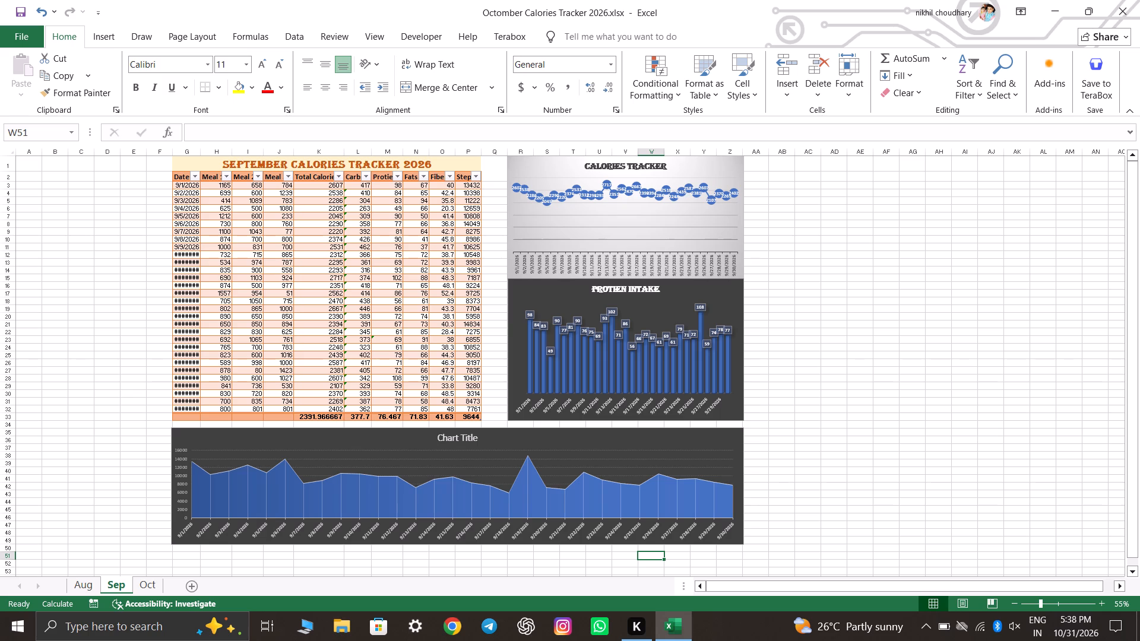
left_click(472, 433)
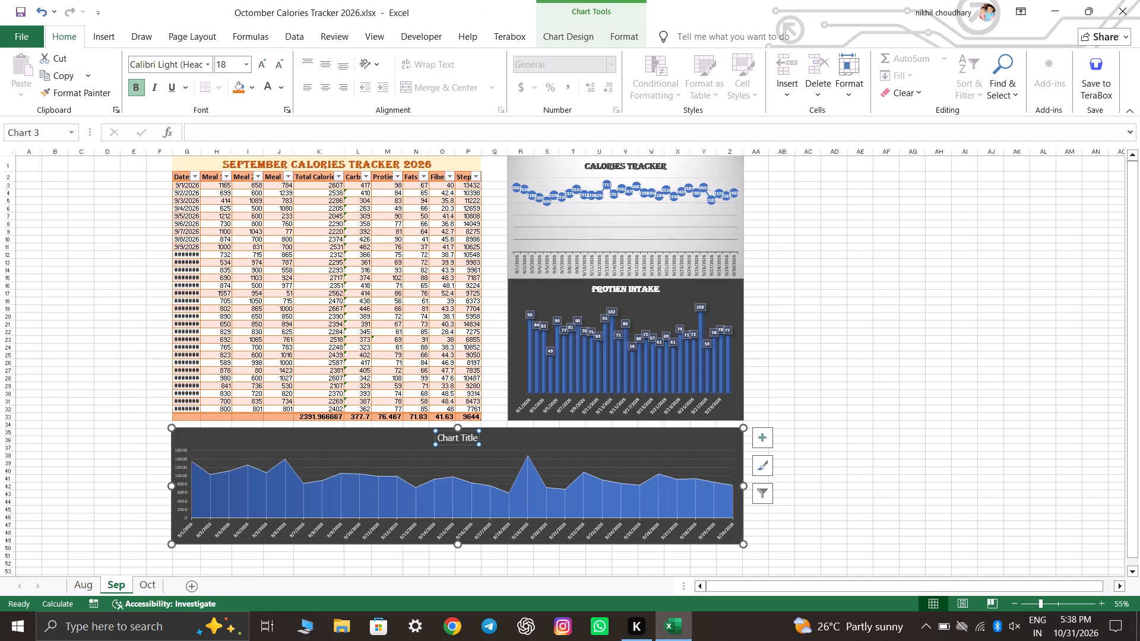
double_click(466, 437)
key("ctrl+a")
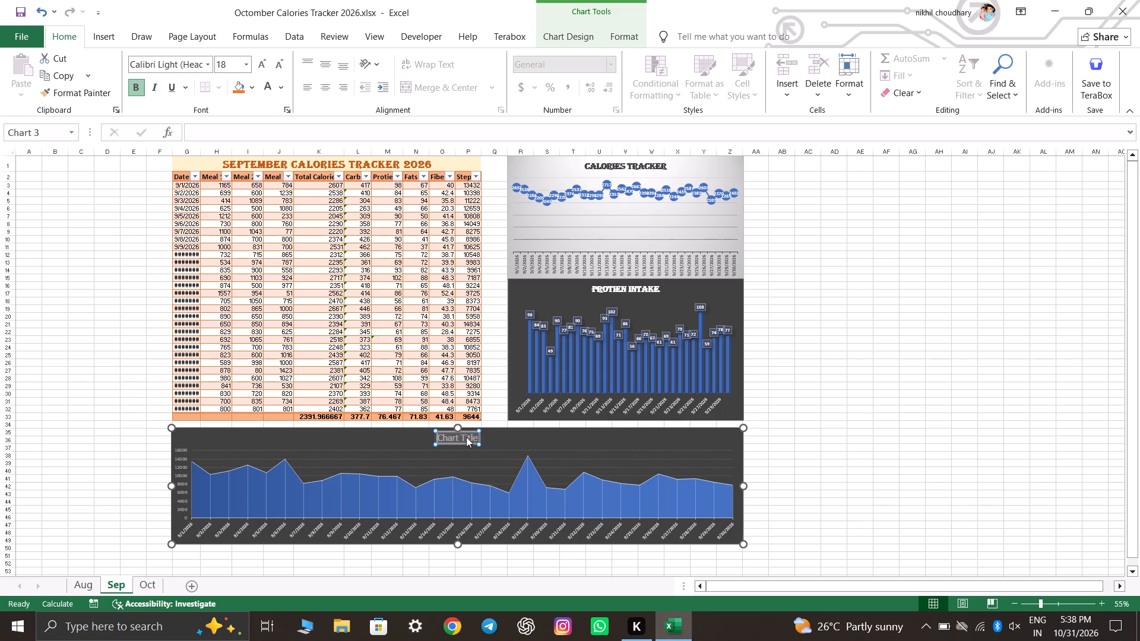
left_click(282, 84)
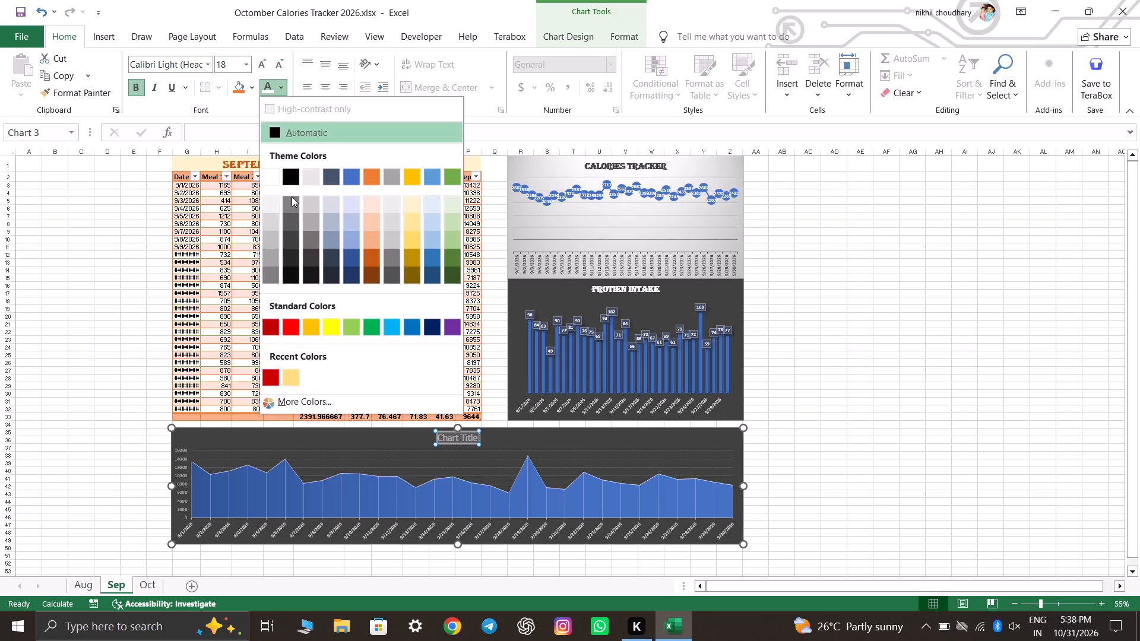
left_click(275, 173)
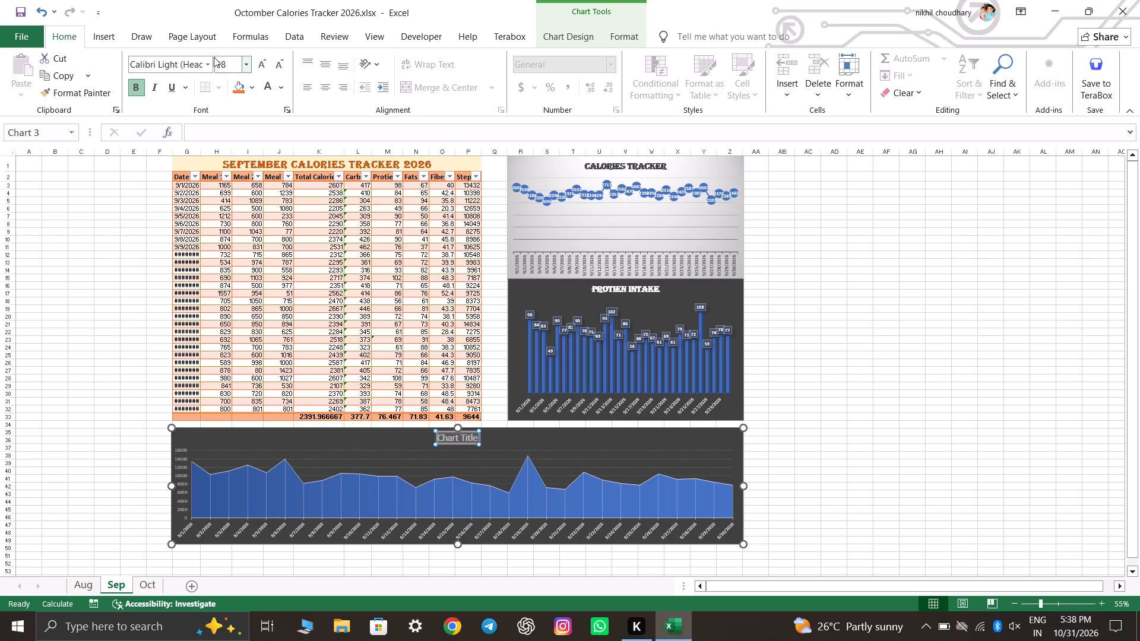
left_click(207, 61)
left_click(215, 152)
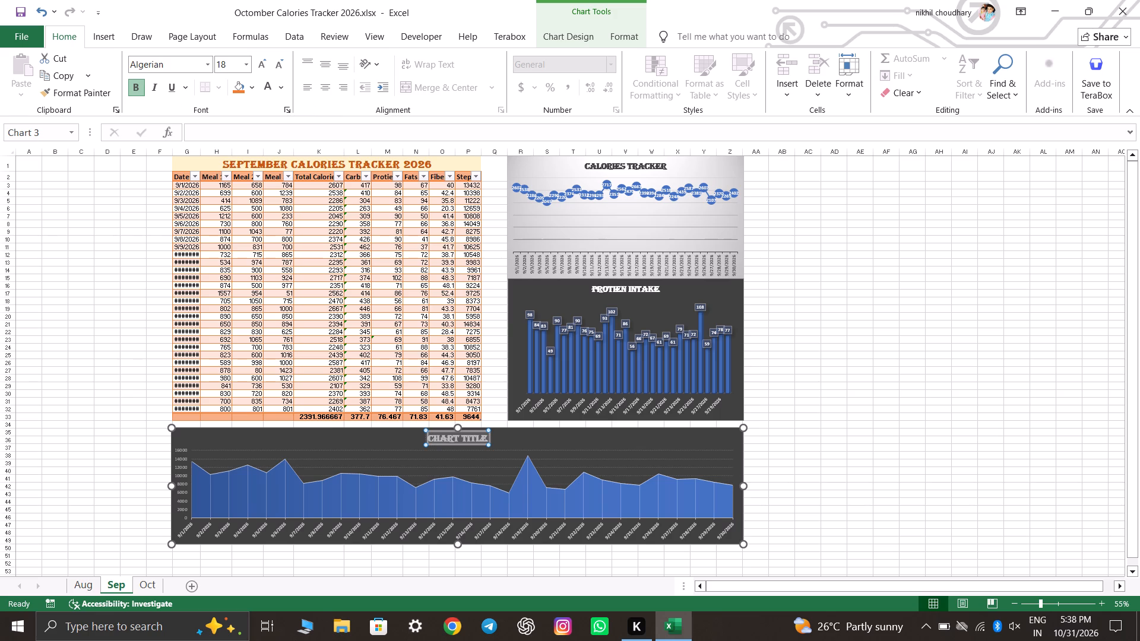
Rename the steps chart's title as Steps Tracker, on a single line.
type("Steps")
key("space")
type("Tracker")
key("Return")
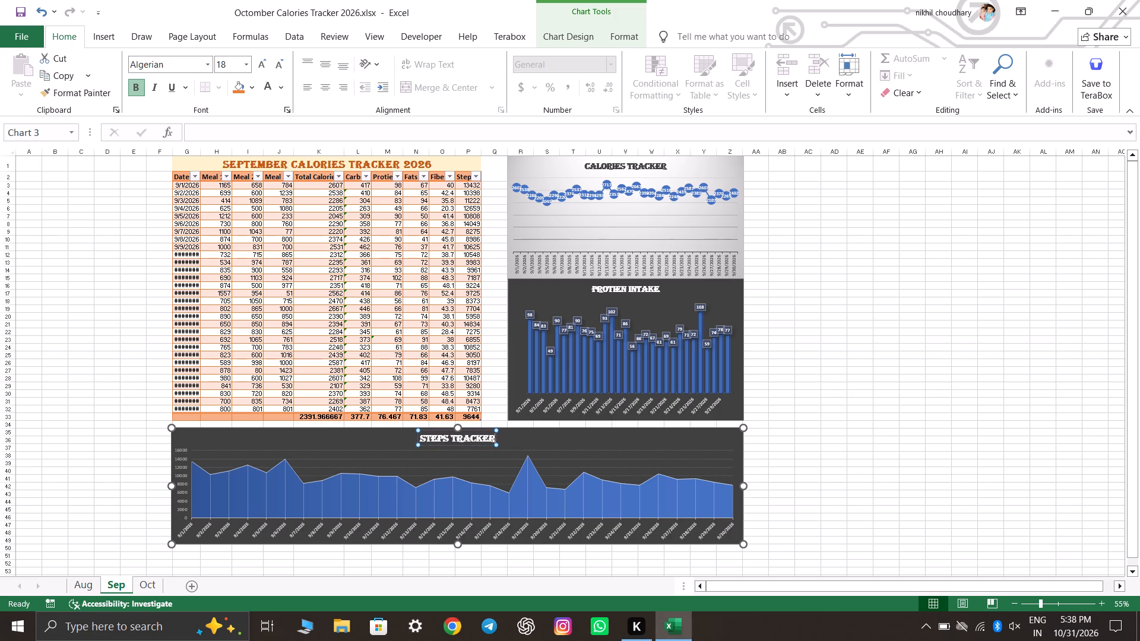
key("BackSpace")
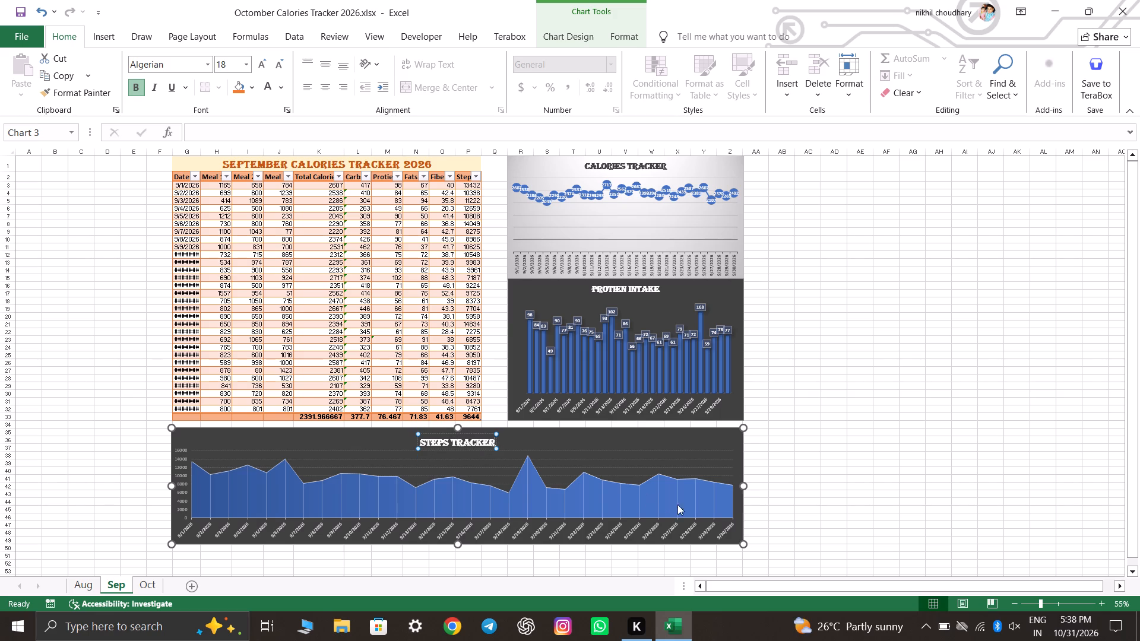
left_click(891, 455)
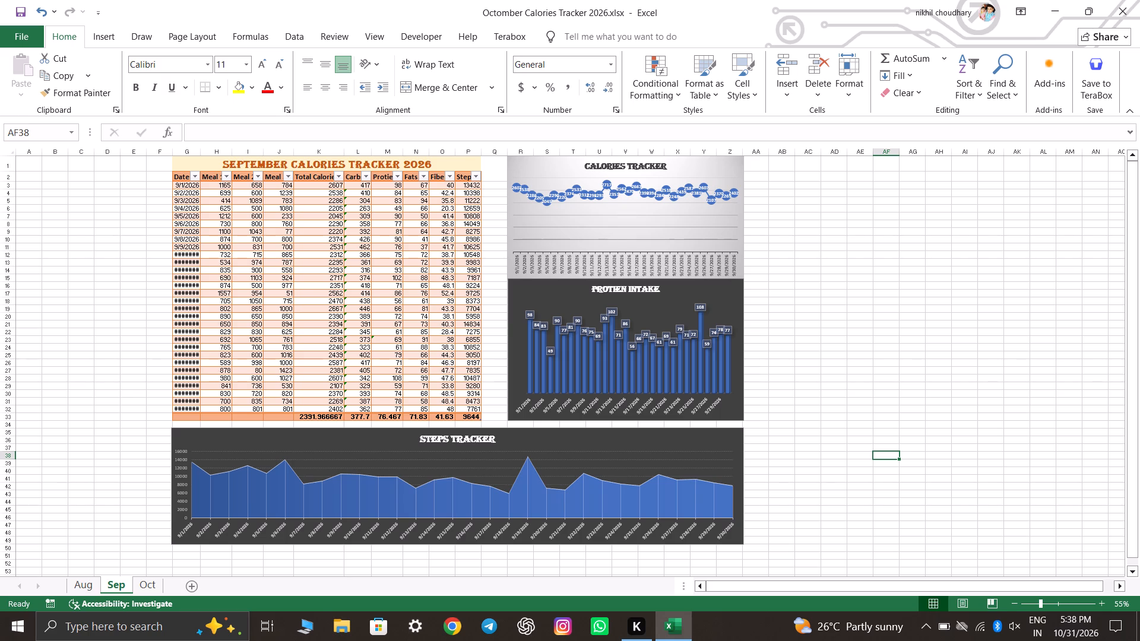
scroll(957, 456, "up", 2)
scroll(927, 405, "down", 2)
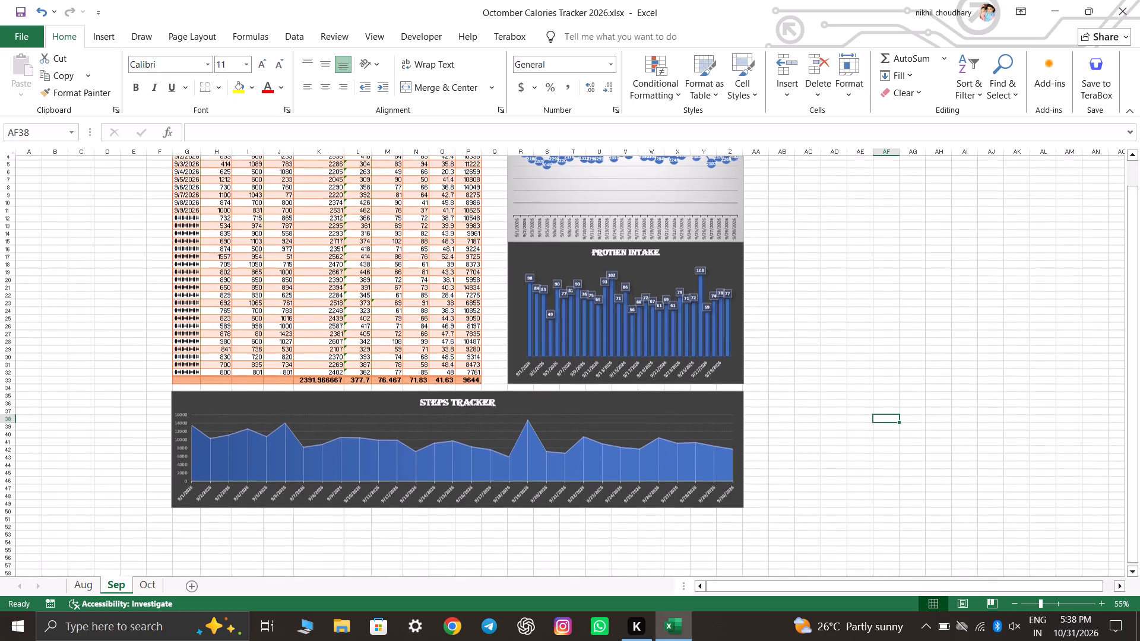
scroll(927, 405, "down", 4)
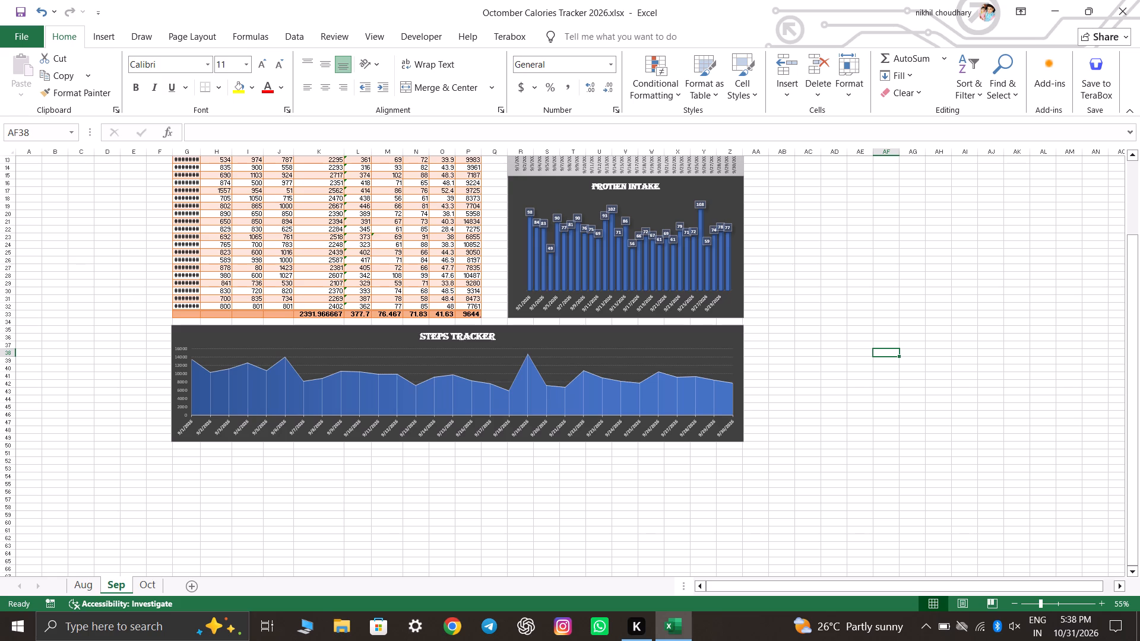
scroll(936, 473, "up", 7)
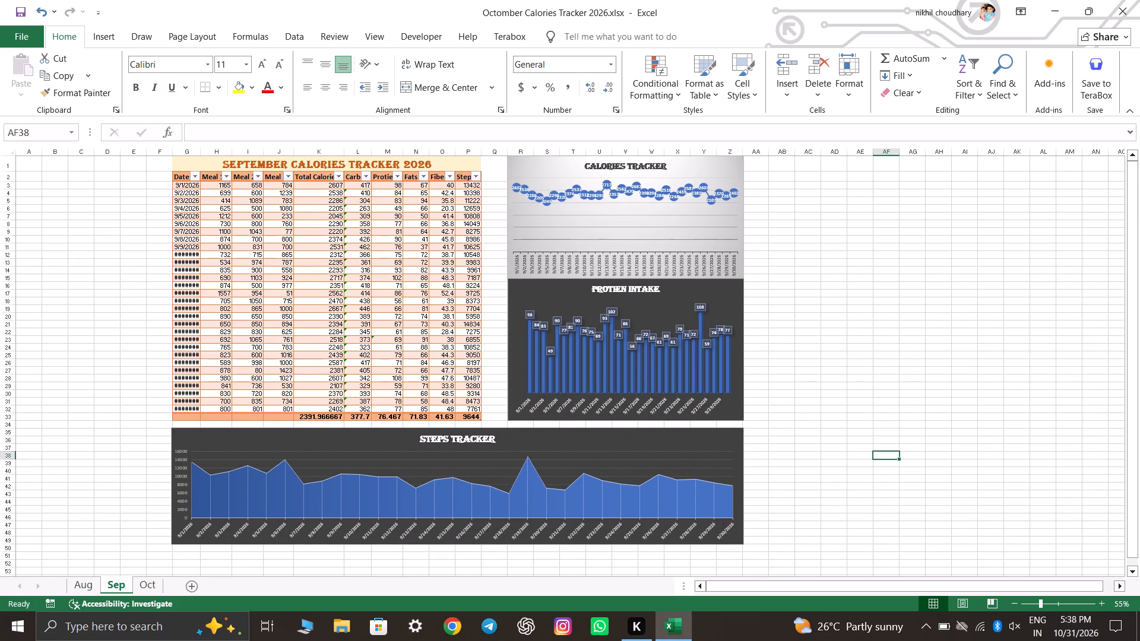
Open the Oct sheet and save the workbook.
left_click(155, 584)
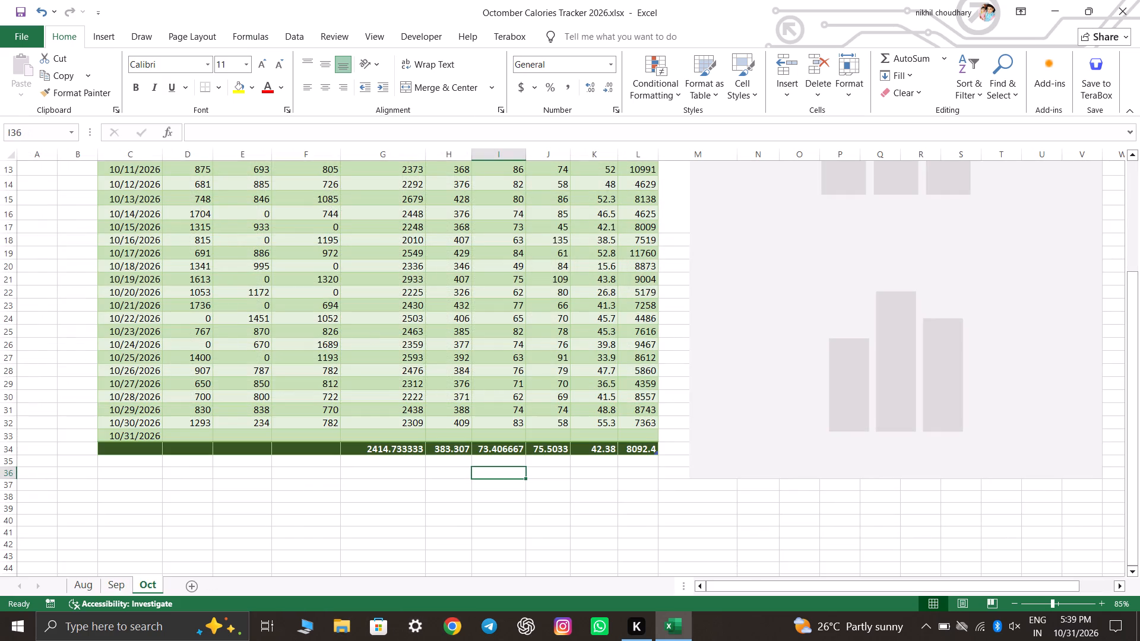
key("ctrl+s")
key("ctrl+s")
key("ctrl+s")
key("ctrl+s")
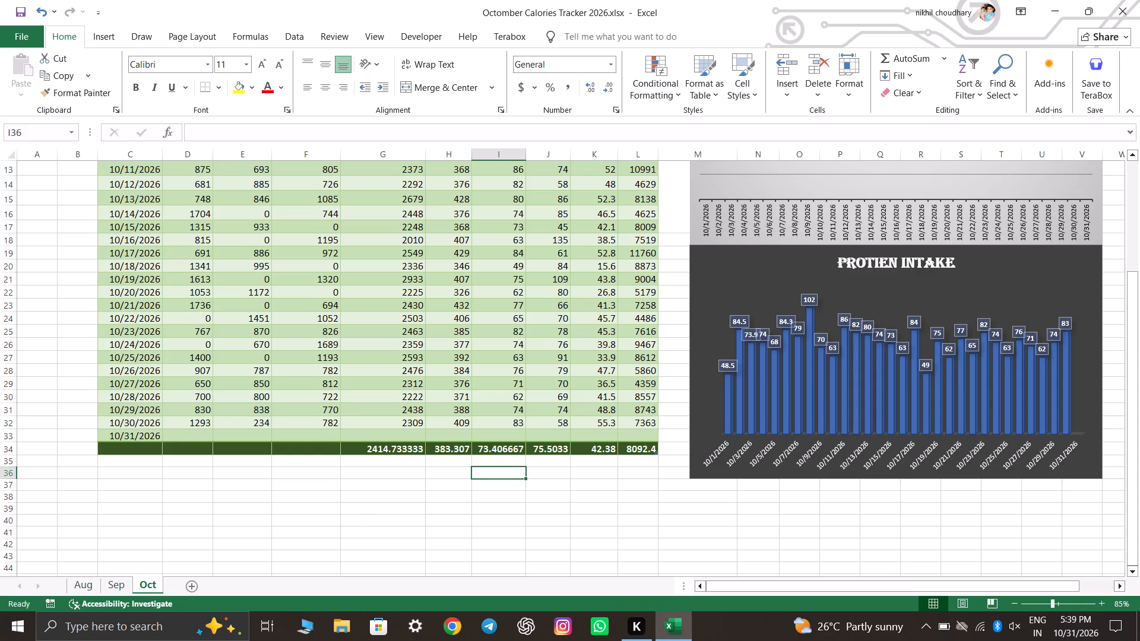
Shorten October's Calories Intake chart so its bottom edge sits at the bottom of row 16.
scroll(1003, 430, "up", 5)
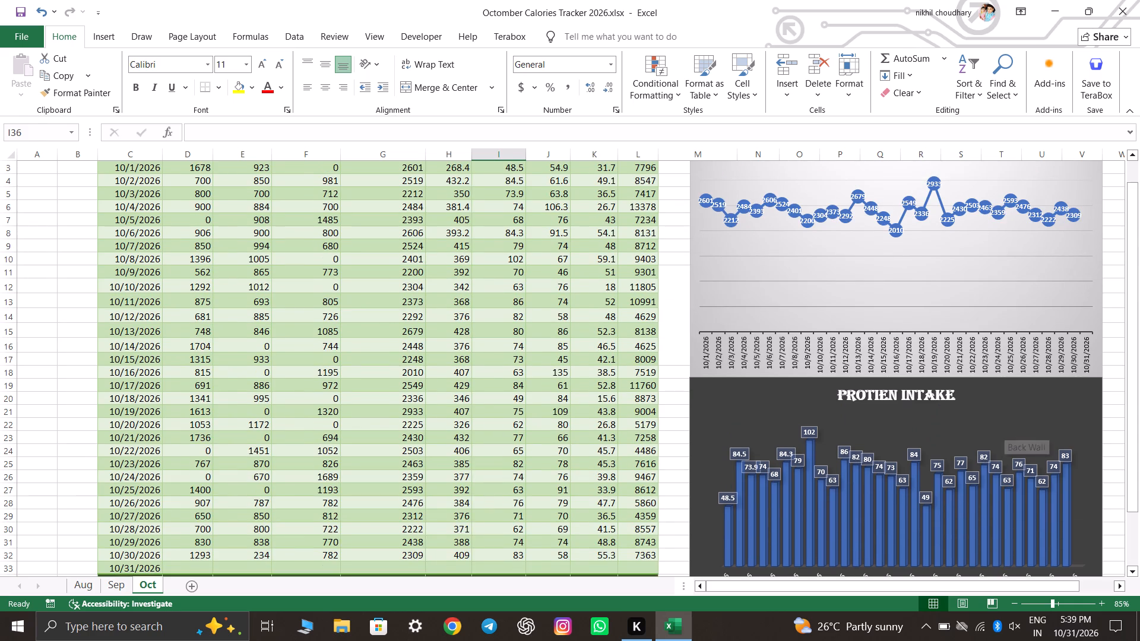
left_click(1061, 289)
scroll(1051, 299, "up", 5)
left_click_drag(1101, 423, 1101, 394)
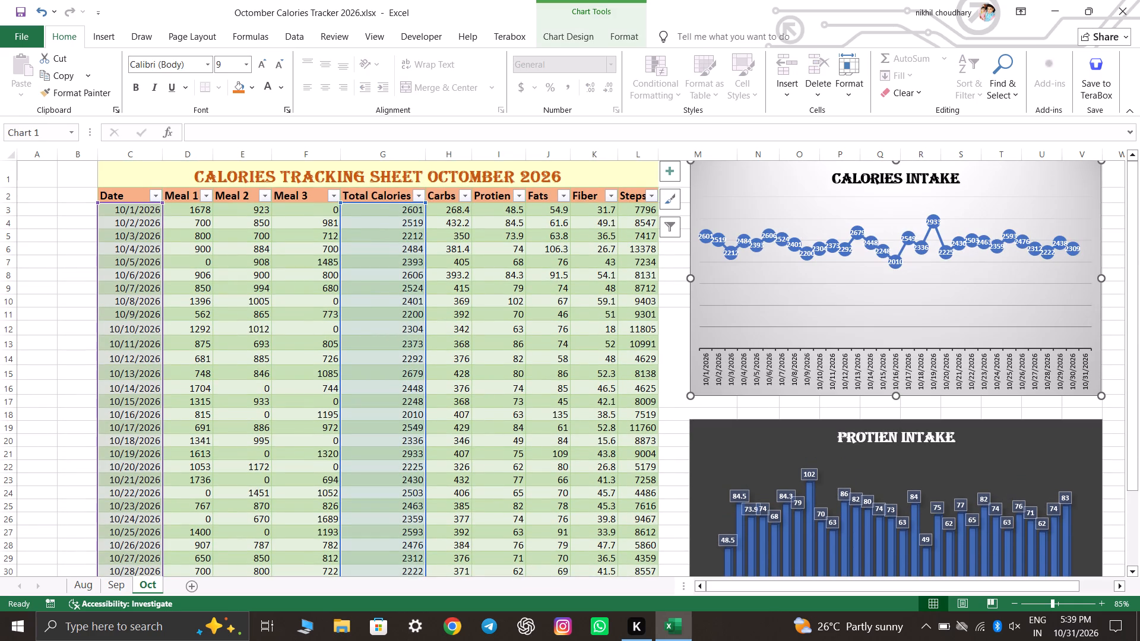
Move October's Protien Intake chart up directly beneath the Calories Intake chart, with their side edges aligned.
left_click_drag(1057, 426, 1059, 402)
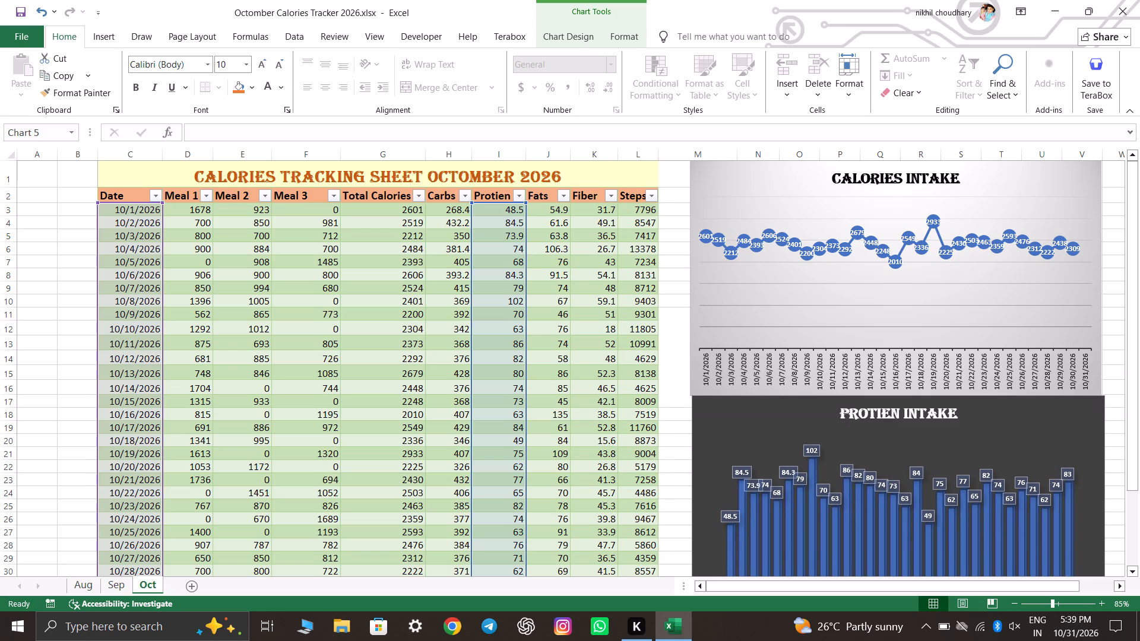
left_click_drag(1059, 402, 1055, 401)
scroll(1119, 469, "down", 4)
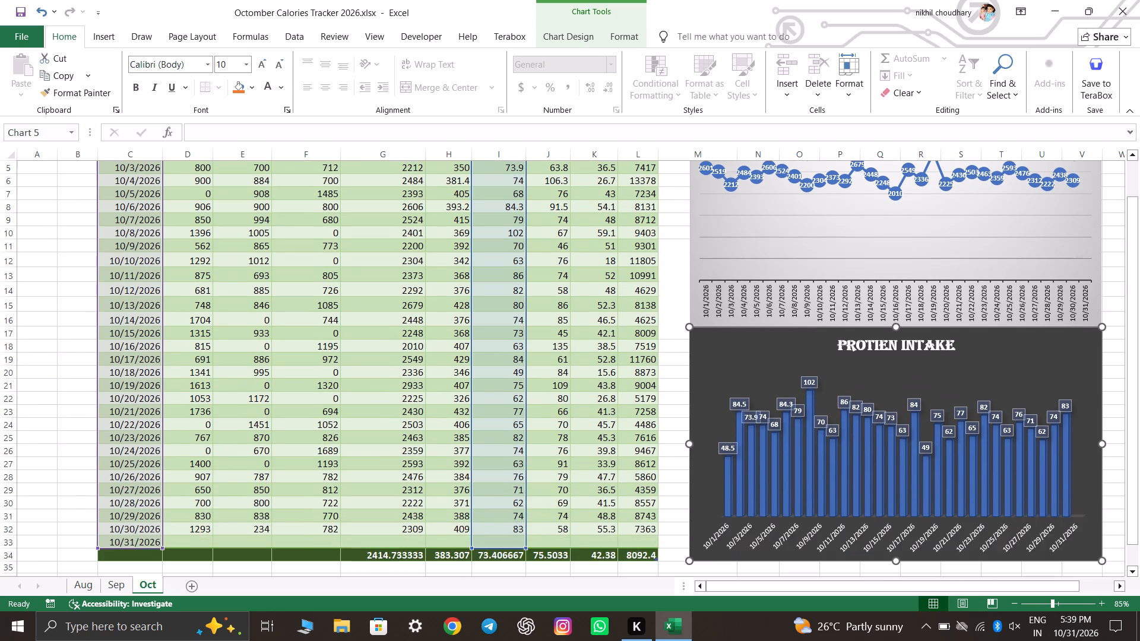
scroll(1119, 469, "down", 1)
left_click(990, 537)
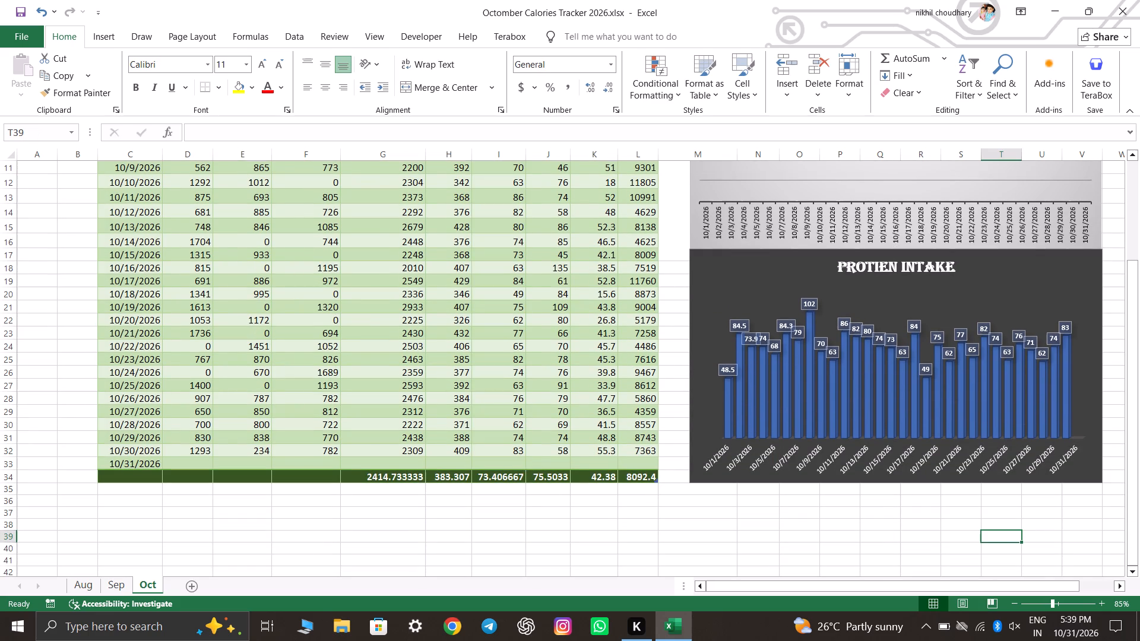
Insert an Area chart of October's Date and Steps columns, covering rows 3 to 33 of the table.
scroll(499, 478, "up", 1)
scroll(433, 439, "up", 1)
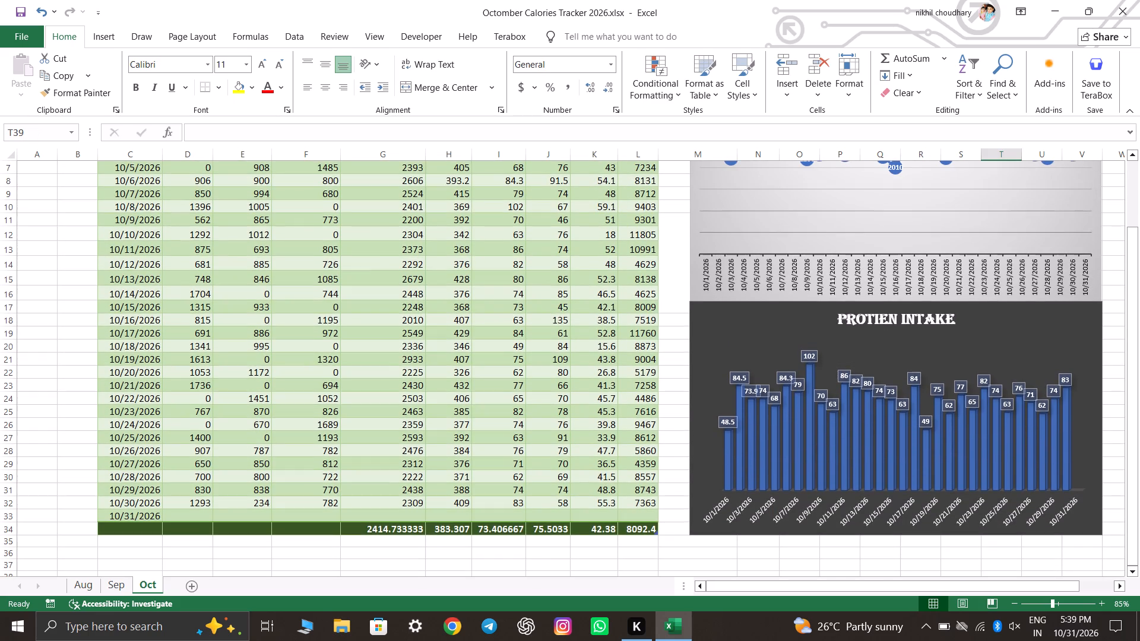
scroll(198, 287, "up", 1)
scroll(153, 234, "up", 1)
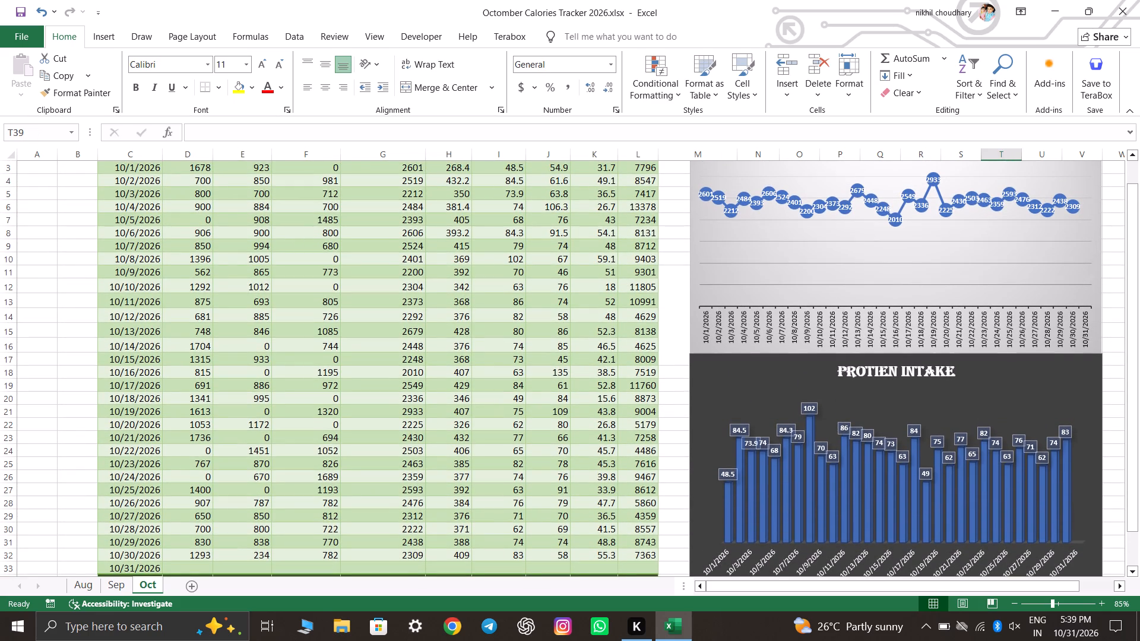
left_click_drag(145, 168, 128, 551)
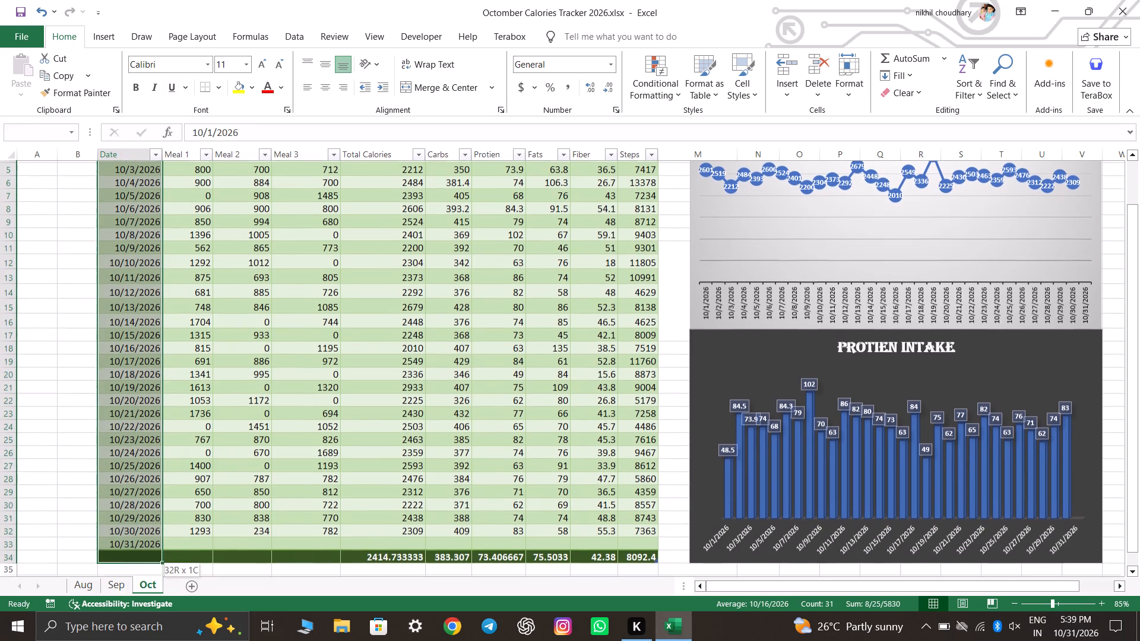
left_click_drag(128, 551, 131, 536)
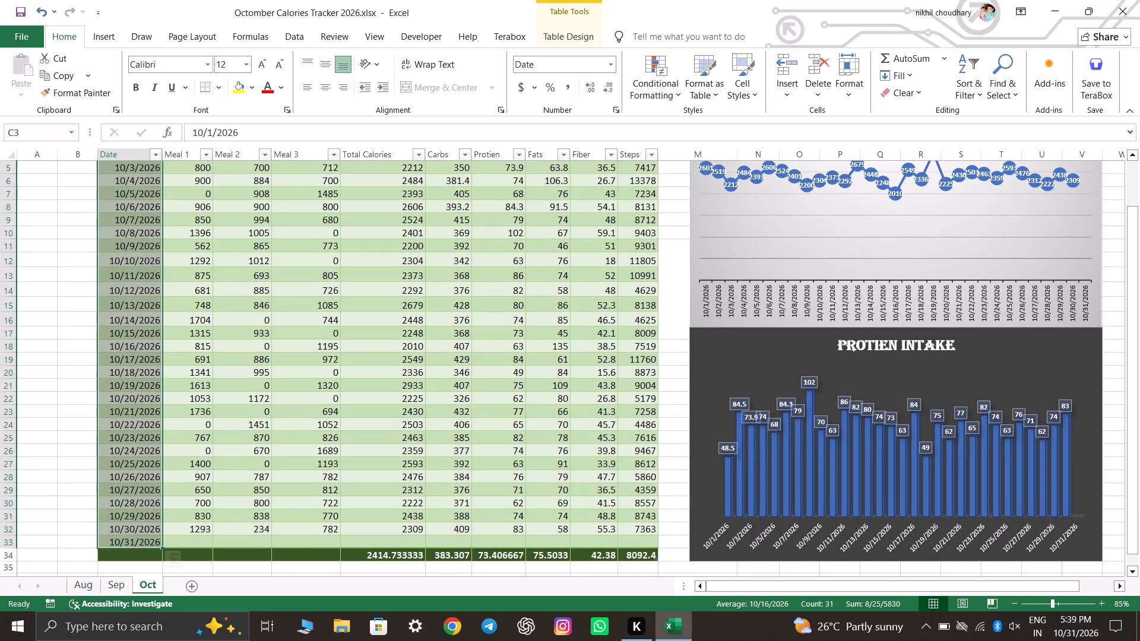
scroll(609, 341, "up", 2)
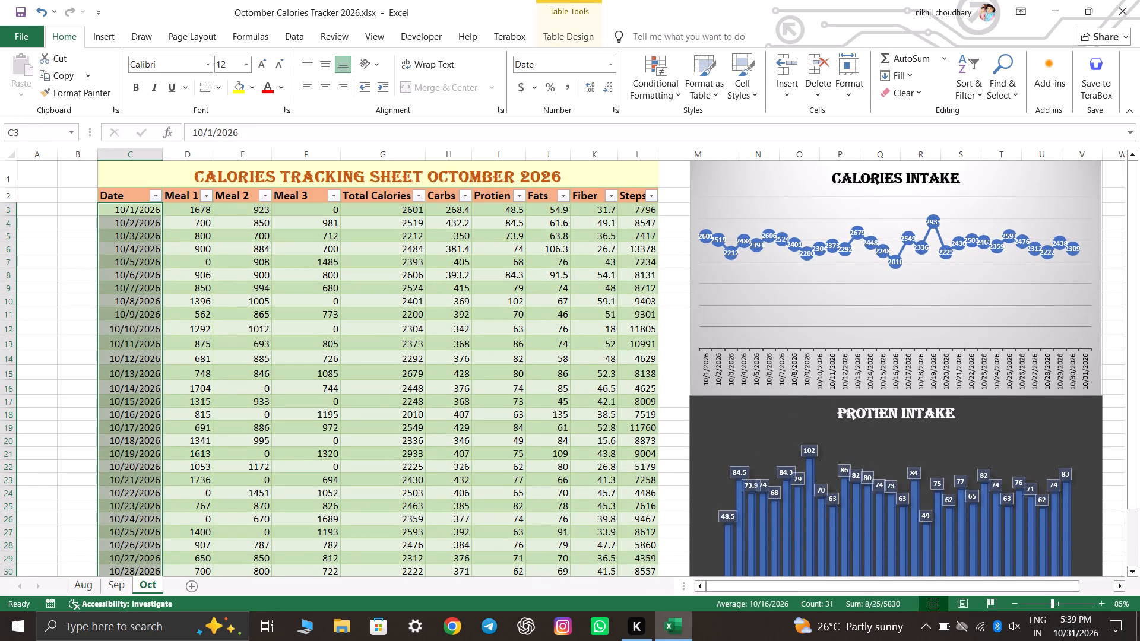
left_click_drag(648, 207, 635, 583, "ctrl")
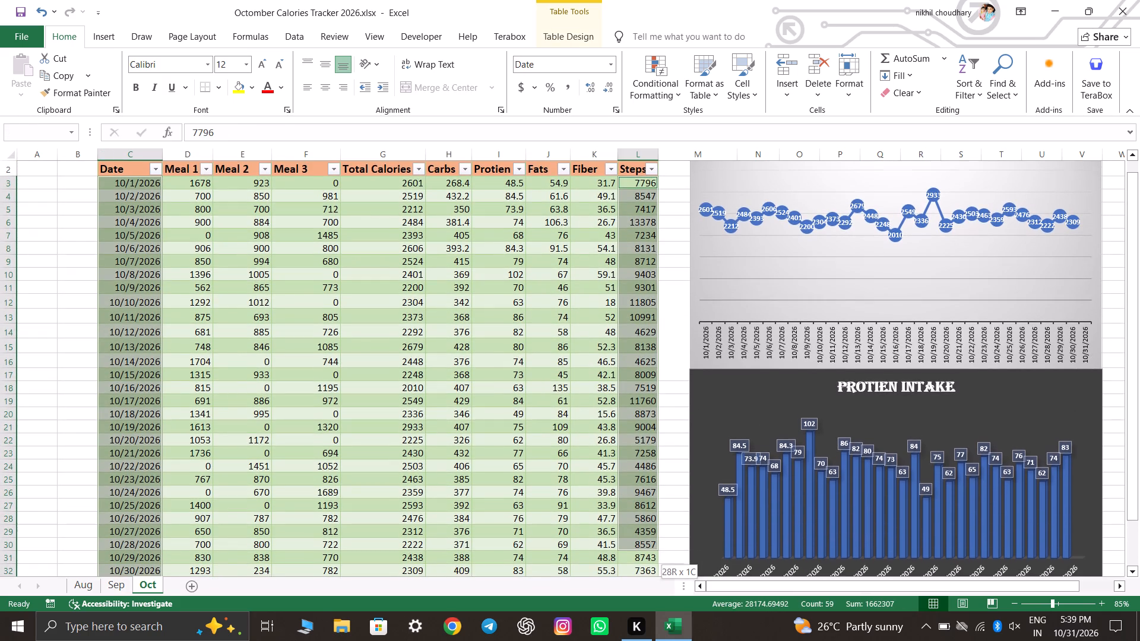
left_click_drag(635, 583, 641, 541, "ctrl")
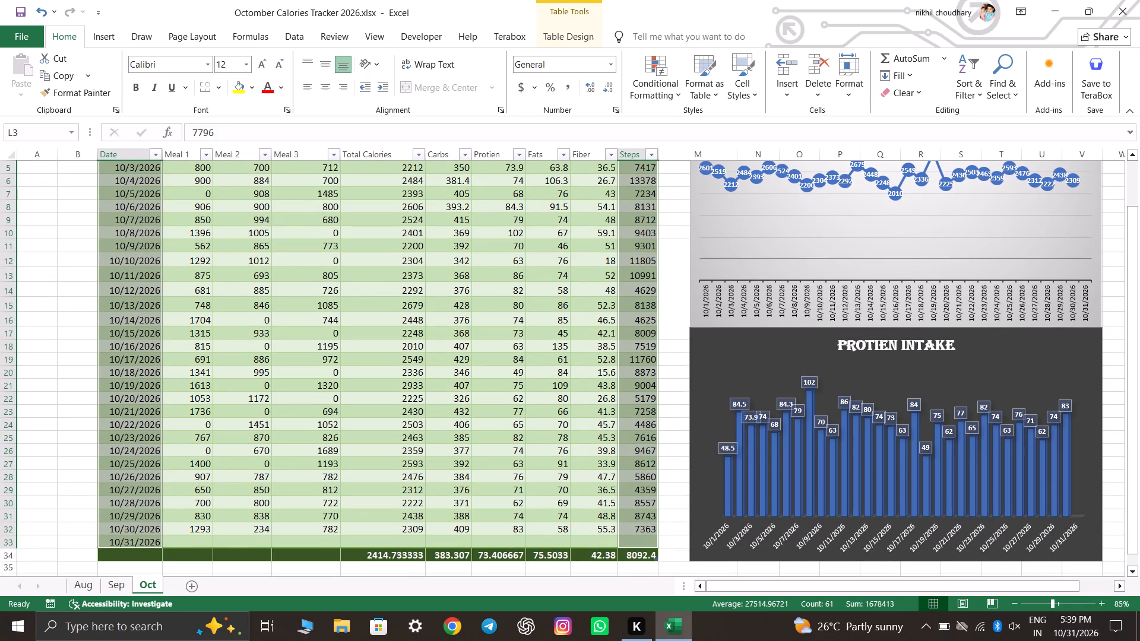
left_click(114, 37)
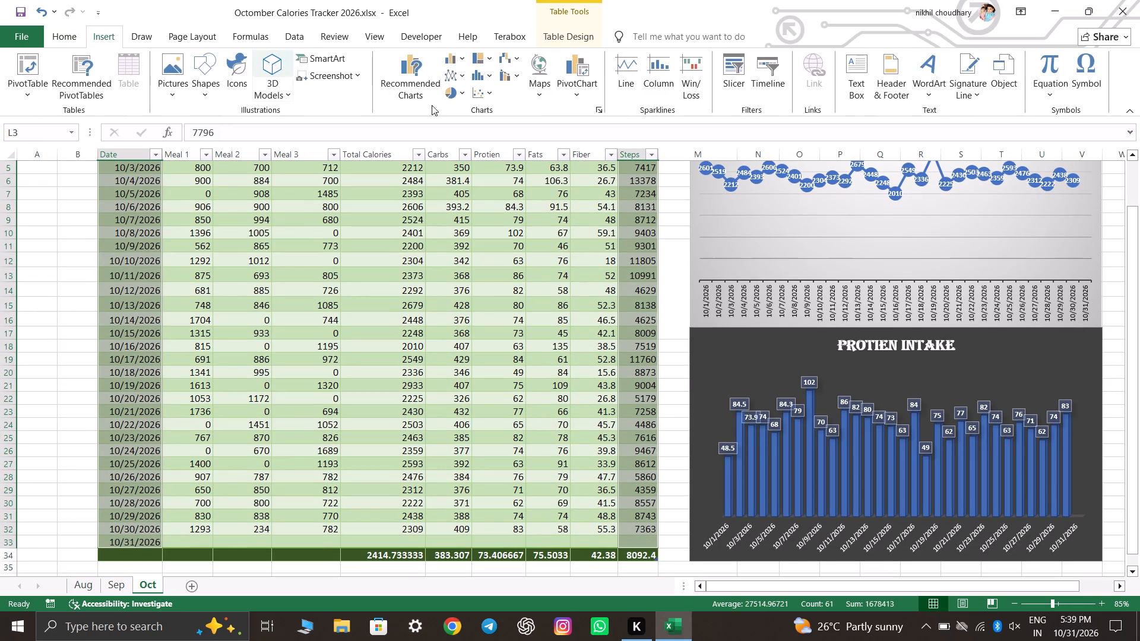
left_click(414, 78)
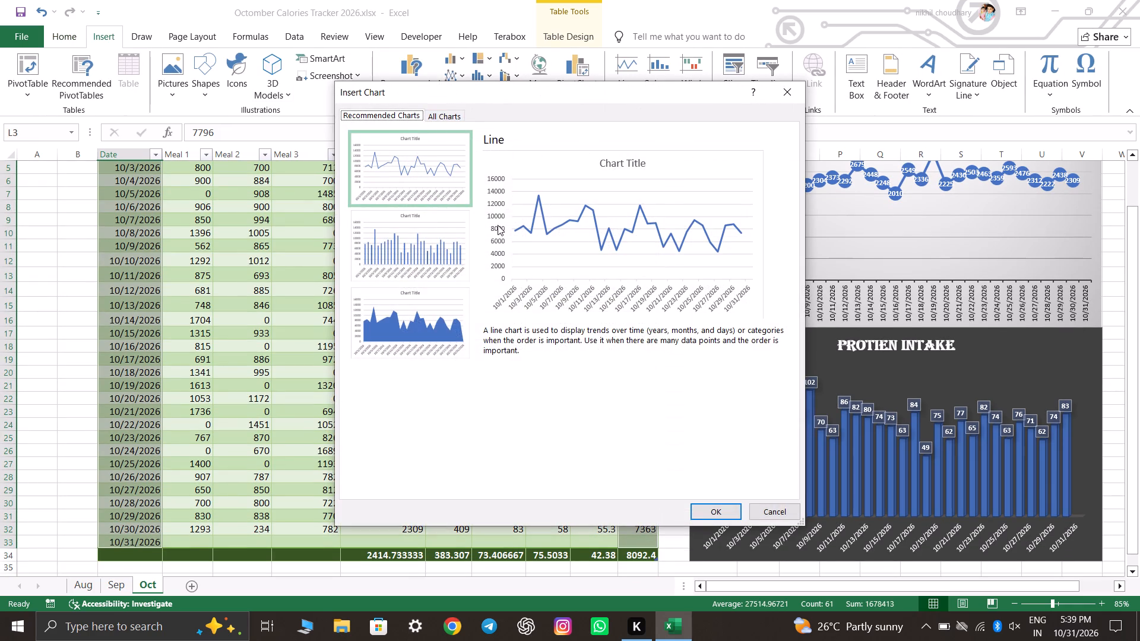
left_click(449, 110)
left_click(405, 237)
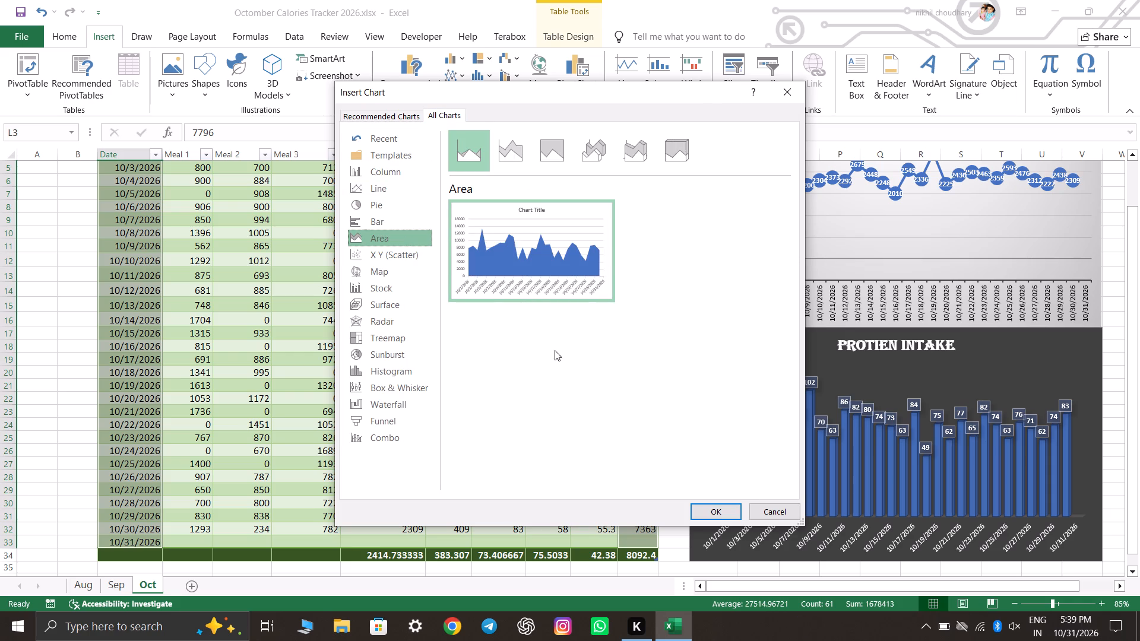
left_click(729, 510)
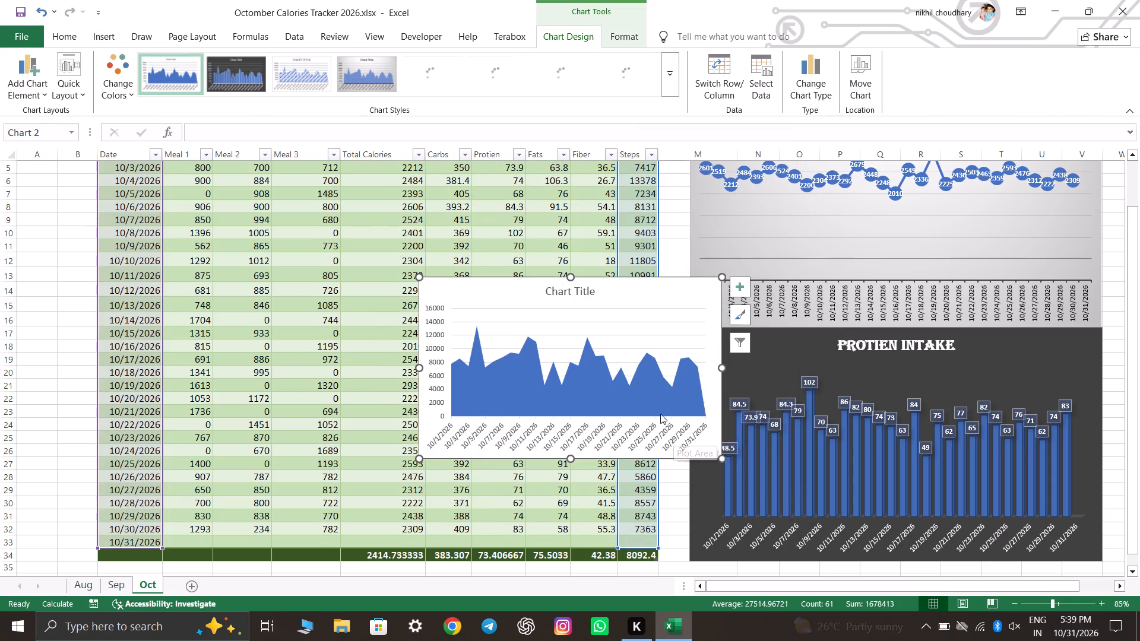
Try the new steps chart's preset styles, ending on the dark grey one with the blue style's data labels kept.
left_click_drag(635, 291, 545, 430)
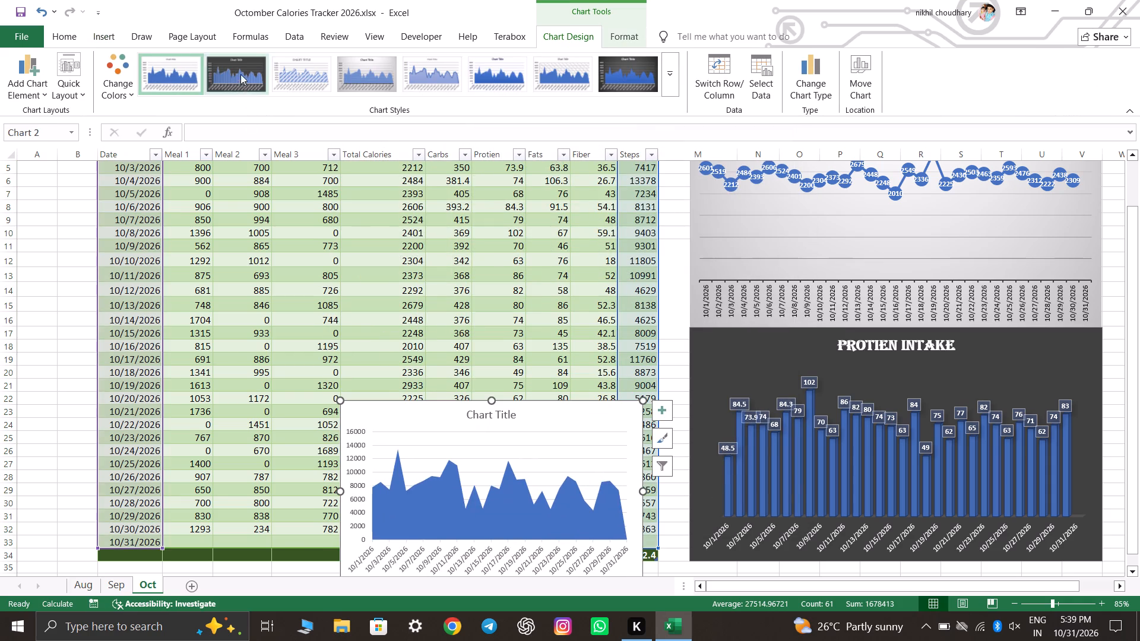
left_click(240, 74)
left_click(636, 76)
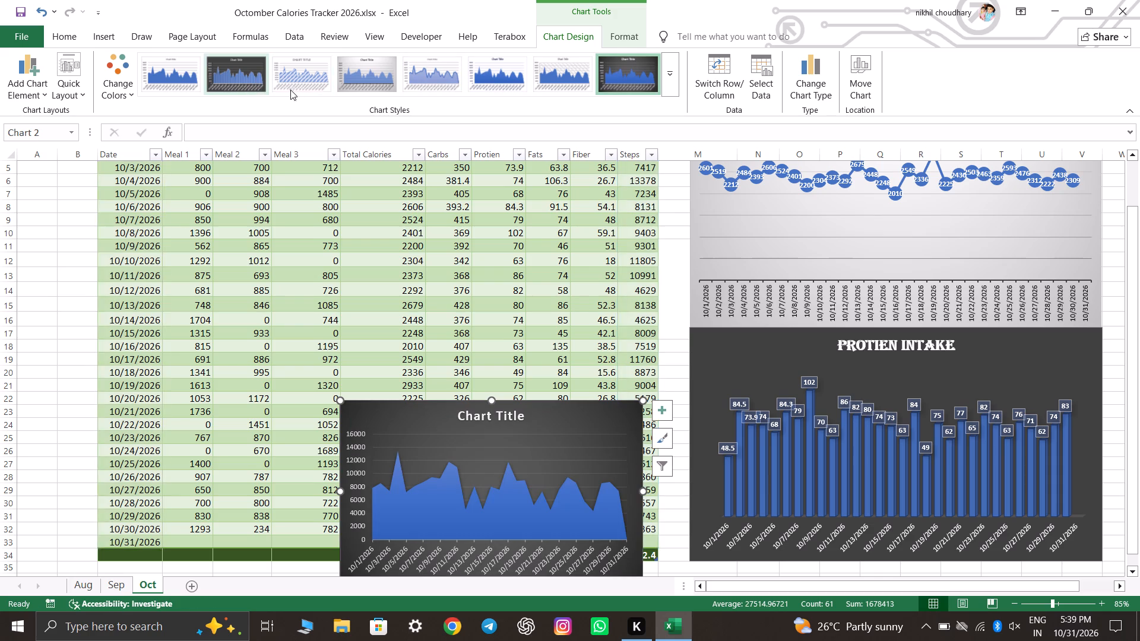
left_click(246, 77)
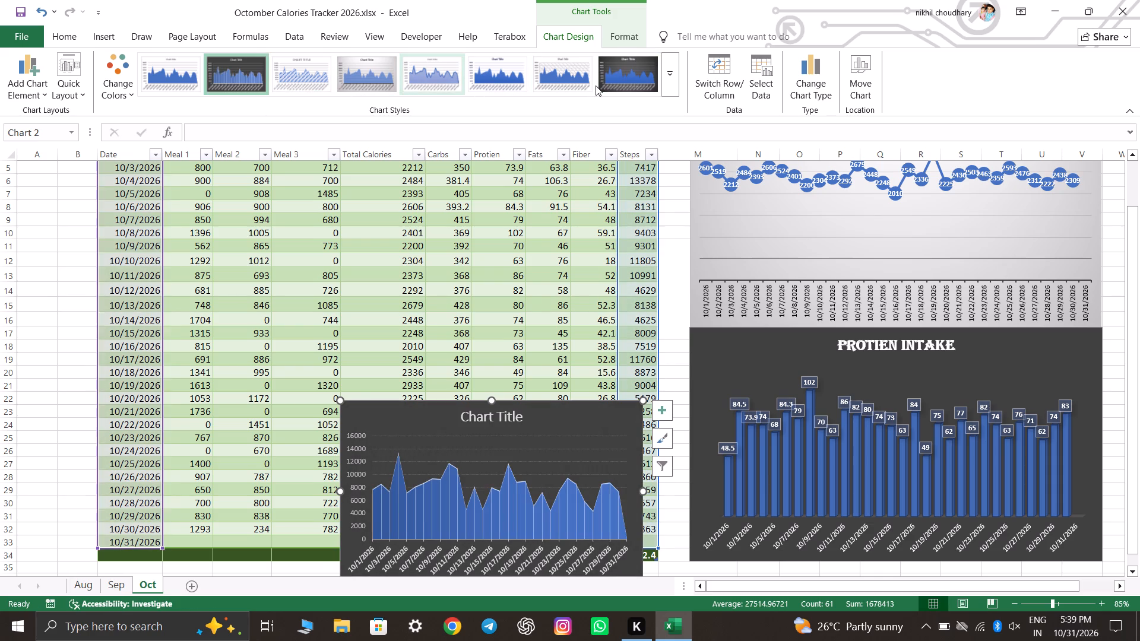
left_click(668, 84)
left_click(300, 117)
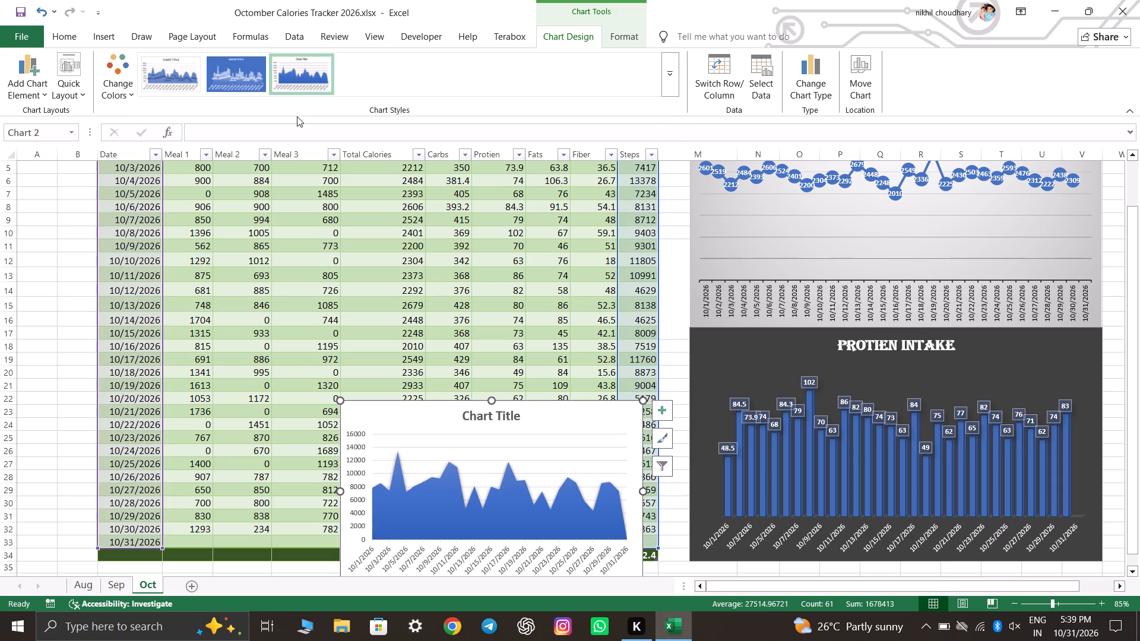
left_click(253, 78)
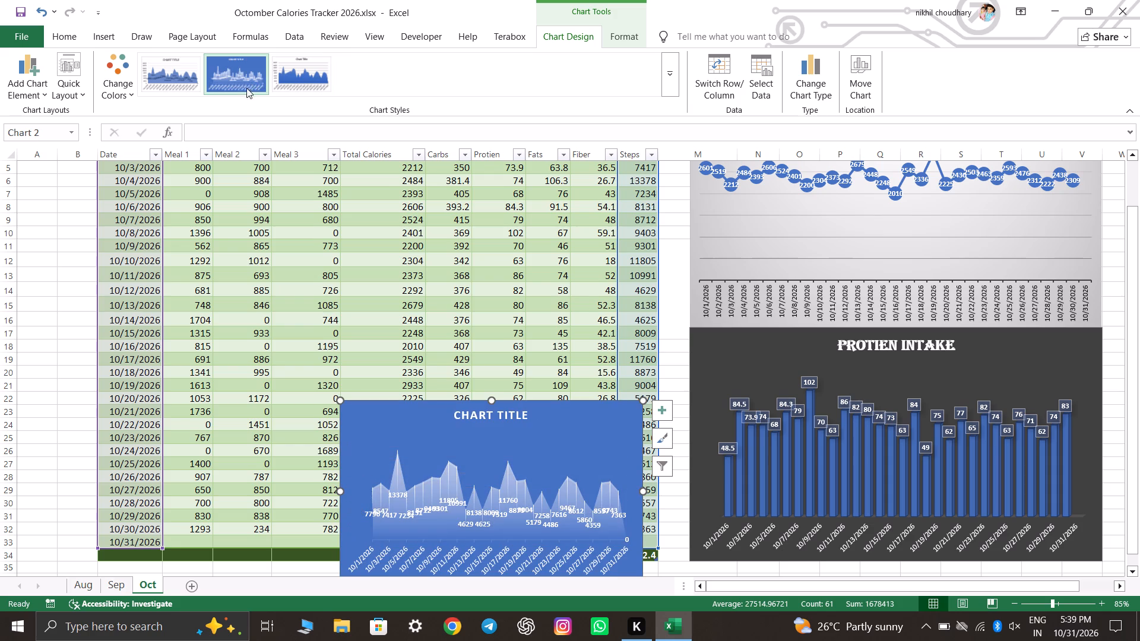
left_click(682, 67)
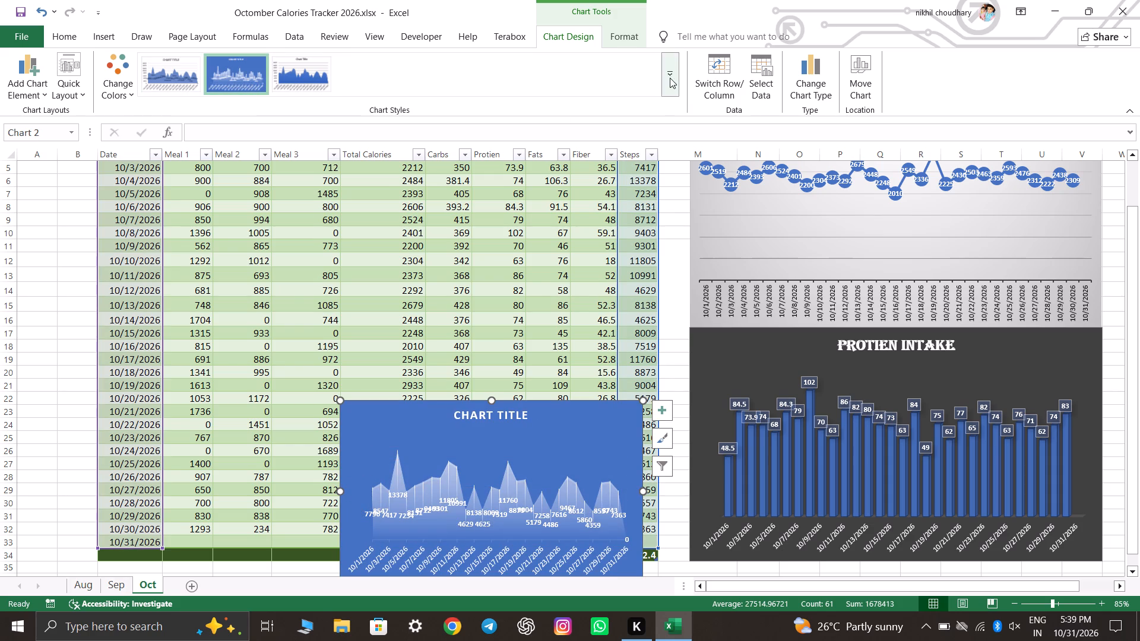
left_click(670, 78)
left_click(254, 74)
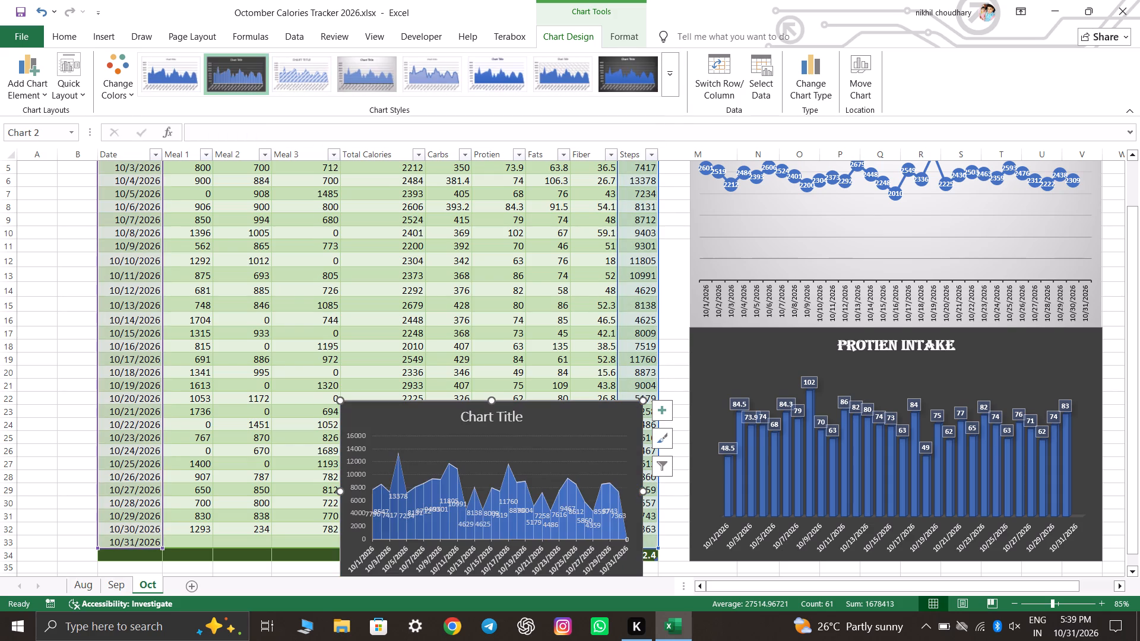
Move the steps chart below October's table, with its top at row 36 and its left edge on column C.
scroll(669, 303, "down", 5)
left_click_drag(597, 277, 429, 450)
scroll(646, 380, "down", 4)
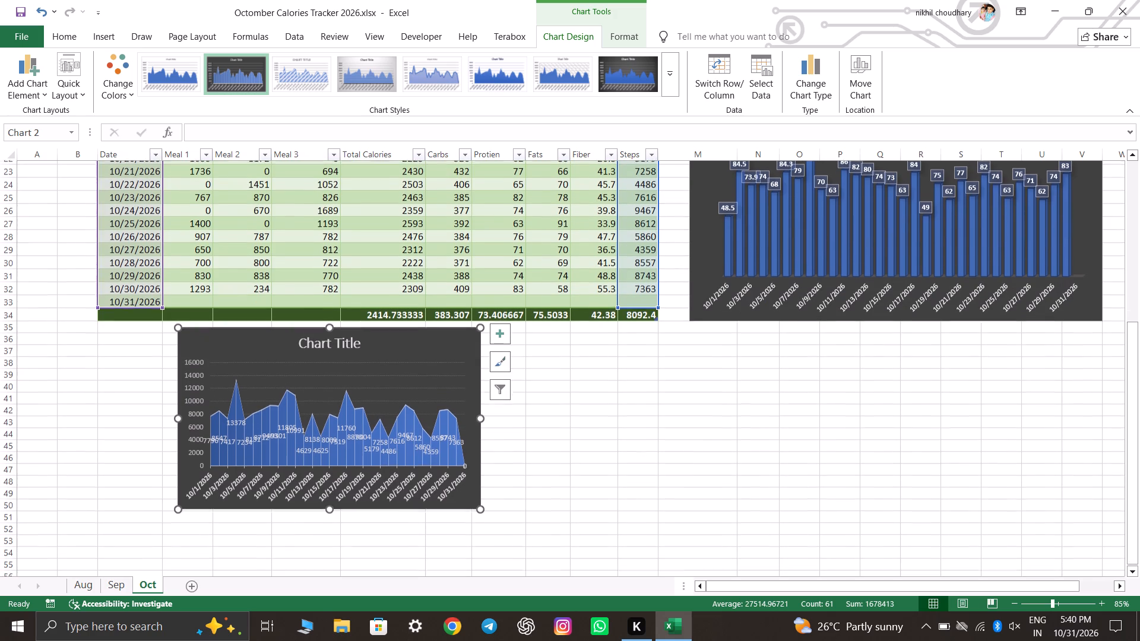
left_click_drag(421, 338, 339, 343)
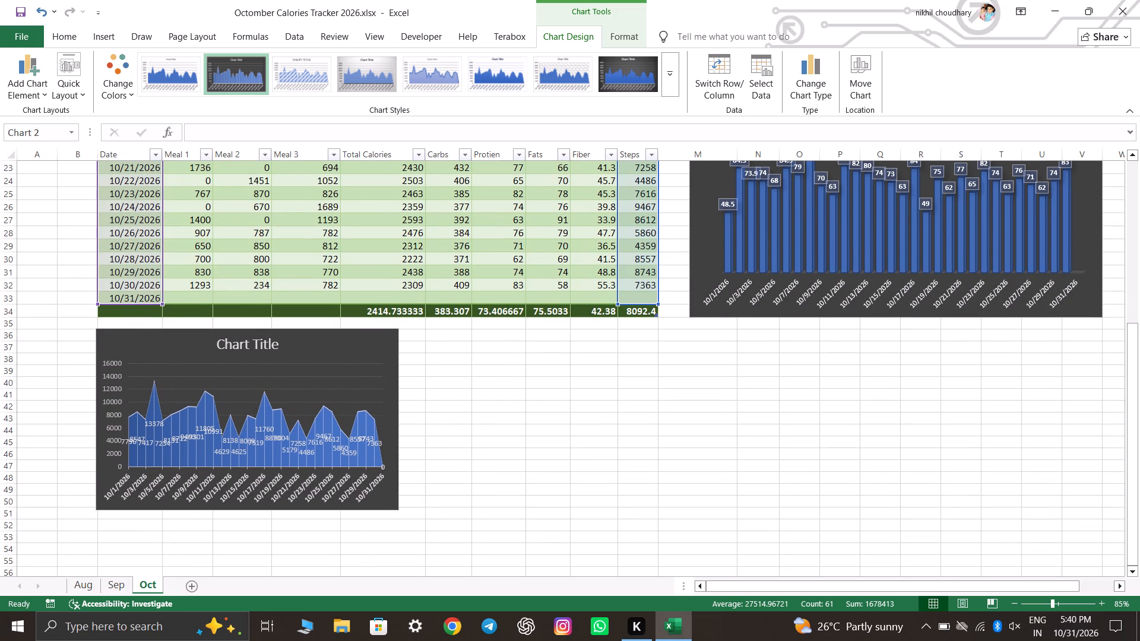
left_click_drag(339, 343, 340, 345)
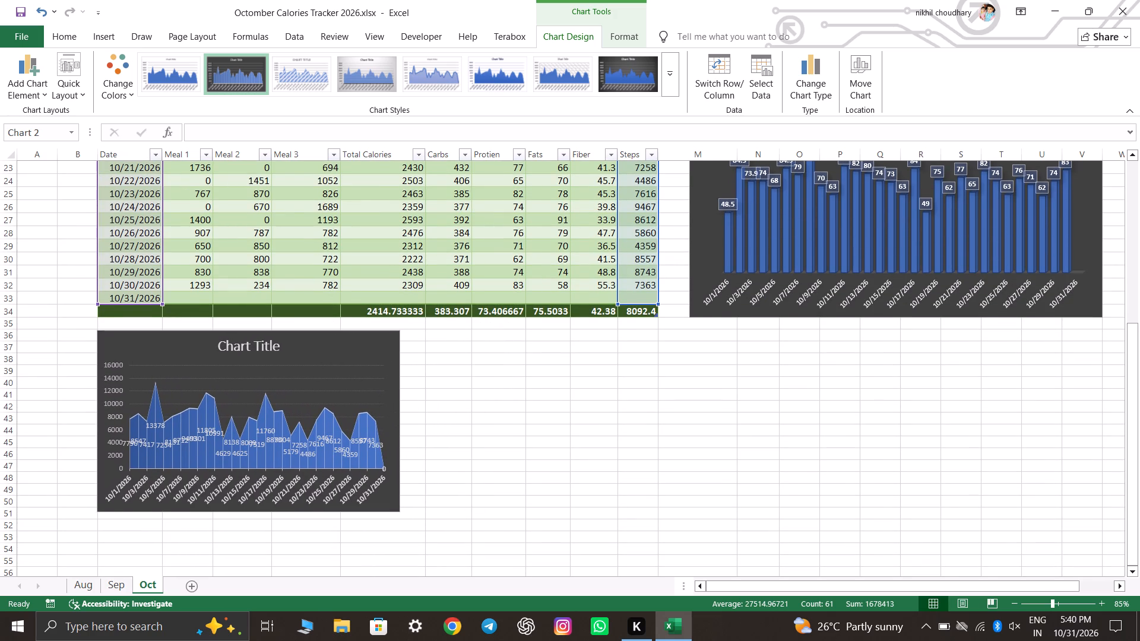
left_click_drag(340, 345, 342, 339)
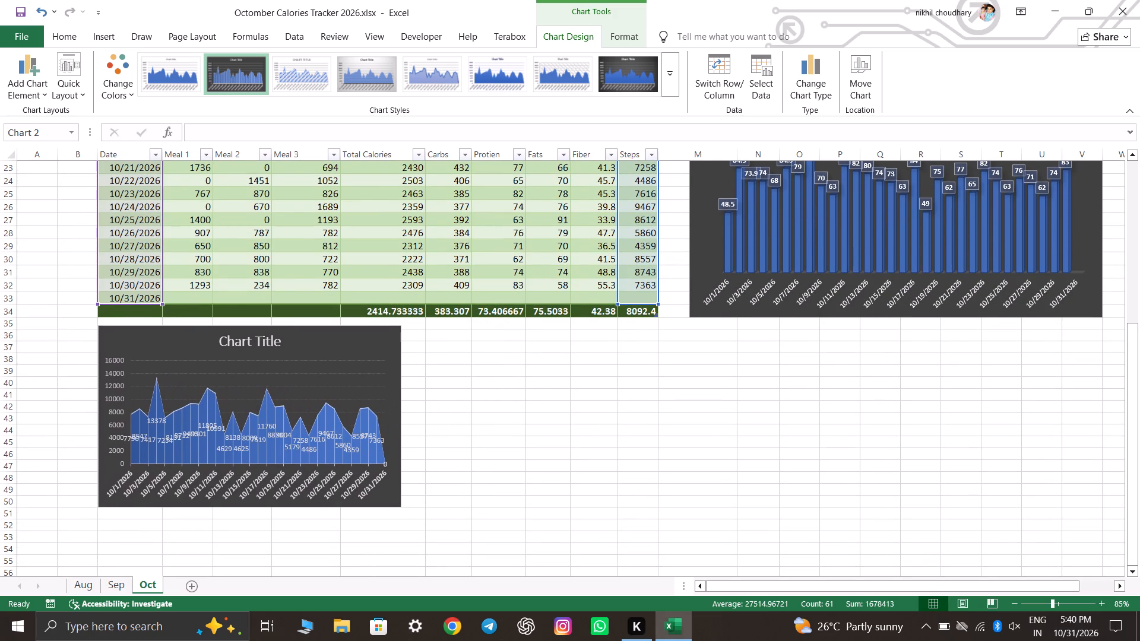
left_click_drag(342, 339, 340, 345)
Enlarge the steps chart so it reaches the Protien Intake chart's right edge and the bottom of row 53.
scroll(901, 403, "down", 1)
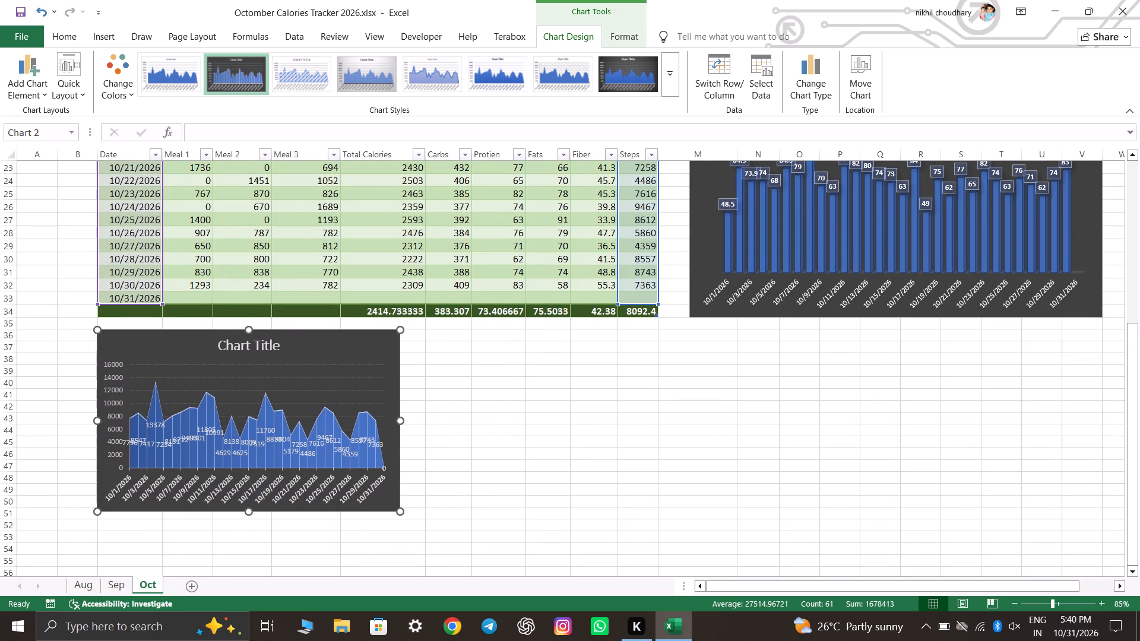
scroll(901, 401, "down", 3)
left_click_drag(402, 409, 1103, 436)
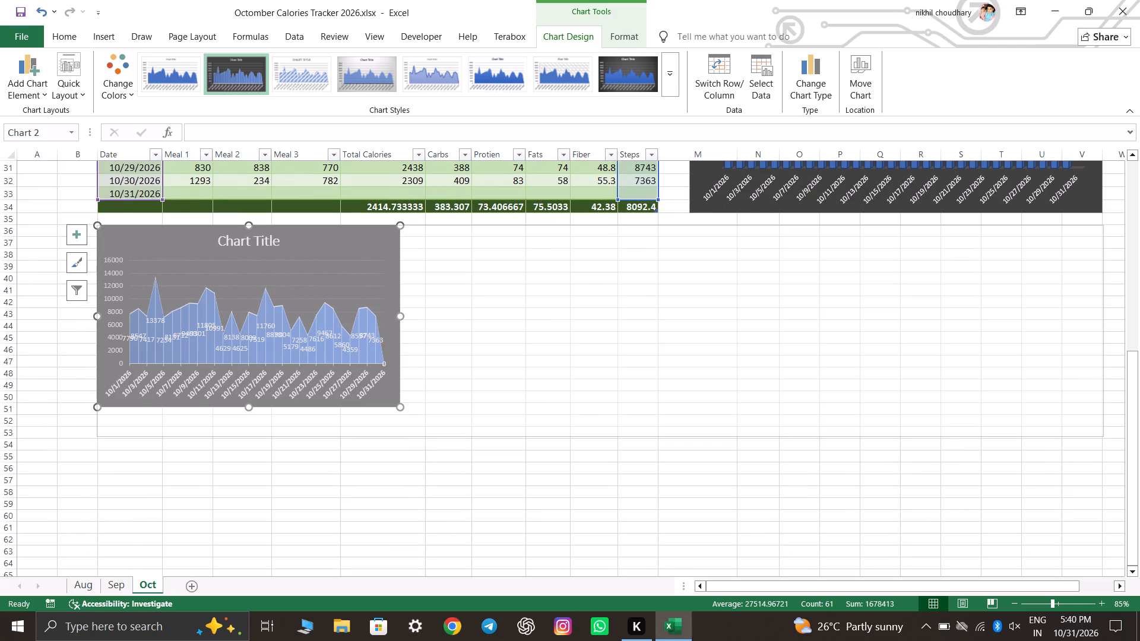
left_click(852, 528)
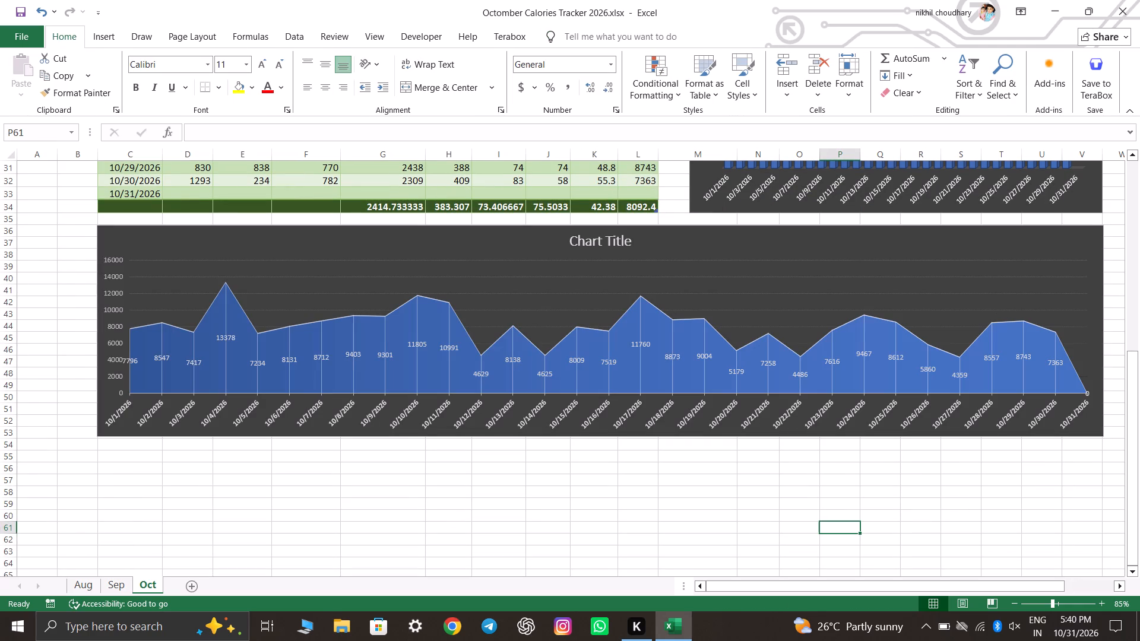
Set the steps chart's title in white Algerian font and rename it Steps Tracker.
left_click(615, 239)
left_click(610, 240)
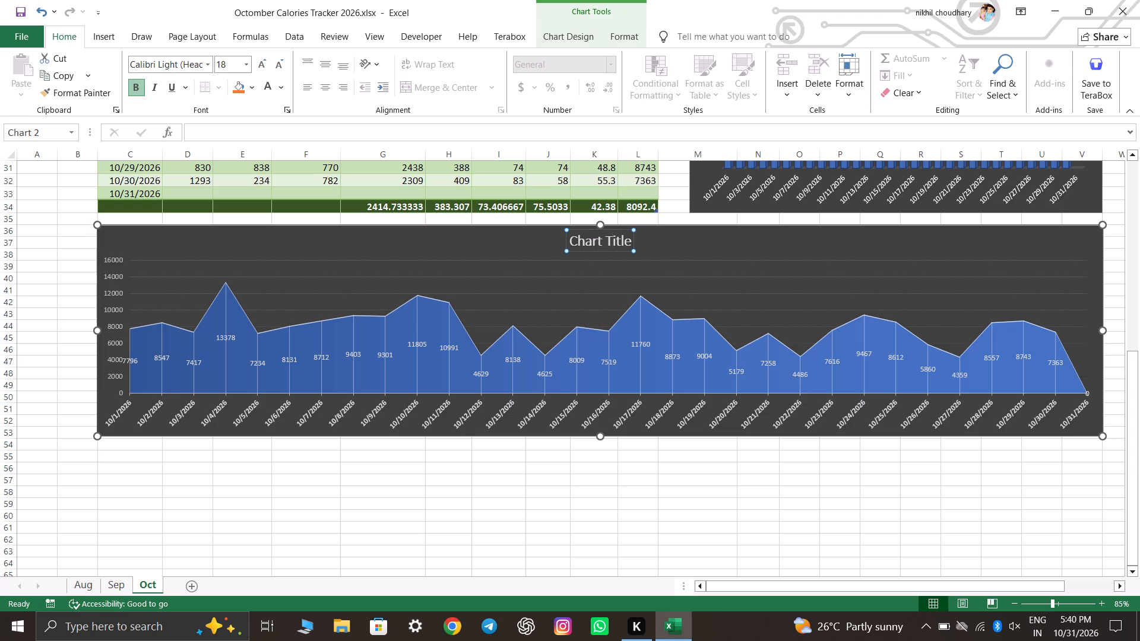
key("ctrl+a")
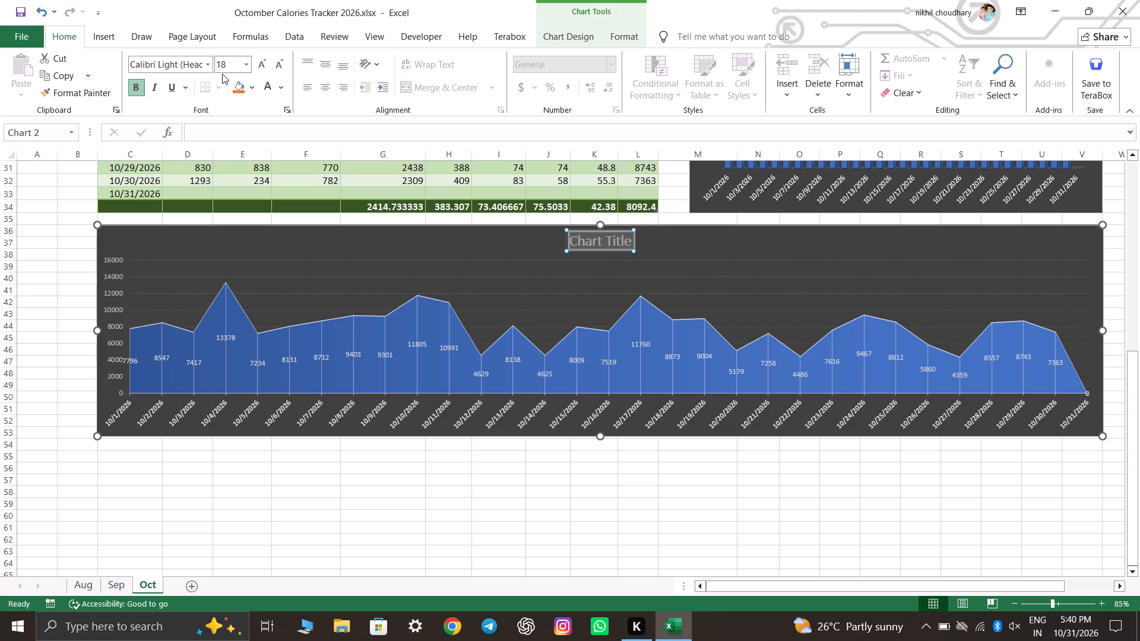
left_click(207, 65)
left_click(229, 157)
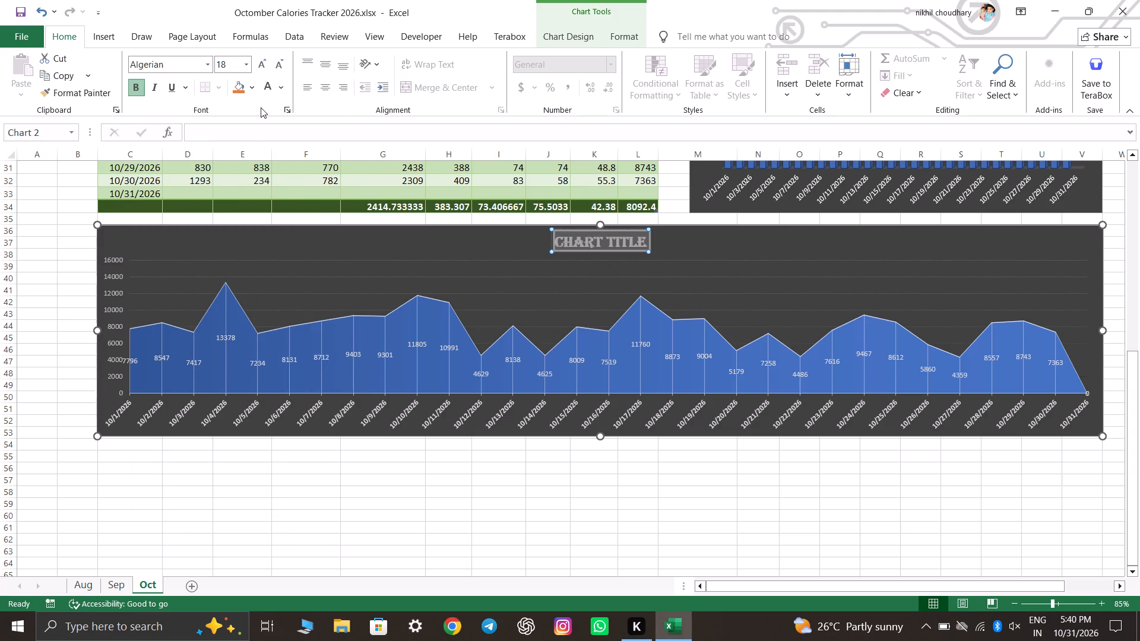
left_click(281, 91)
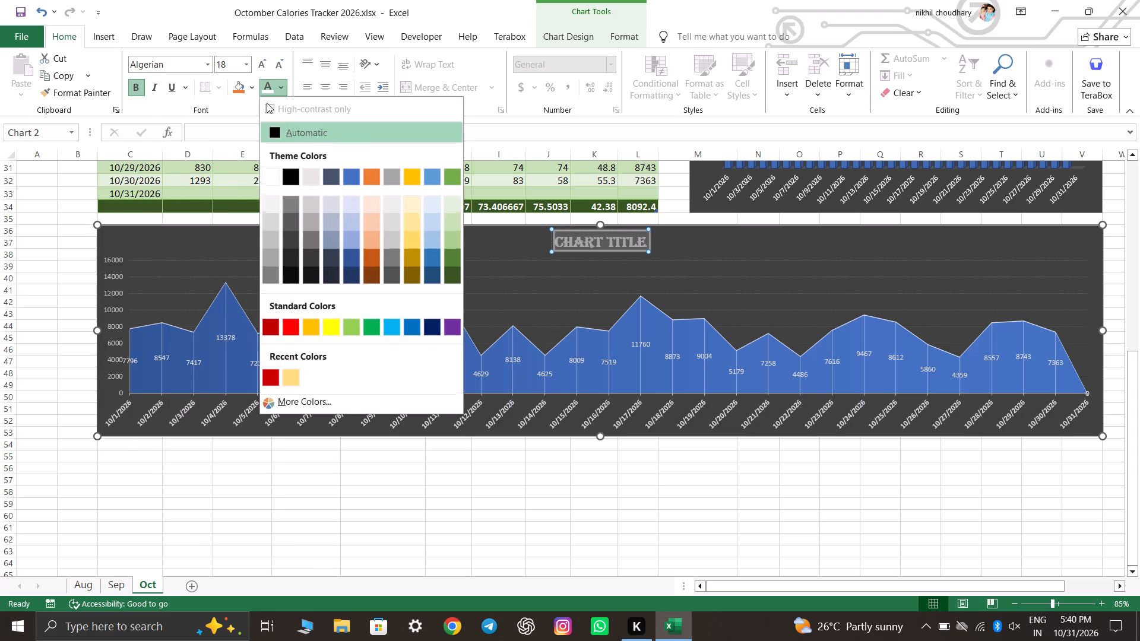
left_click(273, 174)
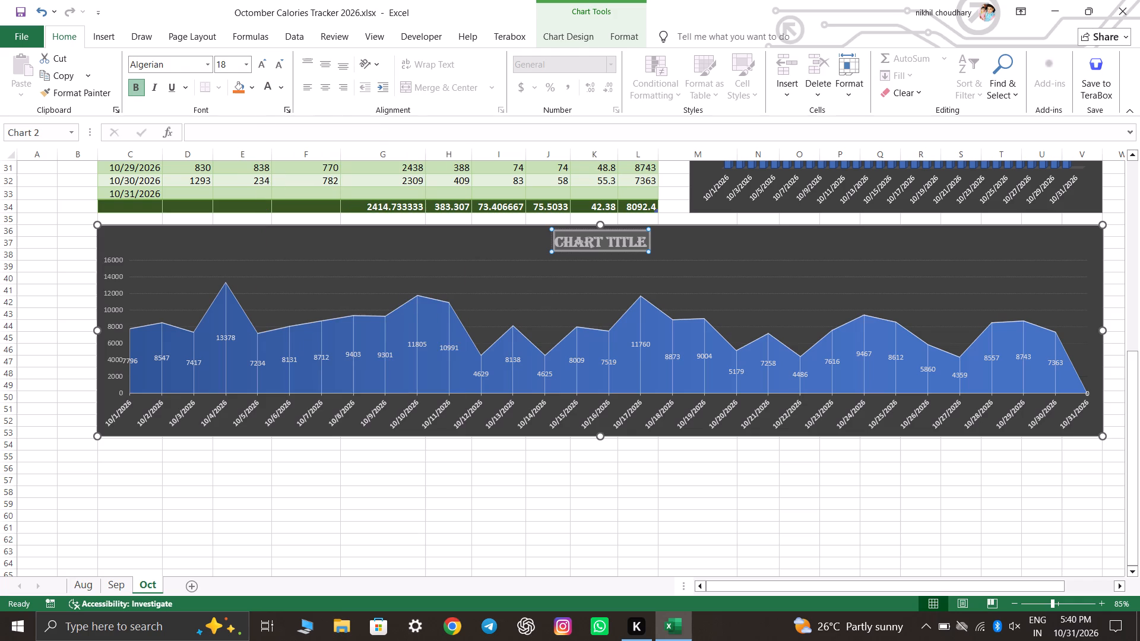
type("Steps Tracker")
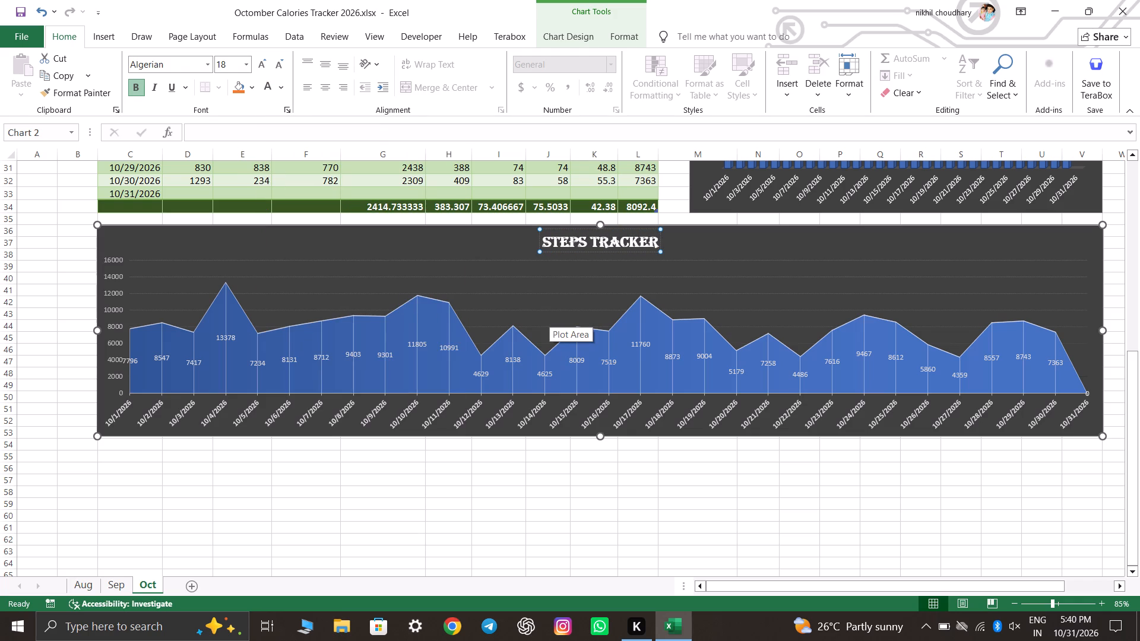
left_click(551, 486)
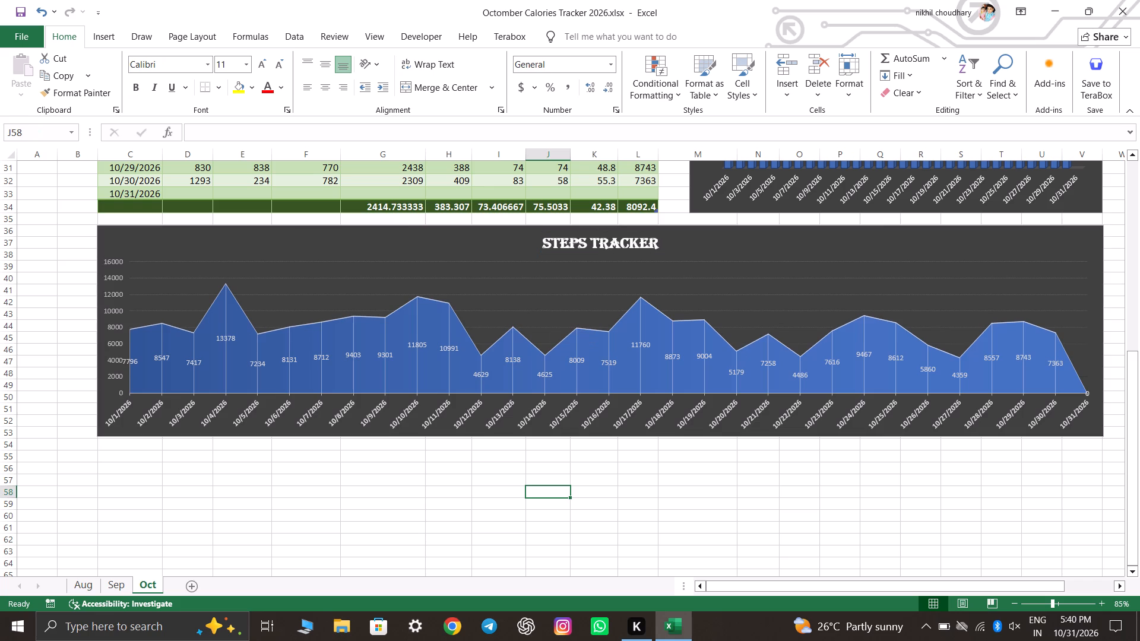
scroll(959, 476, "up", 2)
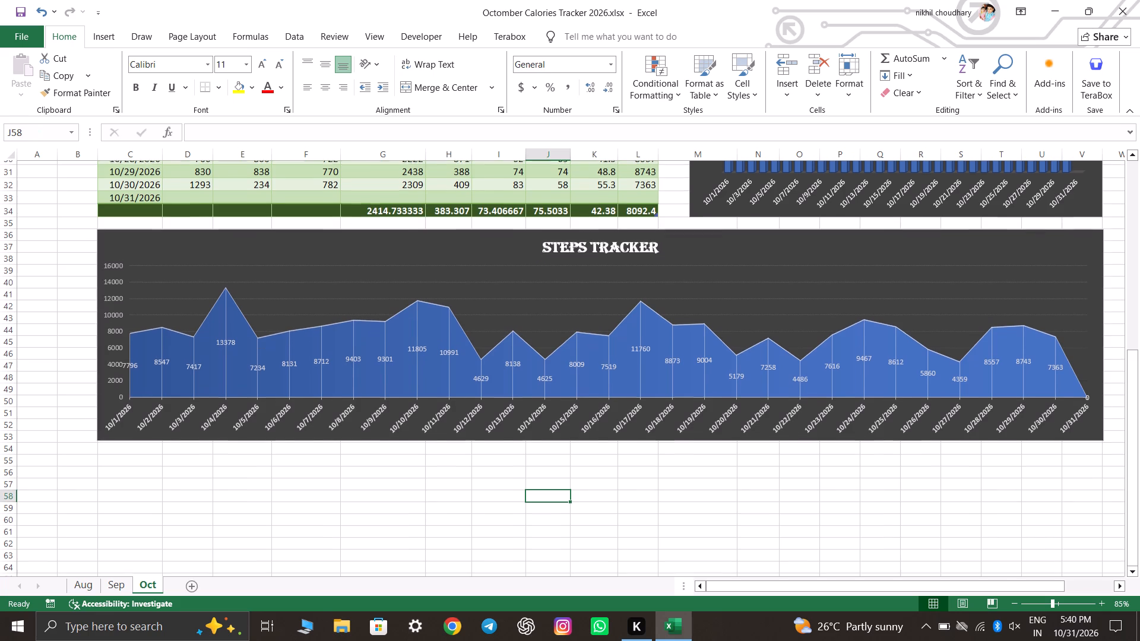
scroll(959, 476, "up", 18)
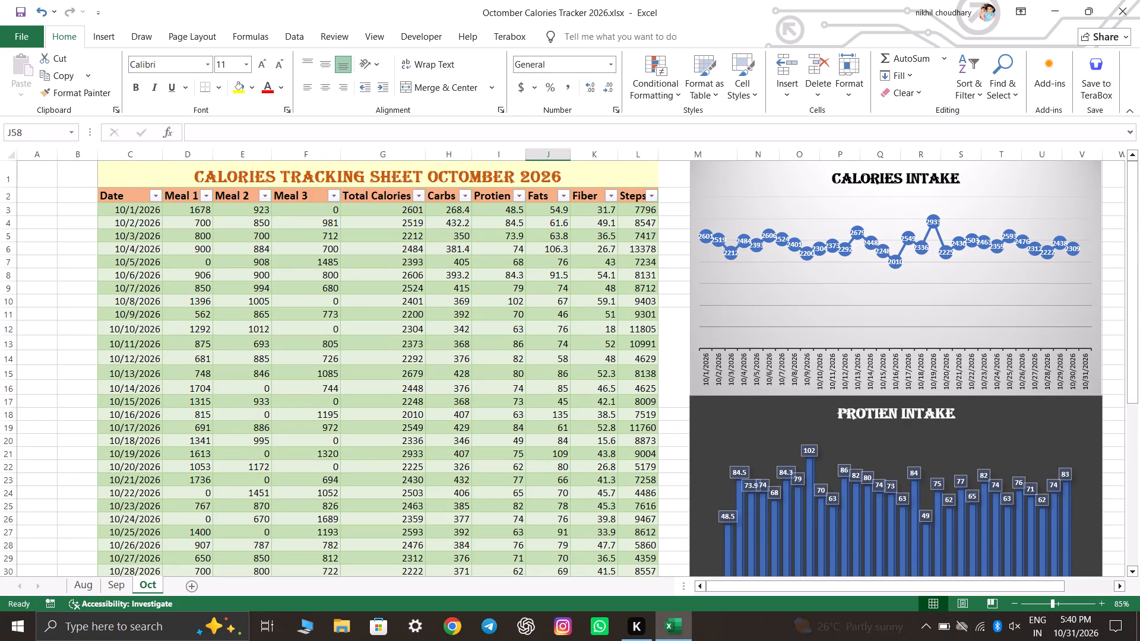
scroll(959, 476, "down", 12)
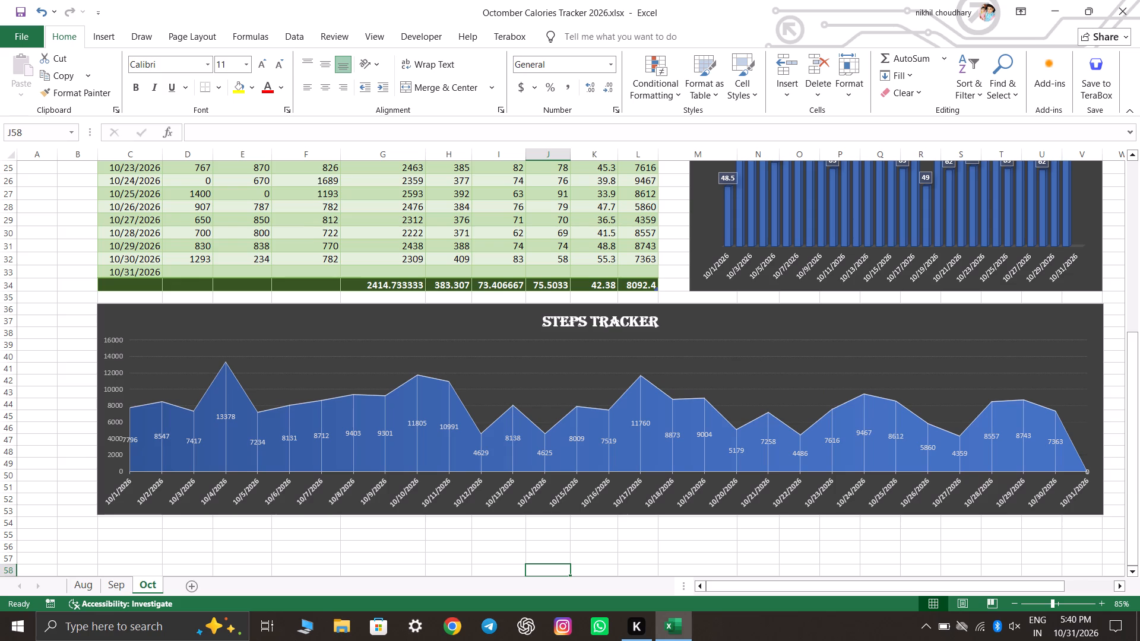
Restyle September's Steps Tracker chart with the blue preset and finally the dark grey one, keeping the blue style's data labels.
left_click(112, 596)
left_click(113, 589)
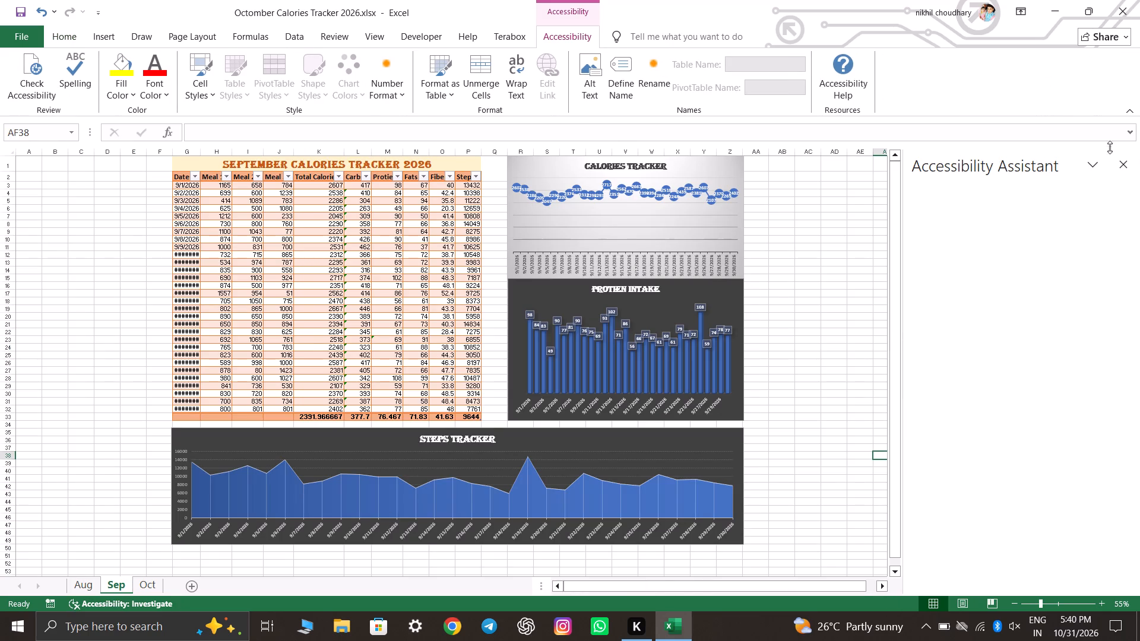
left_click(1116, 166)
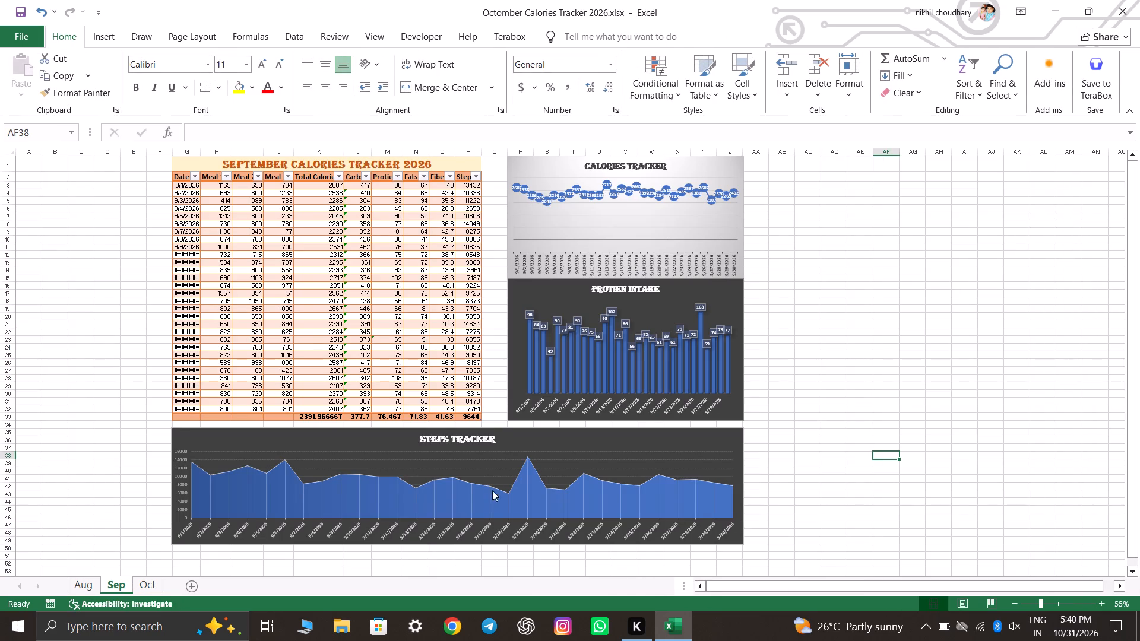
double_click(499, 465)
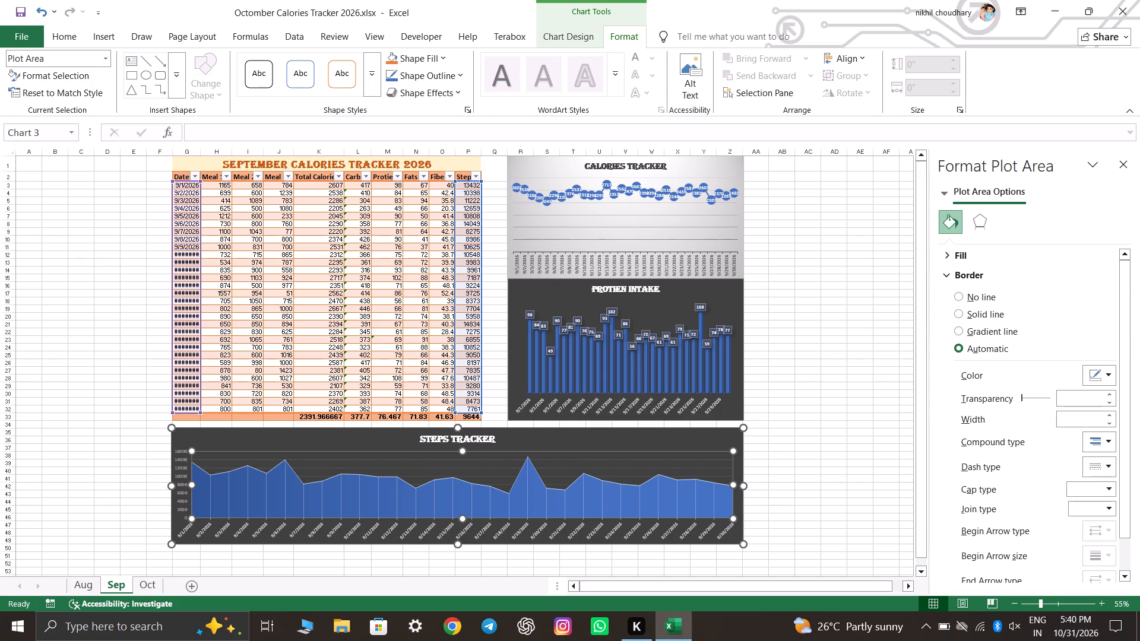
left_click(571, 37)
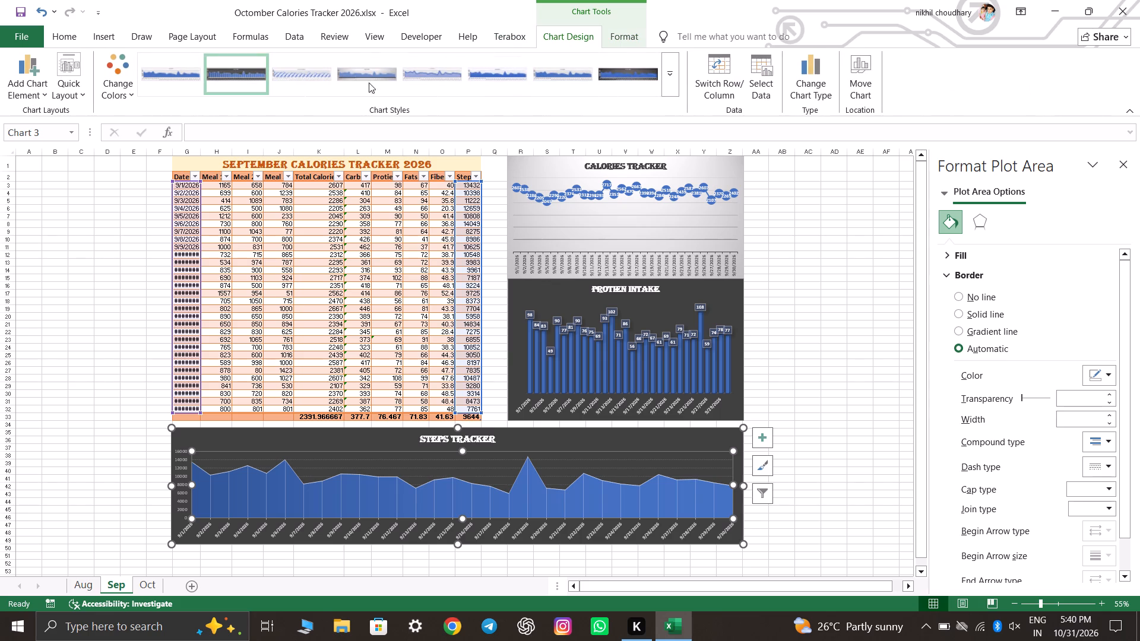
left_click(666, 79)
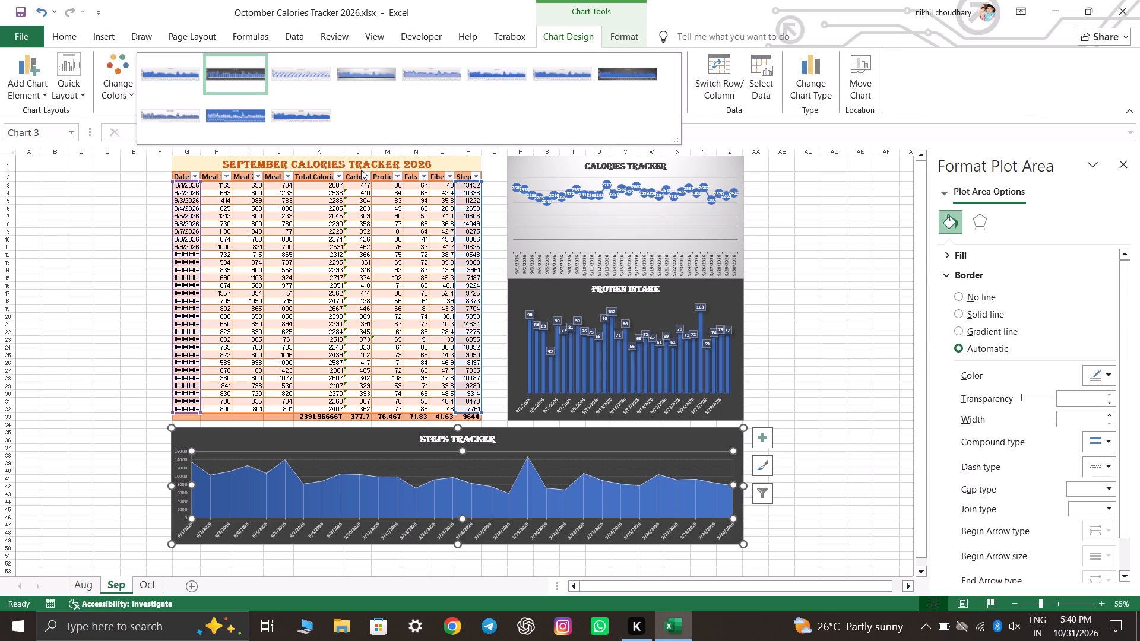
left_click(239, 122)
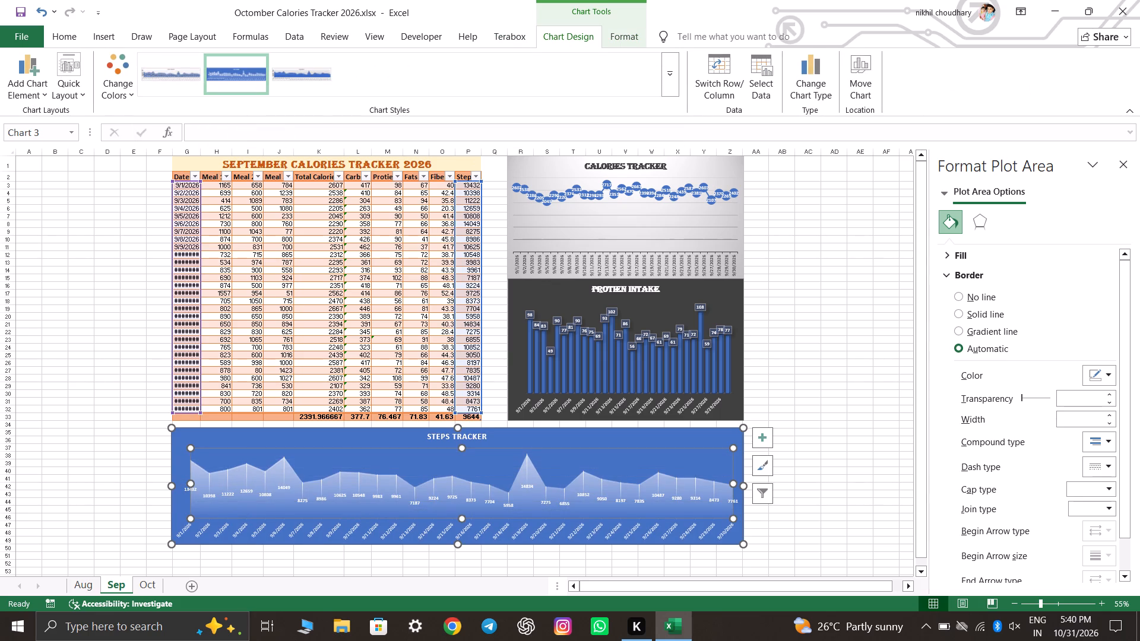
scroll(497, 247, "up", 3)
scroll(559, 440, "up", 3)
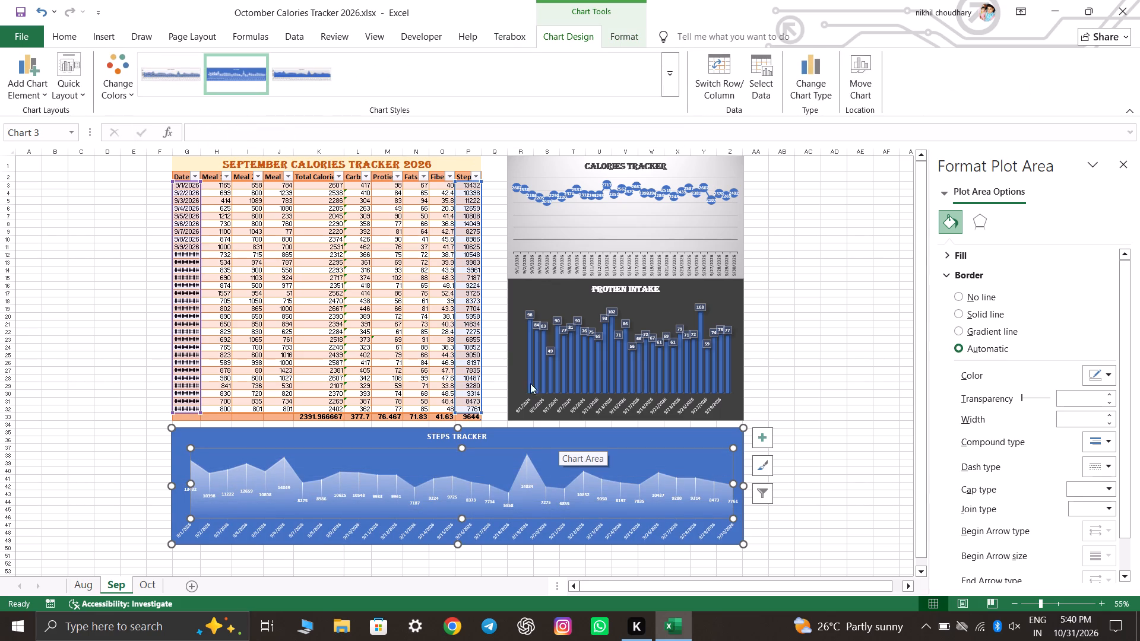
scroll(433, 193, "up", 1)
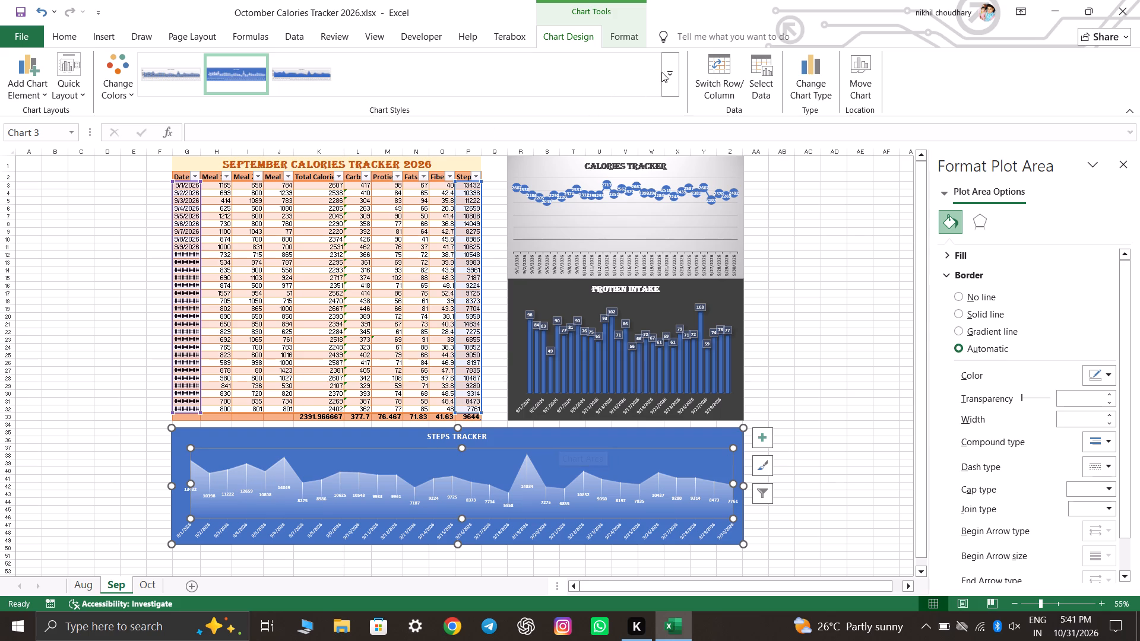
left_click(670, 68)
left_click(251, 74)
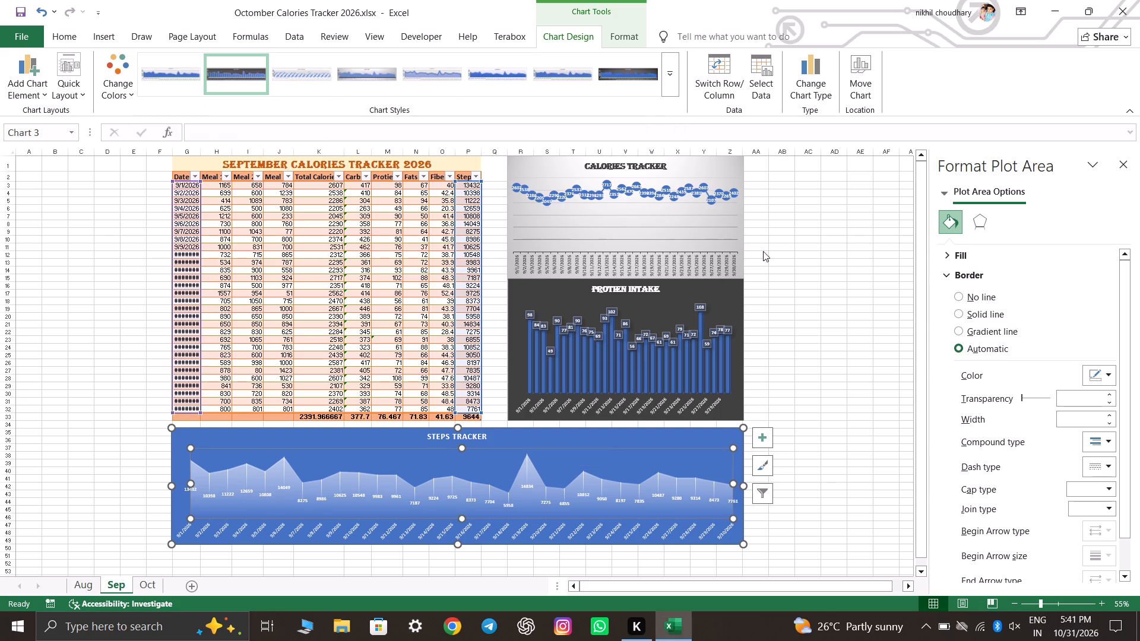
left_click(36, 358)
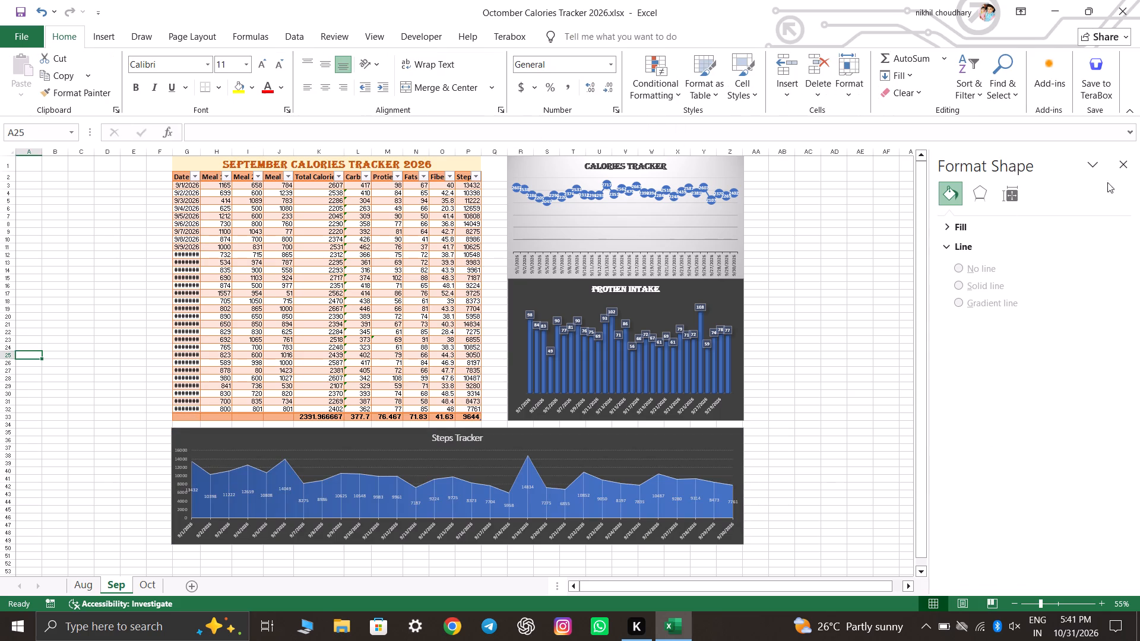
left_click(1118, 165)
left_click(906, 351)
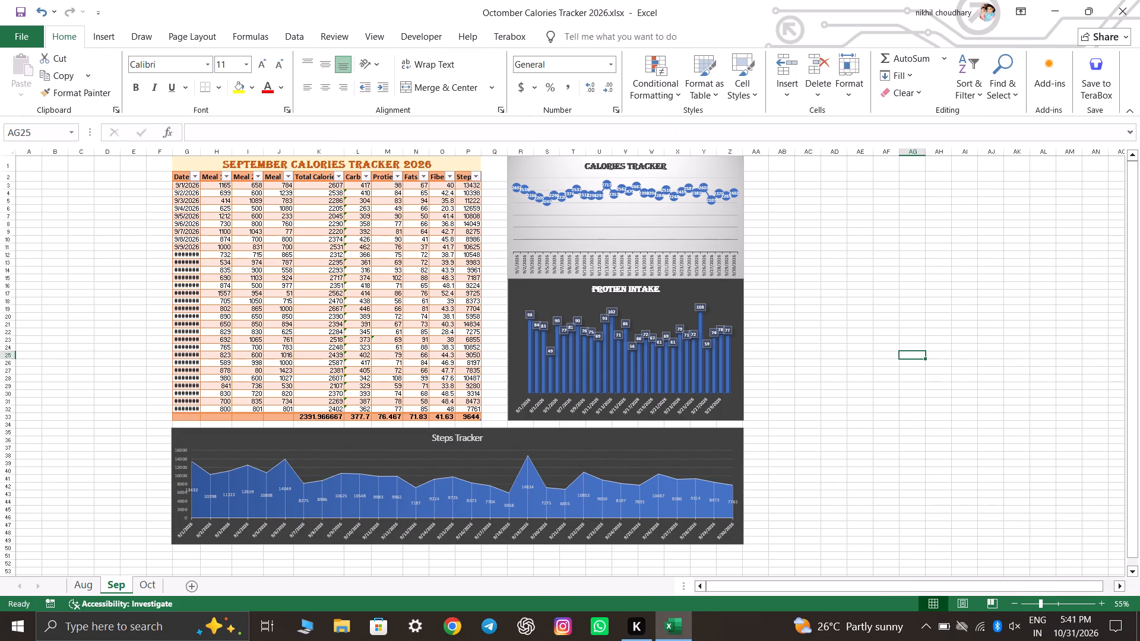
Examine September's restyled Steps Tracker chart and its data labels alongside the table at a closer zoom.
scroll(873, 375, "down", 4, "ctrl")
scroll(873, 375, "up", 2, "ctrl")
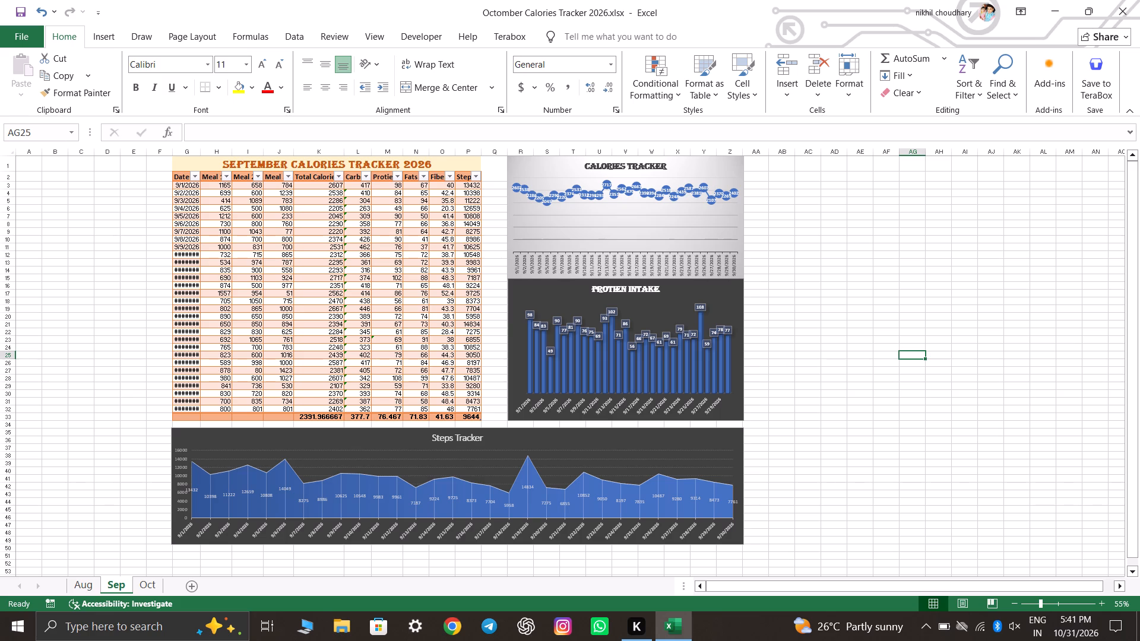
left_click(873, 375)
scroll(870, 377, "up", 4, "ctrl")
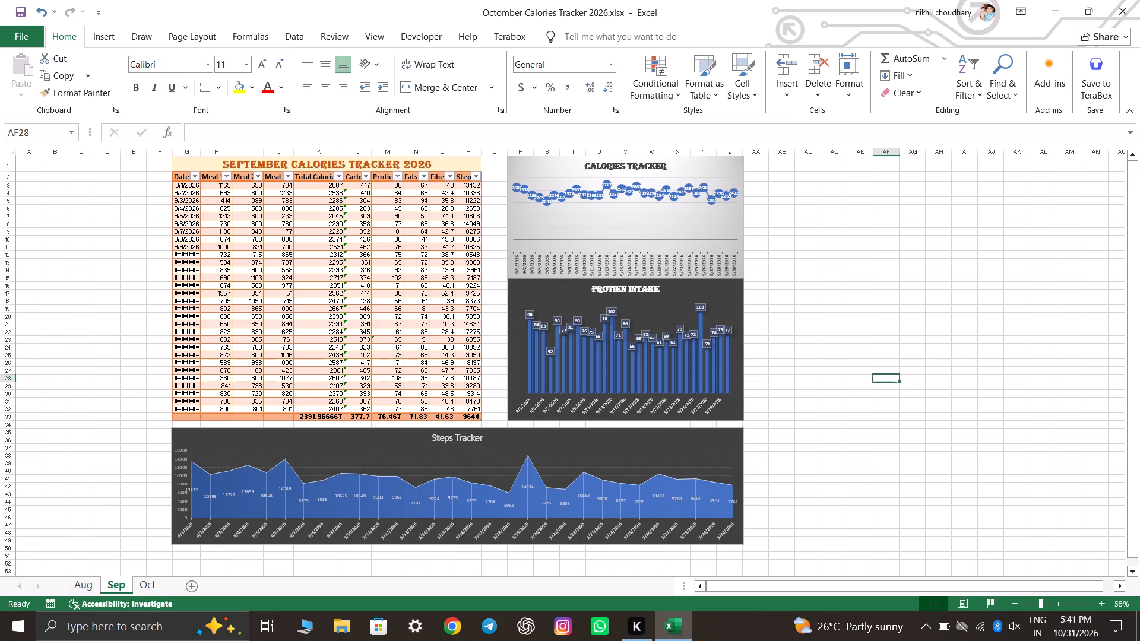
left_click(1050, 602)
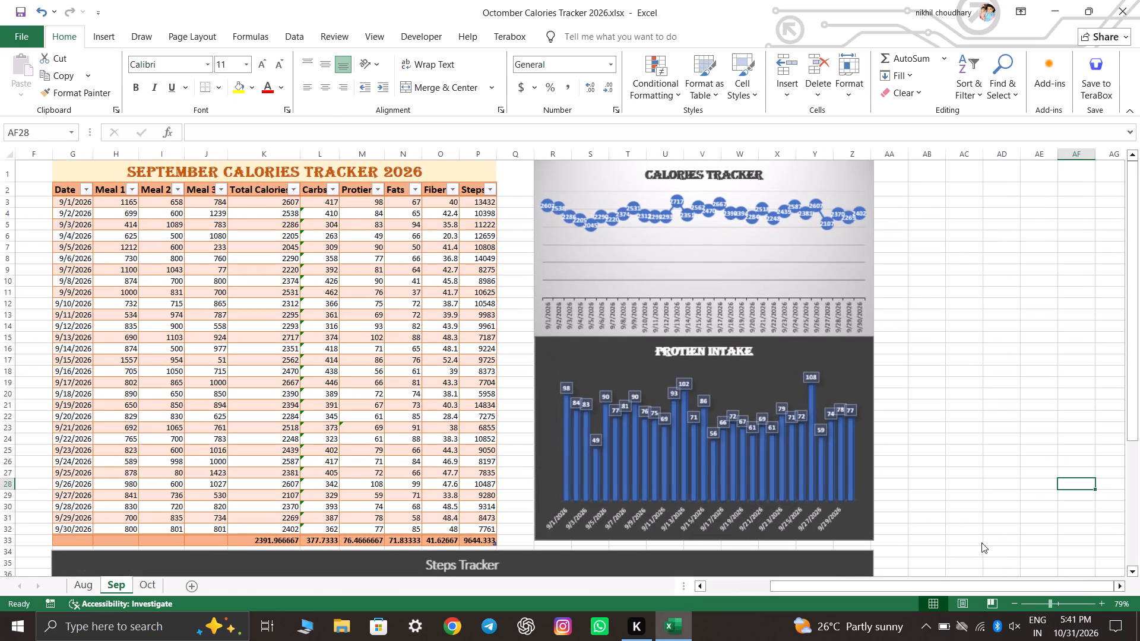
scroll(897, 369, "down", 9)
left_click(955, 434)
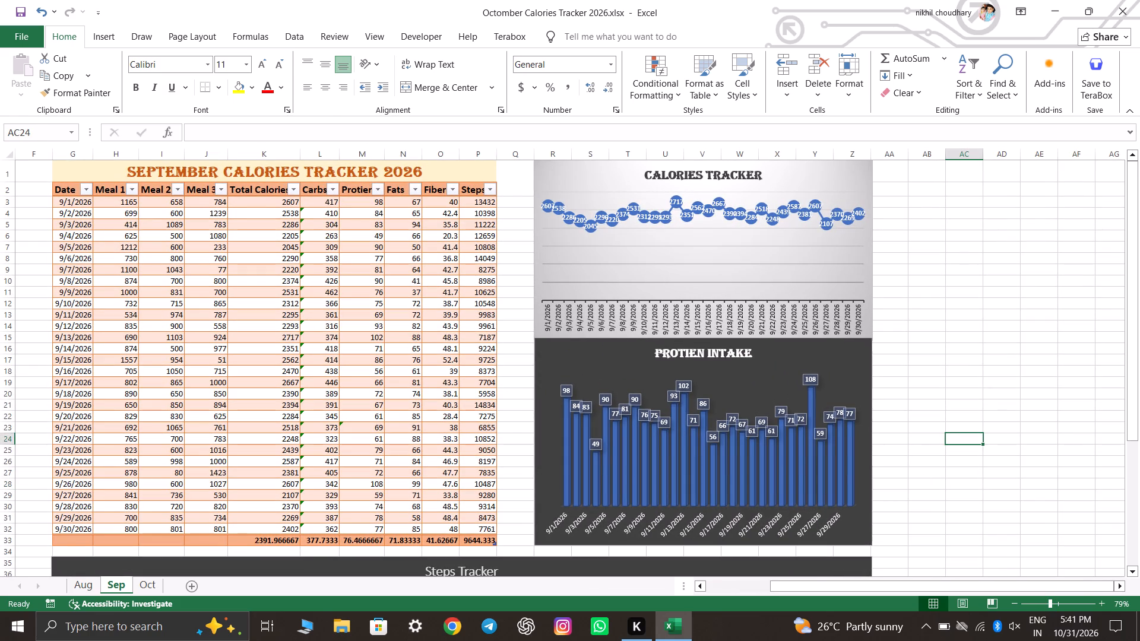
scroll(955, 434, "down", 7)
scroll(957, 441, "up", 9)
scroll(957, 441, "down", 8)
left_click_drag(1139, 302, 1139, 386)
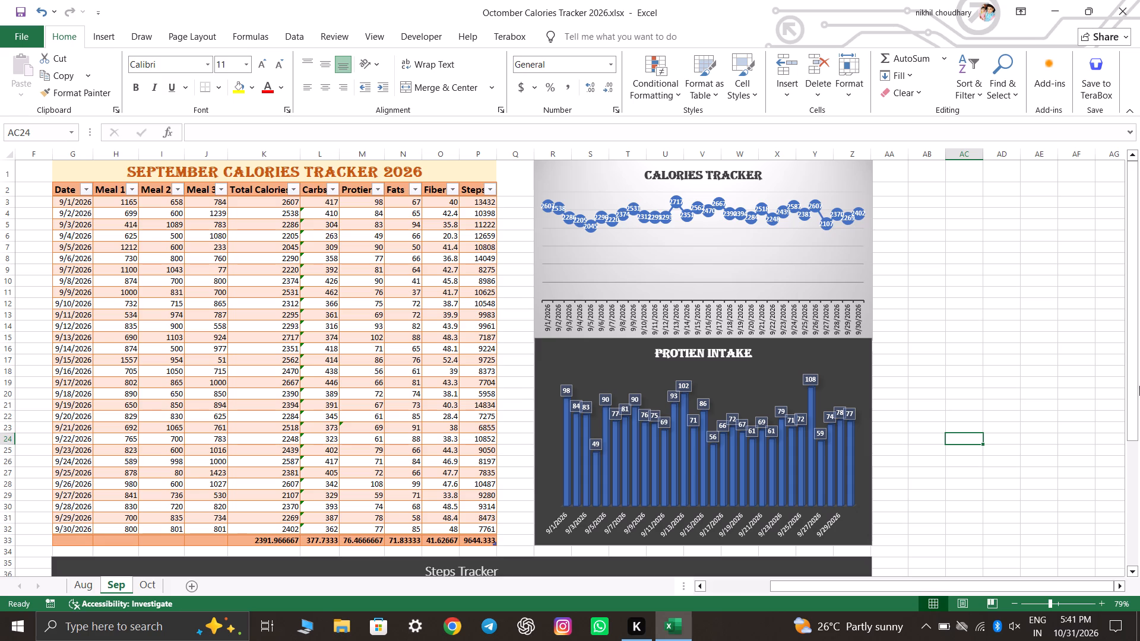
left_click_drag(1139, 386, 1139, 391)
left_click_drag(1135, 380, 1139, 576)
scroll(936, 450, "up", 5)
left_click(935, 446)
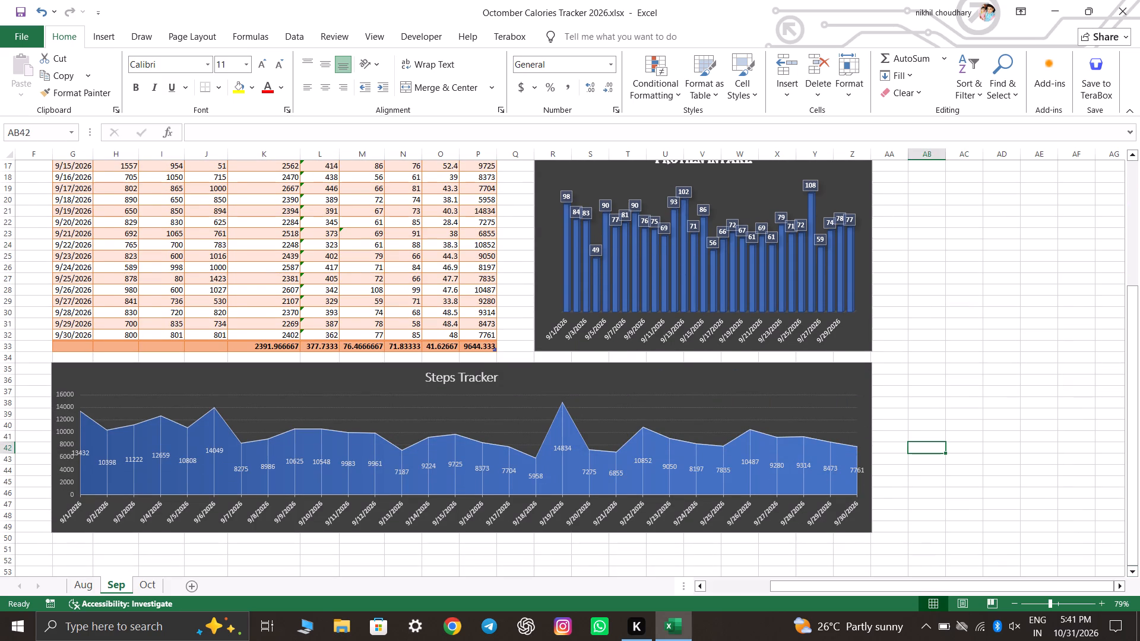
scroll(935, 445, "up", 6)
scroll(935, 445, "down", 6)
scroll(935, 445, "up", 6)
scroll(935, 445, "down", 6)
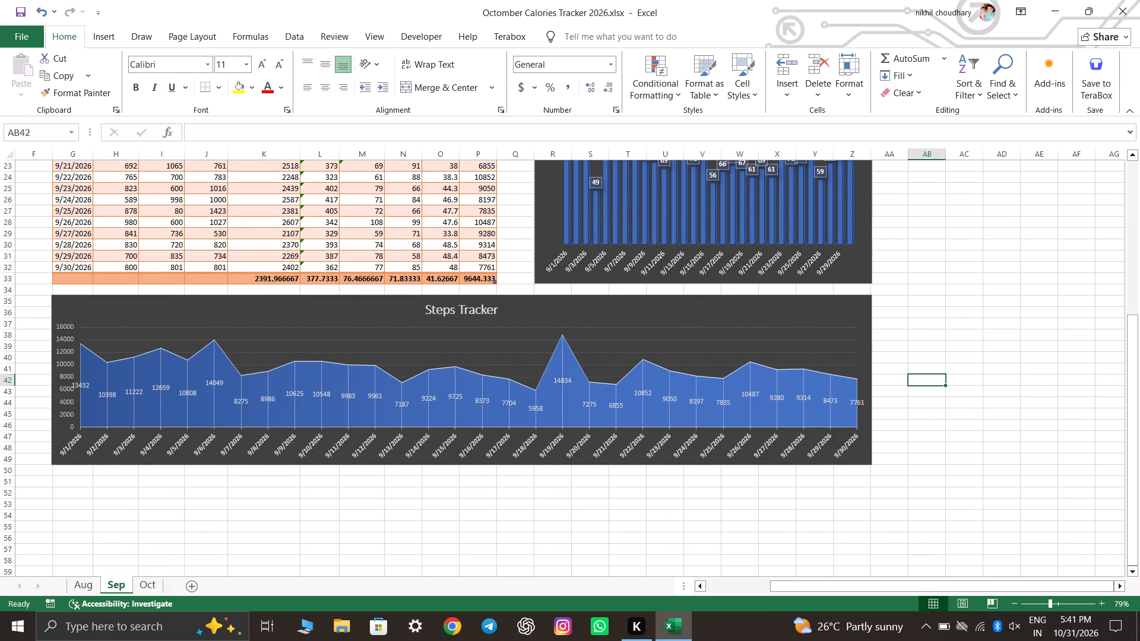
left_click(1117, 360)
scroll(1103, 362, "up", 8)
scroll(1085, 376, "down", 6)
scroll(1005, 420, "up", 6)
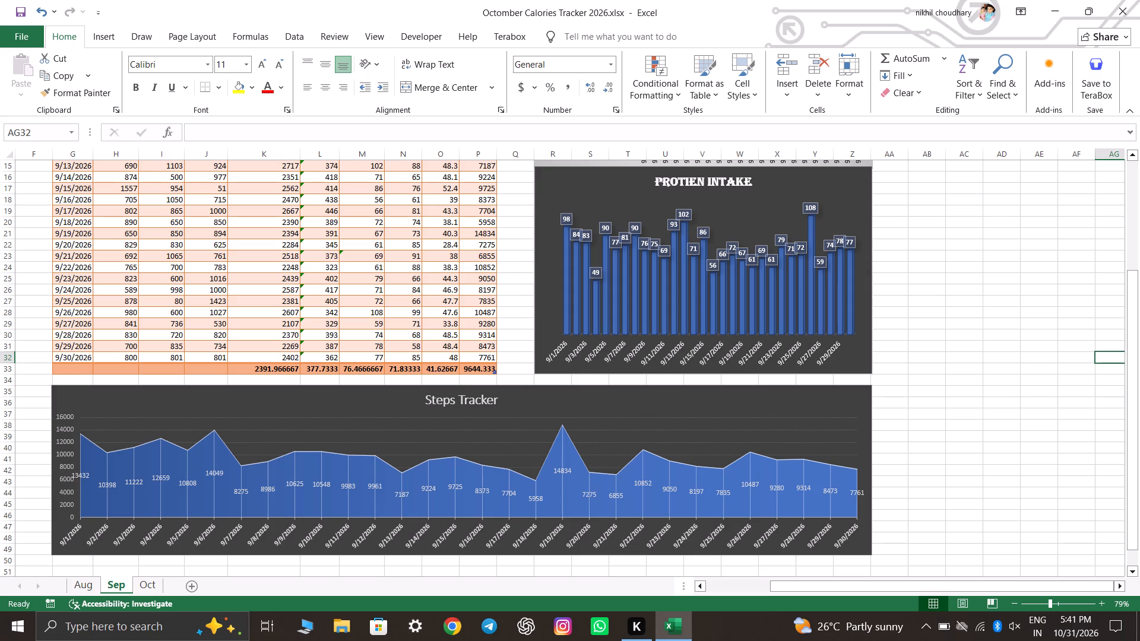
double_click(954, 373)
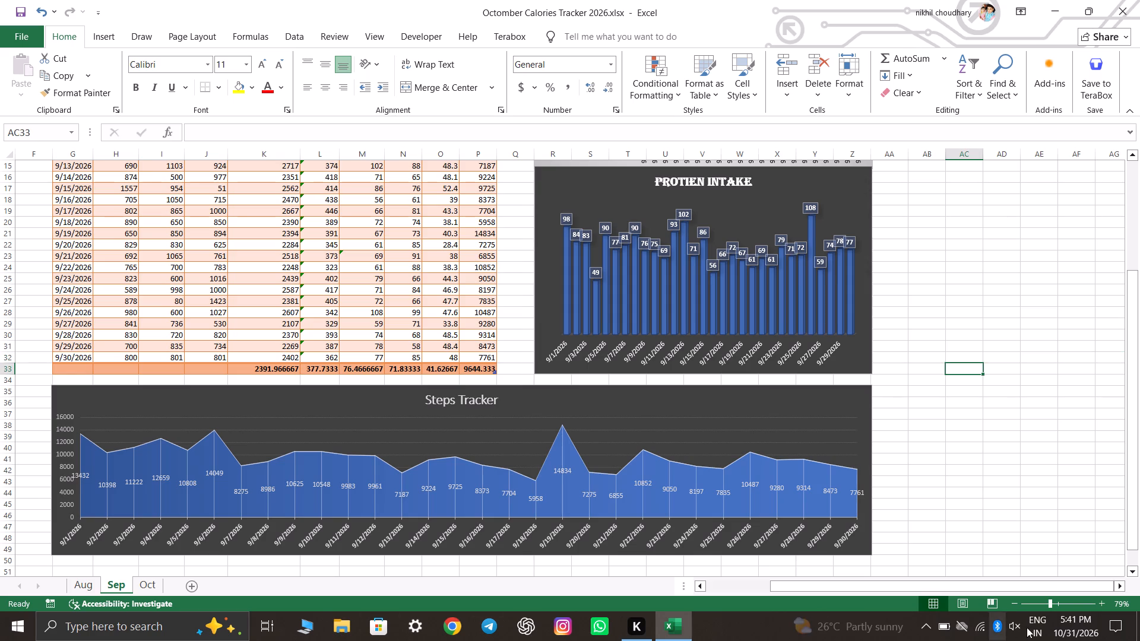
Inspect the September sheet's table and Protien Intake chart at a larger zoom, up to 107%.
left_click(1054, 603)
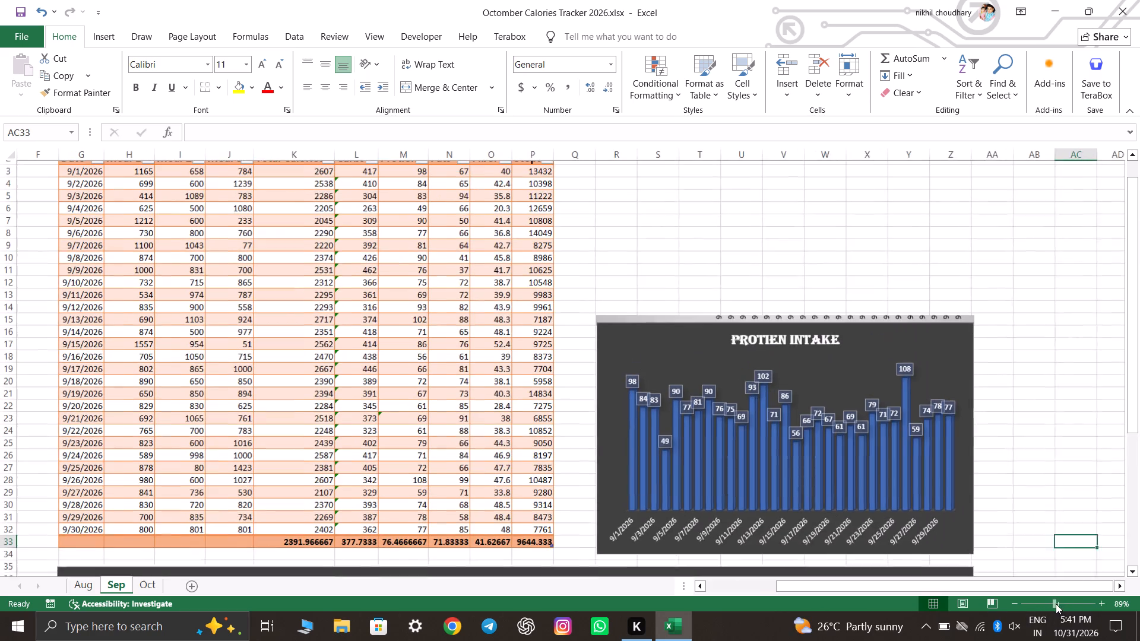
scroll(1071, 509, "up", 6)
scroll(1071, 509, "down", 7)
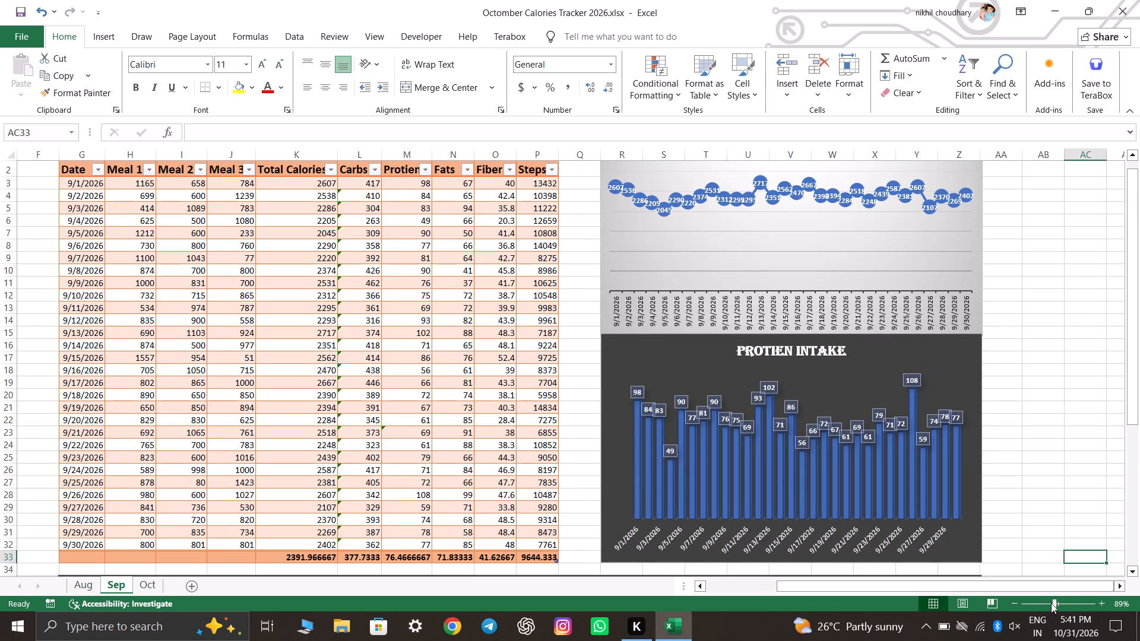
left_click(1059, 605)
left_click_drag(1051, 486, 1048, 478)
scroll(1038, 477, "up", 4)
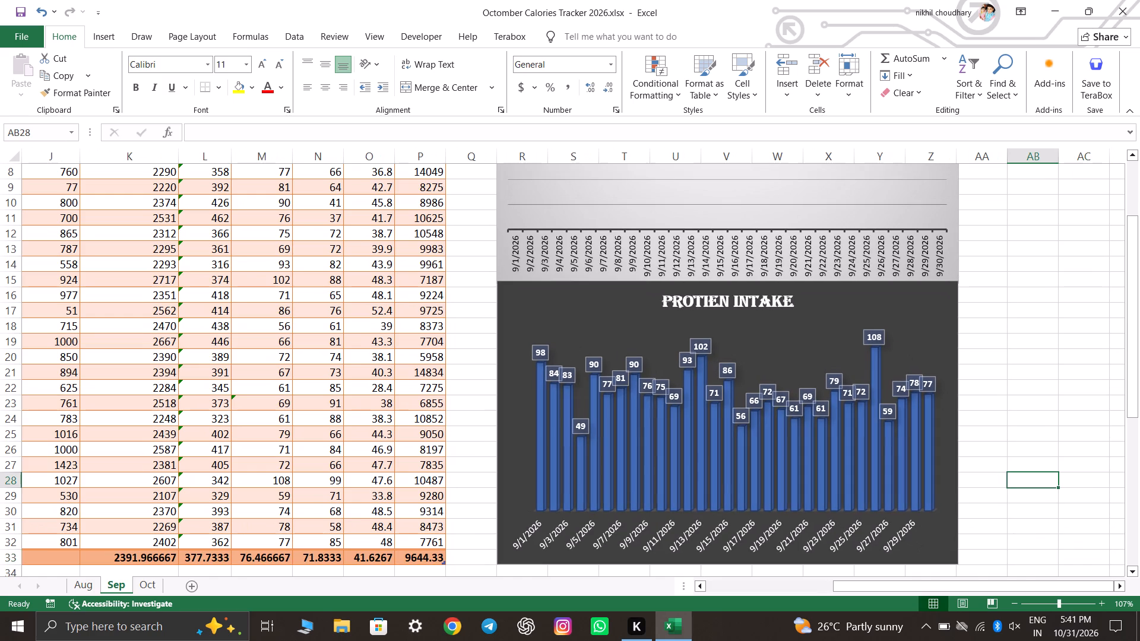
scroll(1038, 477, "up", 2)
scroll(1038, 477, "down", 7)
scroll(1039, 480, "up", 6)
left_click(1031, 419)
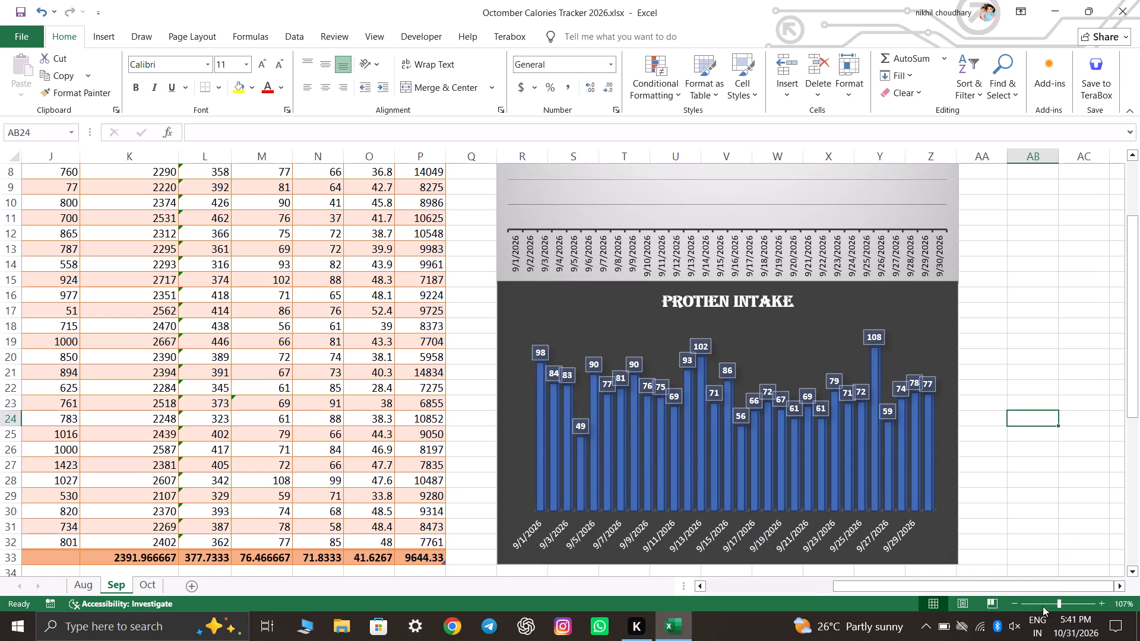
Save the calories tracker workbook.
key("ctrl+s")
key("ctrl+s")
key("ctrl+s")
Review the Steps Tracker chart and the area around it on the October sheet.
left_click(140, 590)
scroll(721, 522, "up", 4)
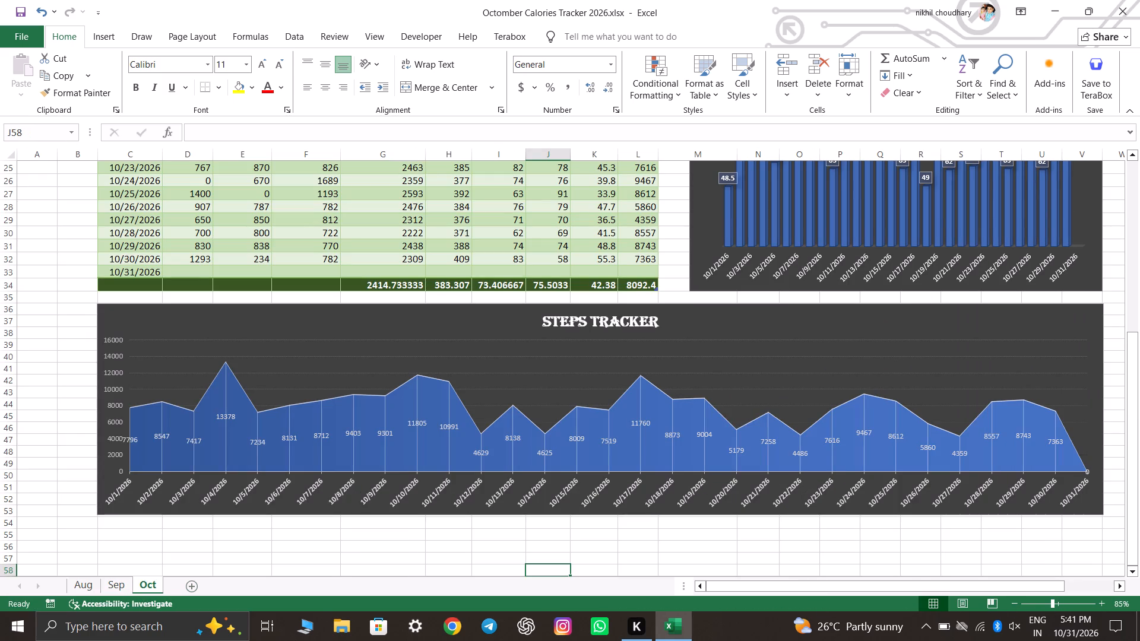
scroll(721, 521, "up", 3)
scroll(721, 521, "down", 9)
left_click(310, 544)
scroll(322, 522, "down", 5)
scroll(381, 533, "up", 8)
scroll(389, 526, "down", 7)
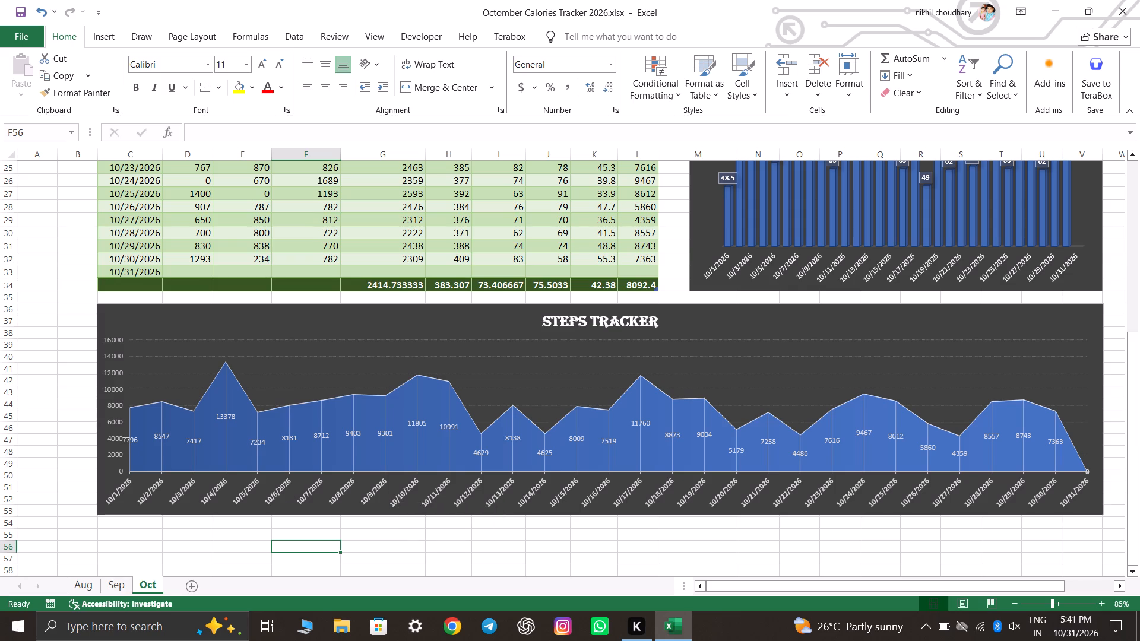
left_click(88, 436)
scroll(84, 439, "up", 8)
scroll(83, 440, "down", 9)
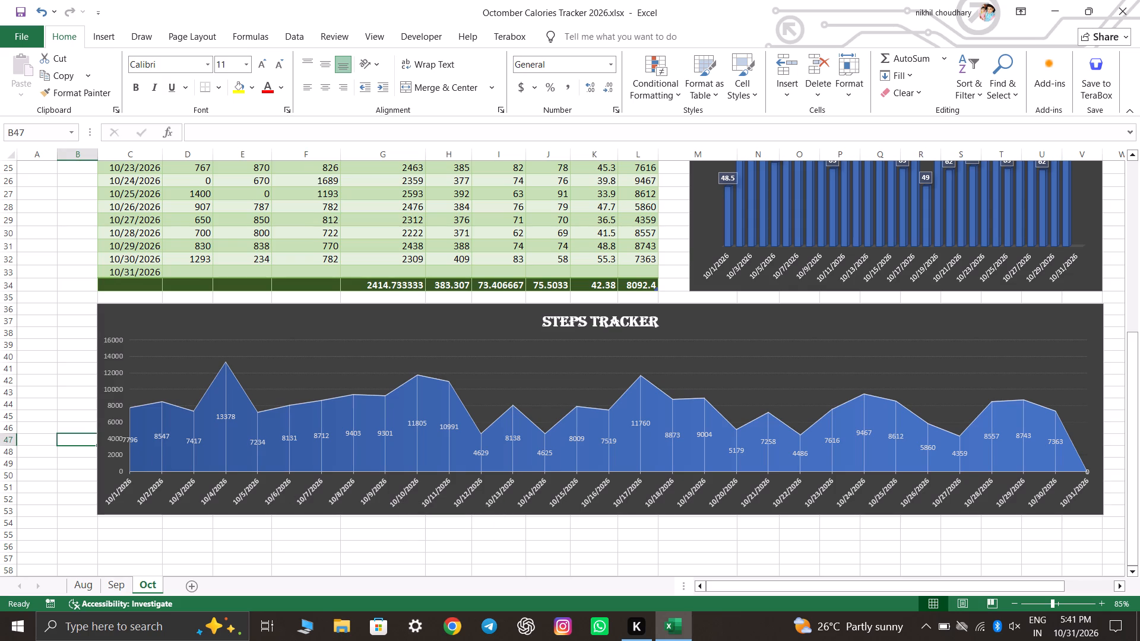
scroll(78, 443, "up", 9)
scroll(77, 442, "down", 9)
scroll(69, 439, "up", 9)
scroll(69, 439, "down", 9)
scroll(69, 439, "up", 8)
scroll(67, 436, "down", 8)
left_click(60, 364)
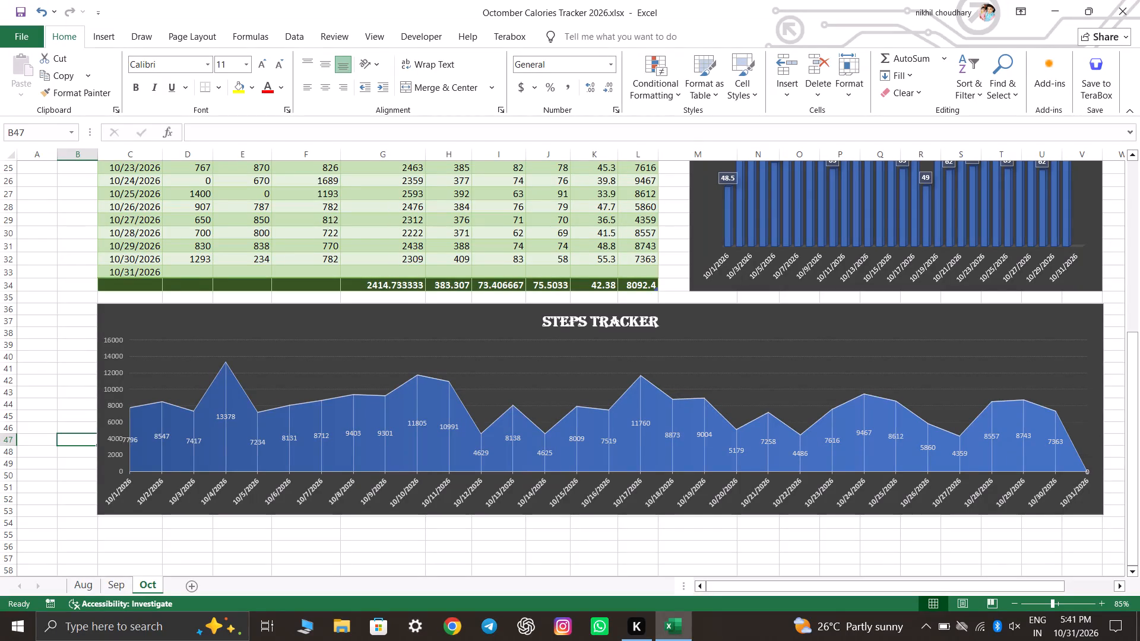
scroll(397, 452, "up", 8)
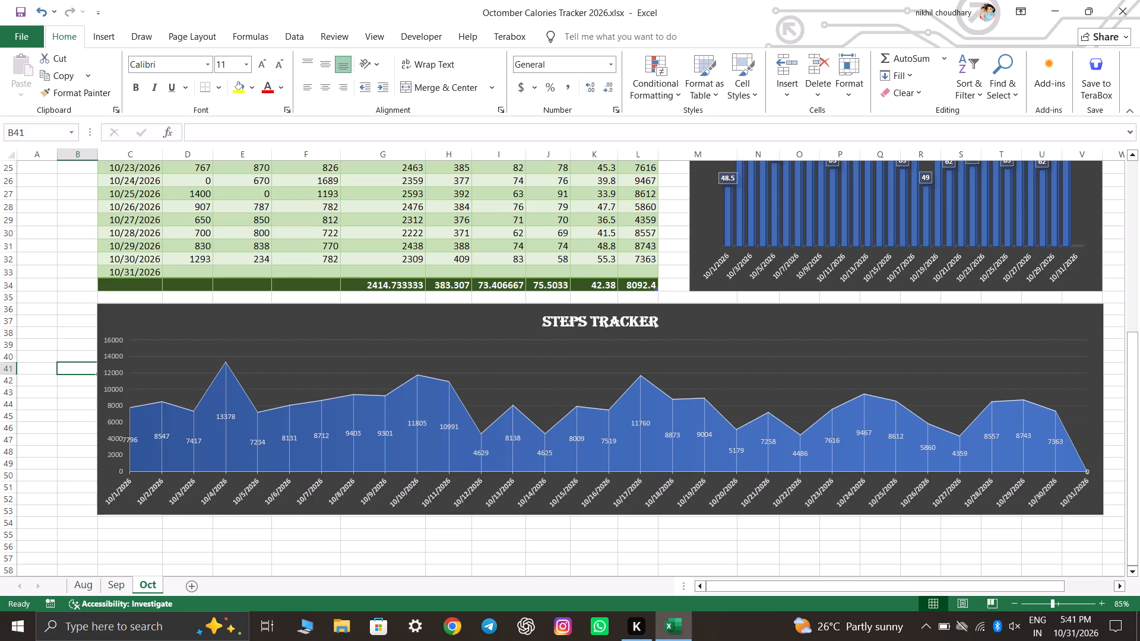
Switch to Chrome, open YouTube and play the My Mix playlist.
left_click(468, 632)
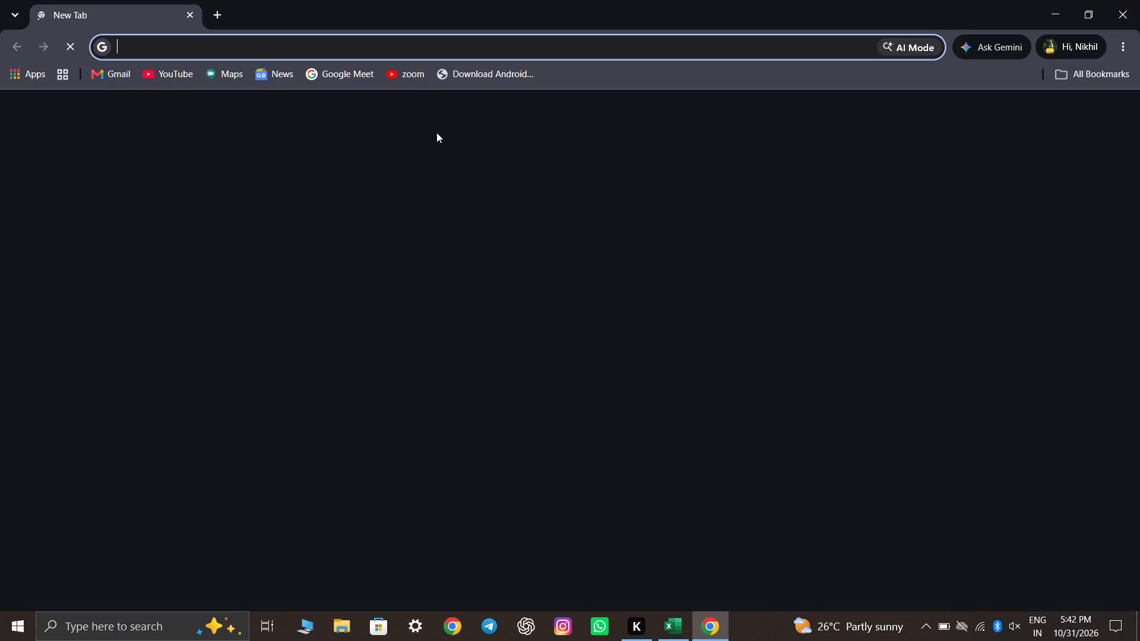
left_click(164, 81)
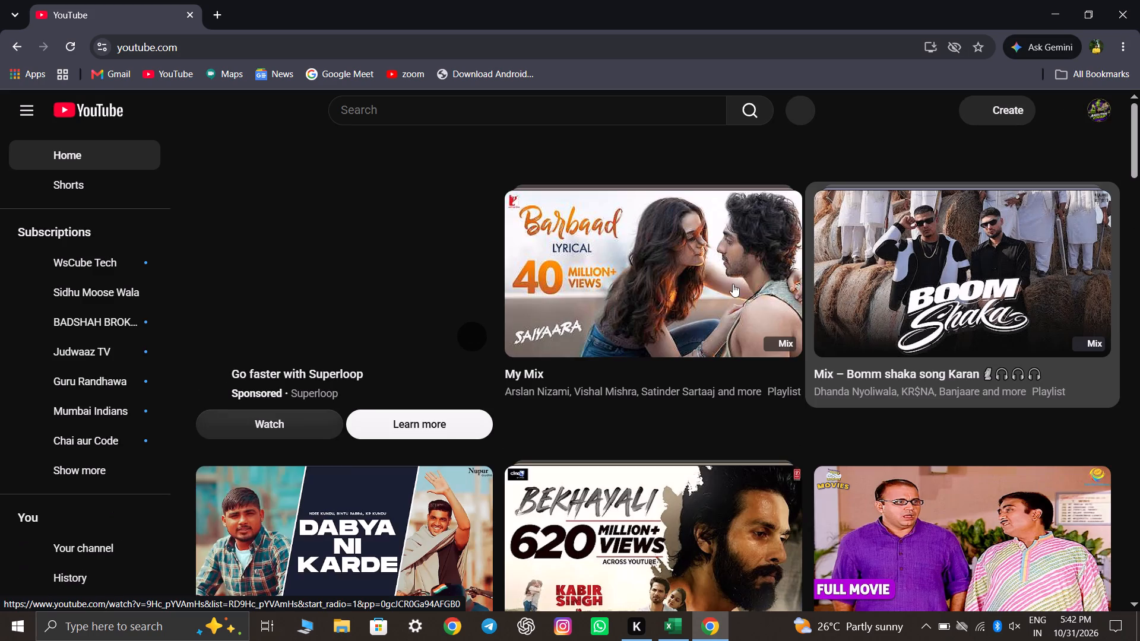
left_click(676, 275)
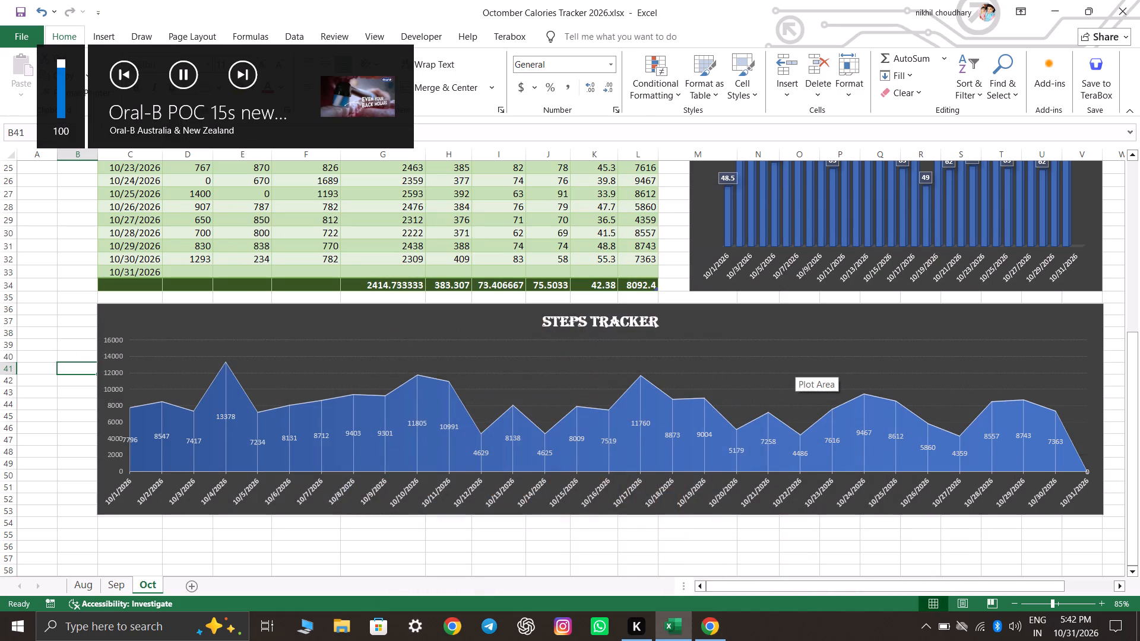
Return to Excel and look over the October sheet's table and upper charts from row 1.
left_click(69, 440)
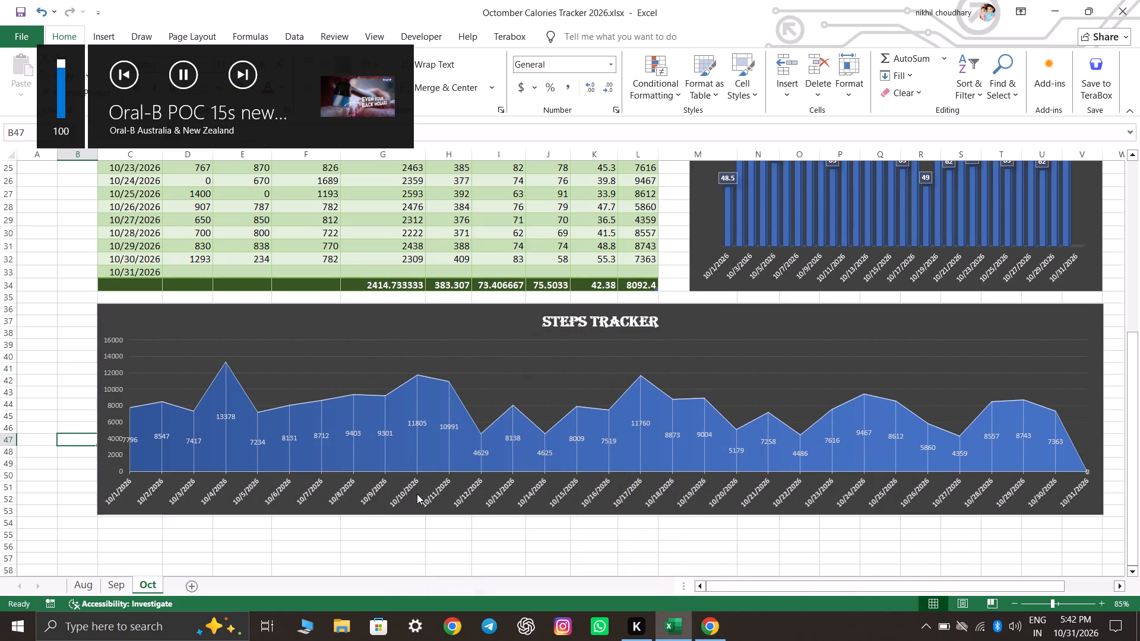
scroll(693, 509, "up", 7)
scroll(746, 474, "up", 11)
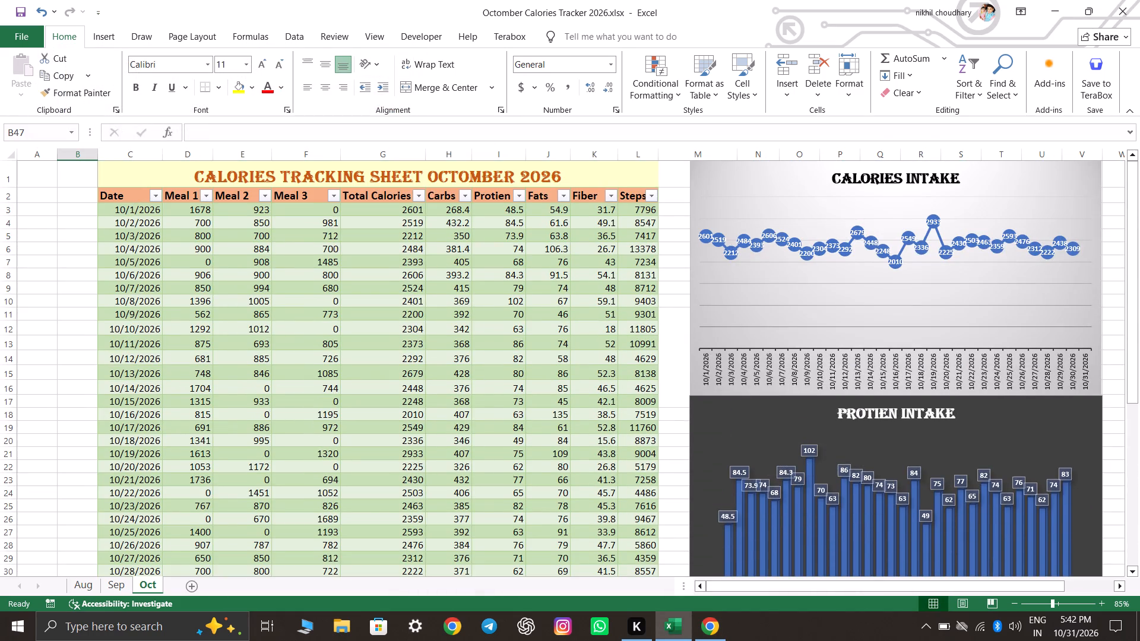
Look over the October sheet's charts from Calories Intake down to the Steps Tracker.
scroll(796, 423, "down", 5)
scroll(845, 471, "down", 8)
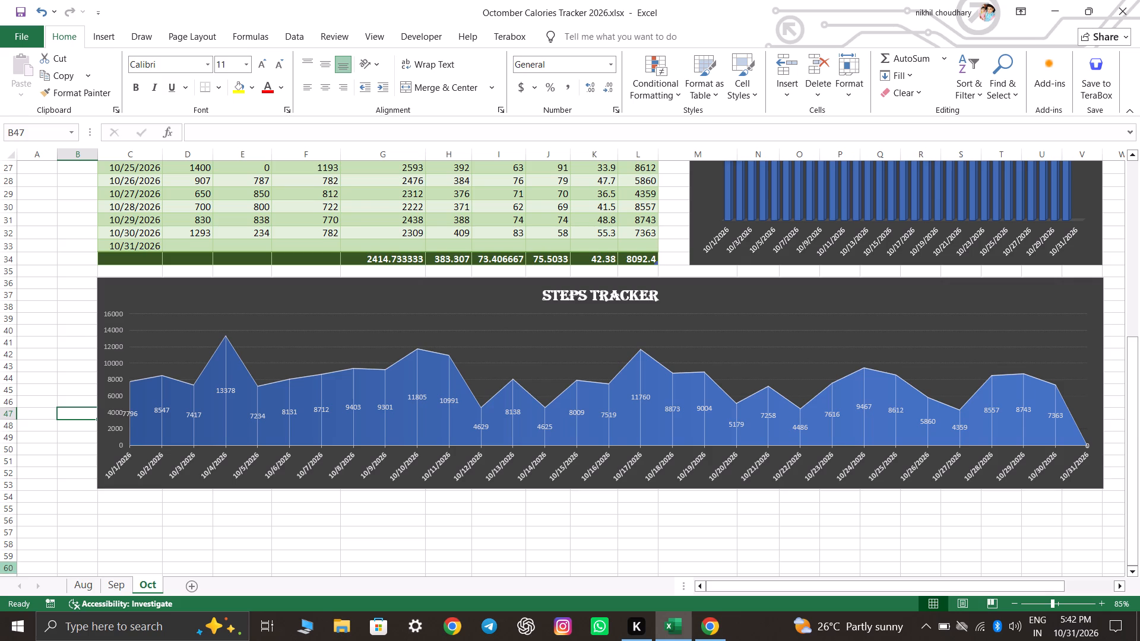
scroll(85, 528, "up", 10)
scroll(81, 462, "down", 2)
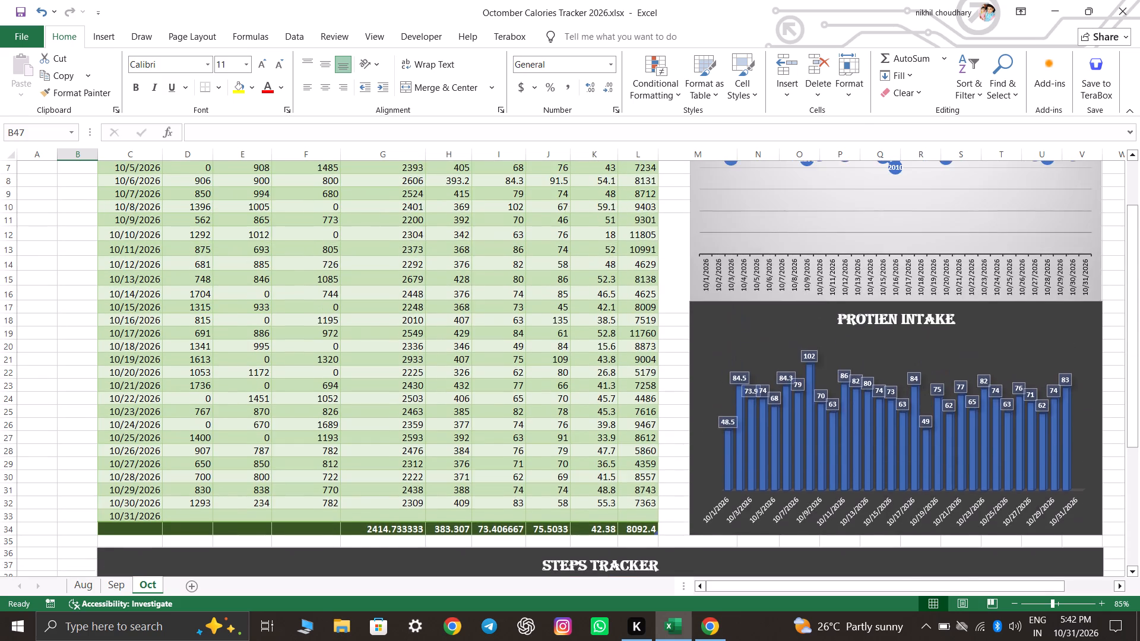
scroll(81, 462, "down", 3)
Switch to Chrome, skip the ad before the playing YouTube song and return to Excel.
left_click(708, 638)
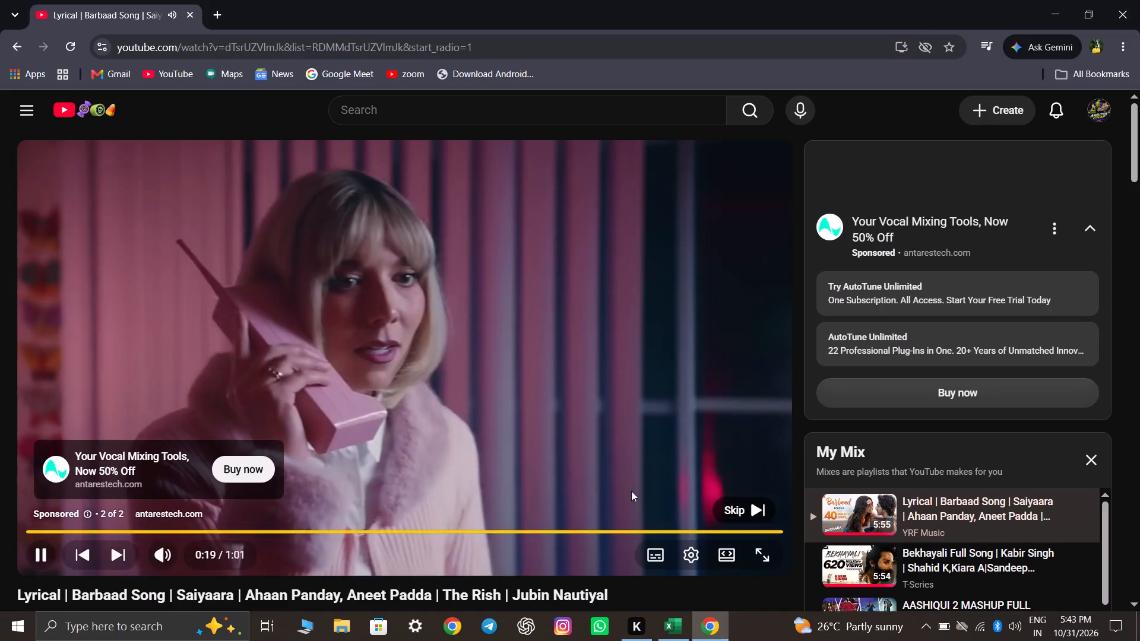
left_click(725, 506)
left_click(666, 636)
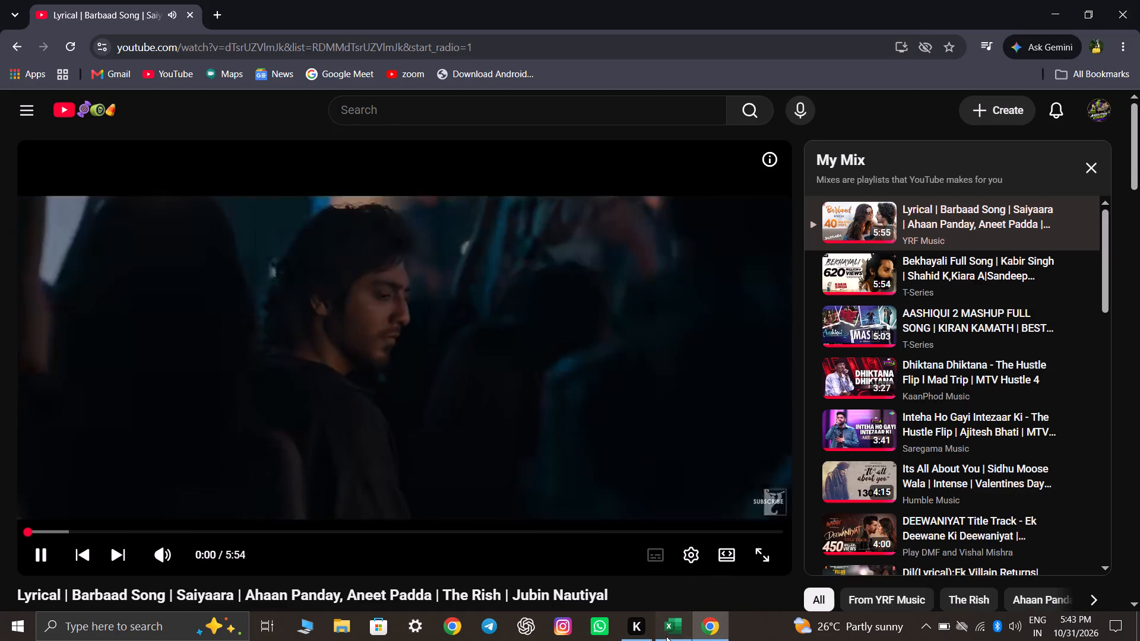
Widen the Protien Intake chart on the October sheet so its right edge reaches the end of column X.
scroll(627, 331, "down", 7)
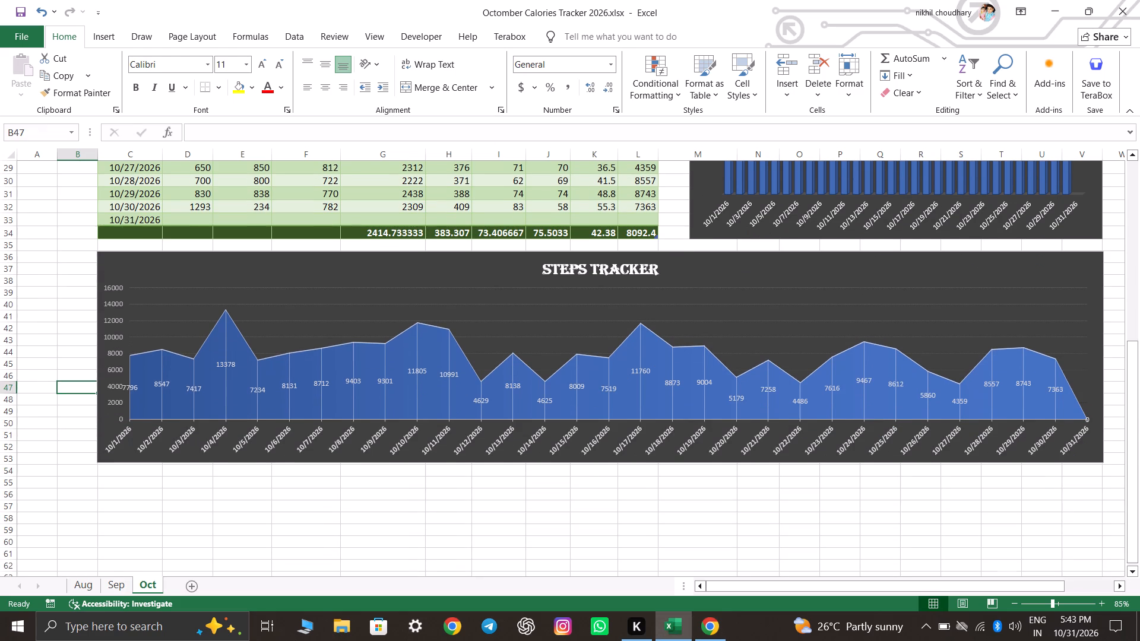
scroll(779, 497, "up", 15)
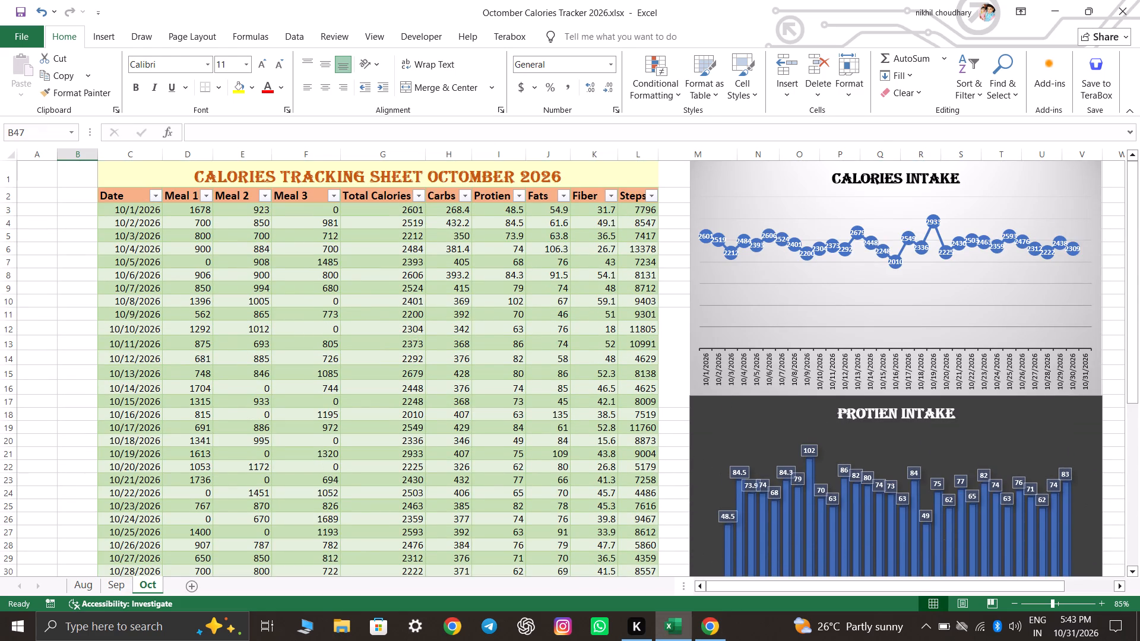
key("Right")
key("Right")
left_click(1114, 386)
key("Right")
key("Right")
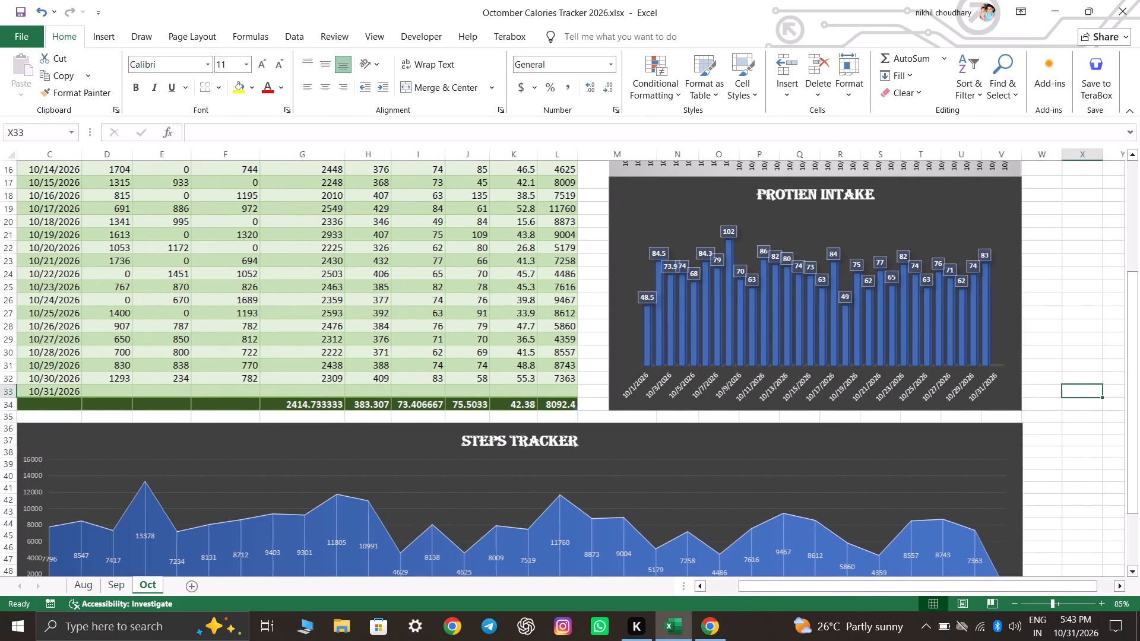
key("Right")
scroll(1033, 391, "up", 4)
left_click(936, 464)
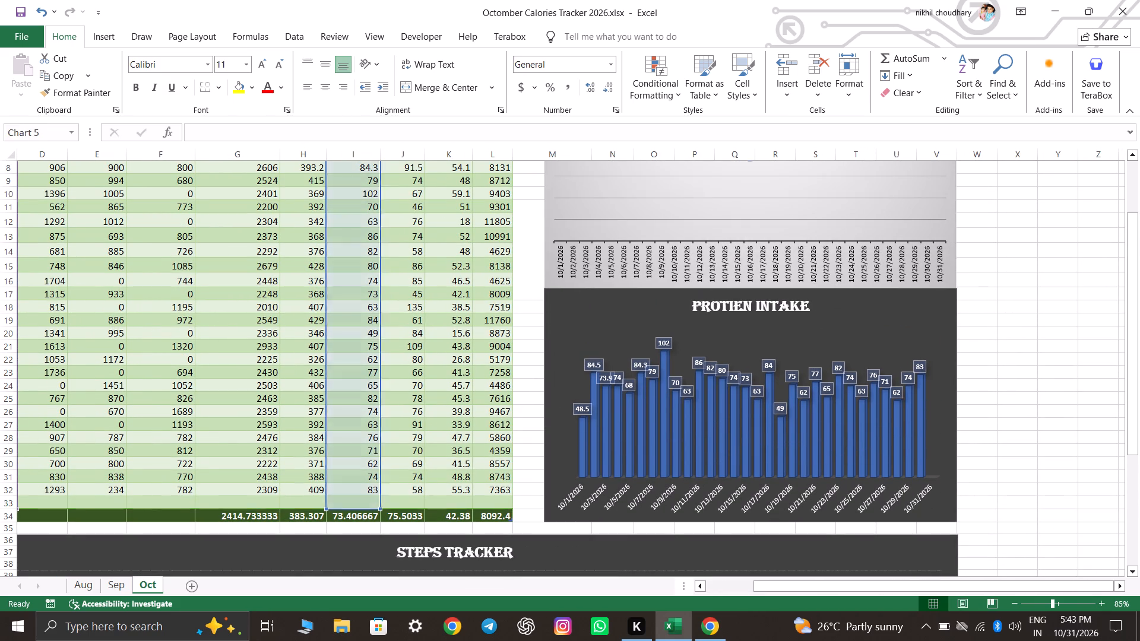
left_click_drag(956, 523, 1031, 529)
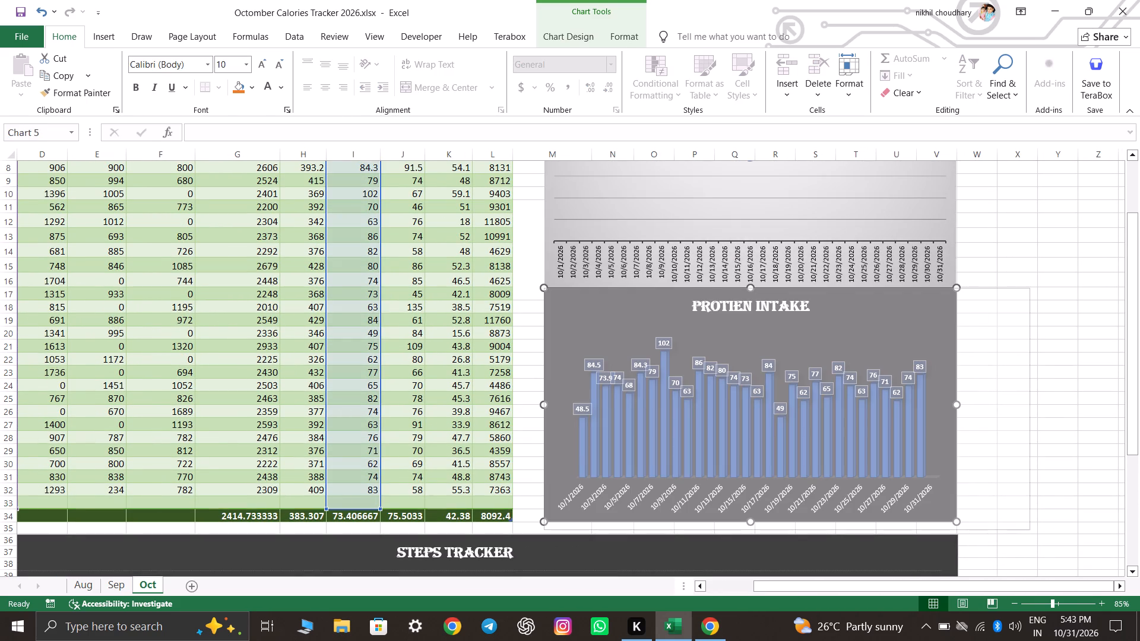
left_click_drag(1031, 529, 1035, 519)
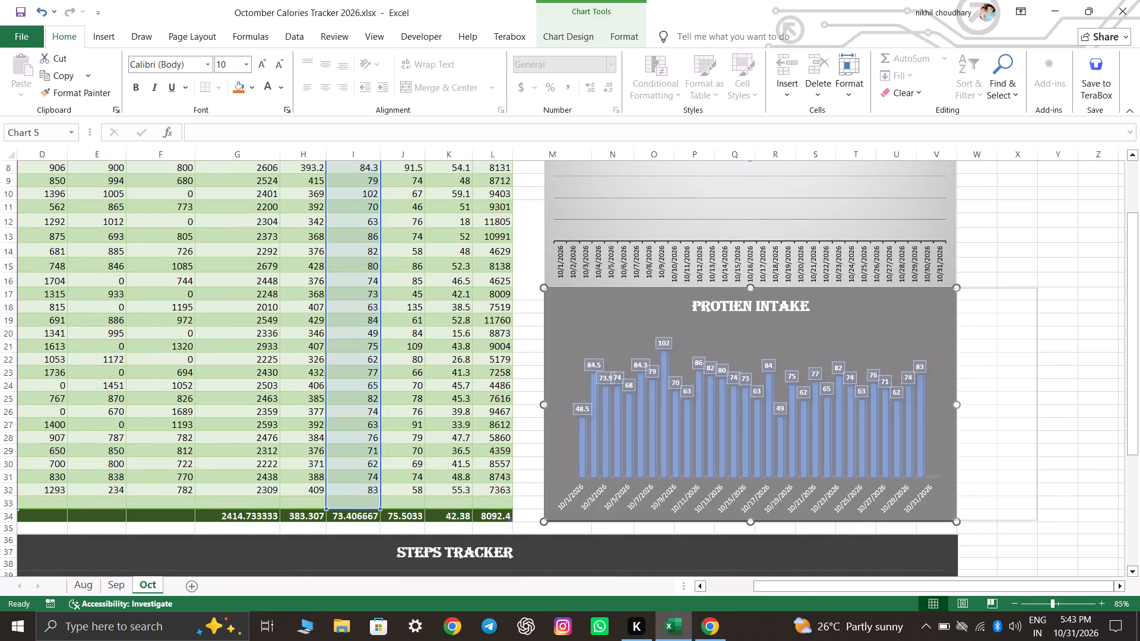
left_click(1090, 464)
Widen the Calories Intake chart to just past the end of column X, approximately matching the Protien Intake chart below.
scroll(1062, 456, "up", 6)
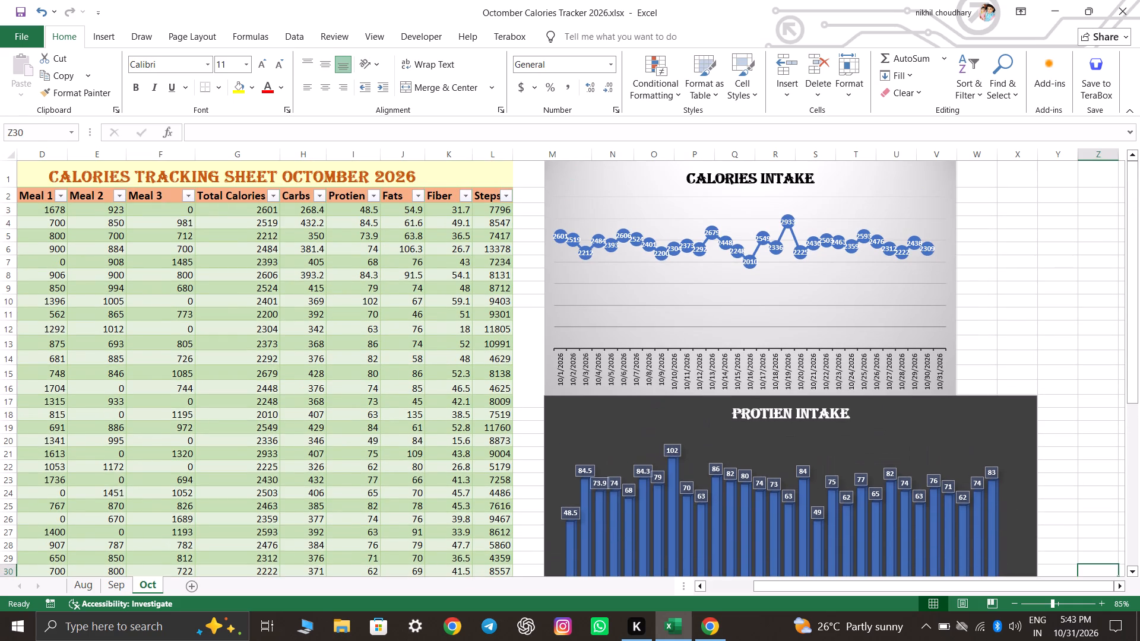
left_click(923, 307)
left_click_drag(959, 395, 1041, 395)
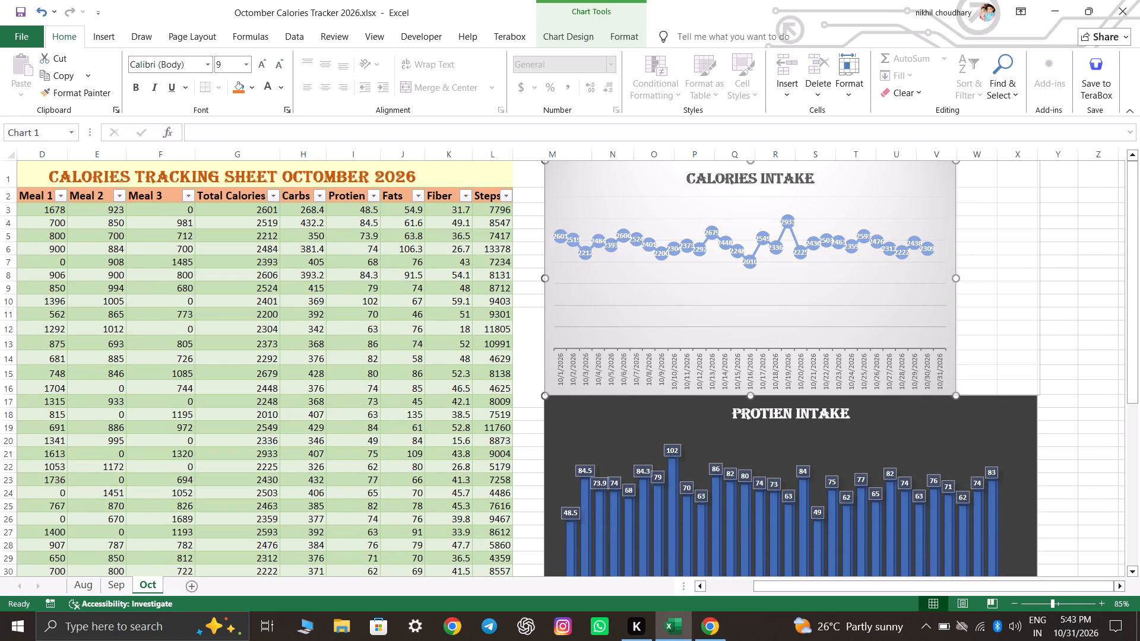
left_click_drag(1041, 395, 1040, 395)
left_click(1074, 410)
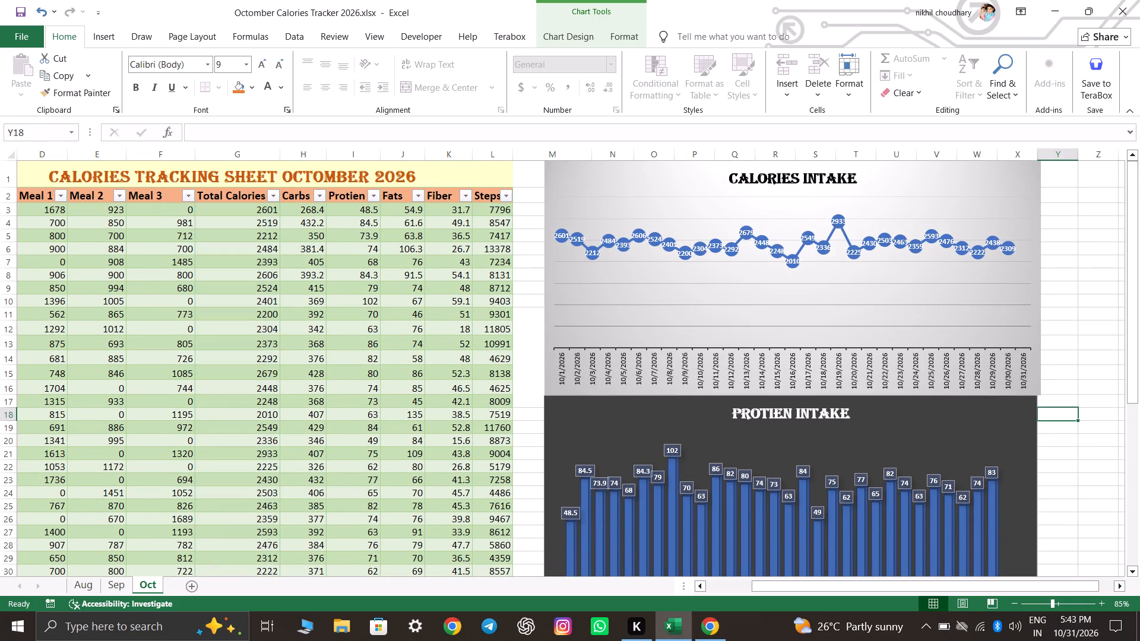
Fine-tune the Protien Intake chart's size so its right edge lines up with the Calories Intake chart above.
left_click(1006, 448)
scroll(1055, 411, "down", 3)
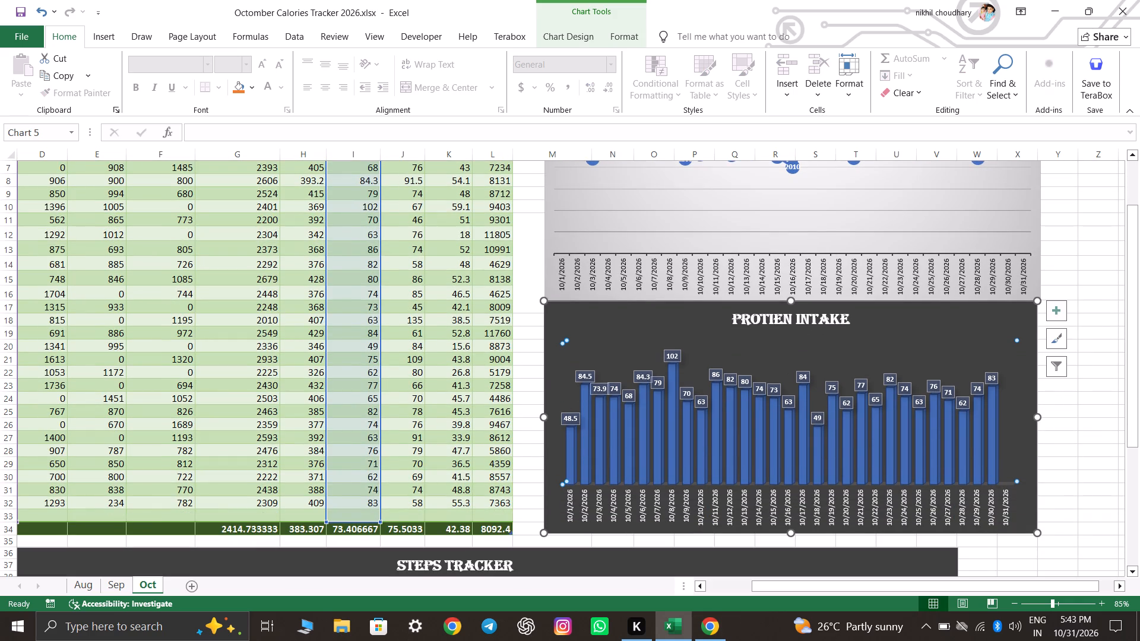
left_click(1037, 529)
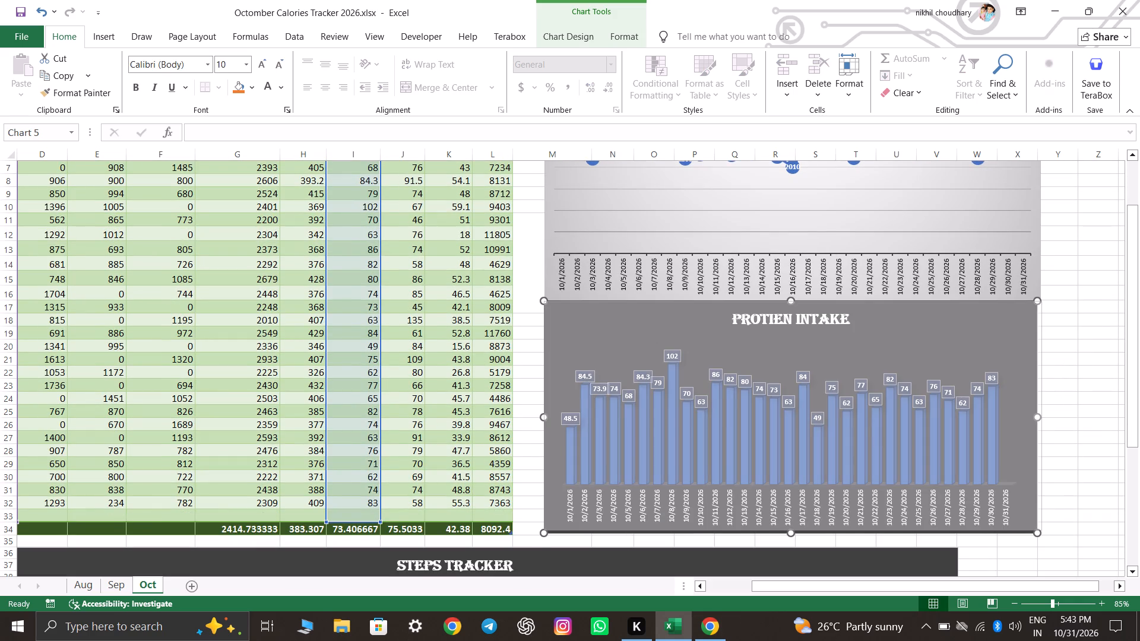
left_click(1079, 481)
Widen the Steps Tracker chart to just past column X so its right edge lines up with the two charts above.
scroll(1050, 411, "down", 1)
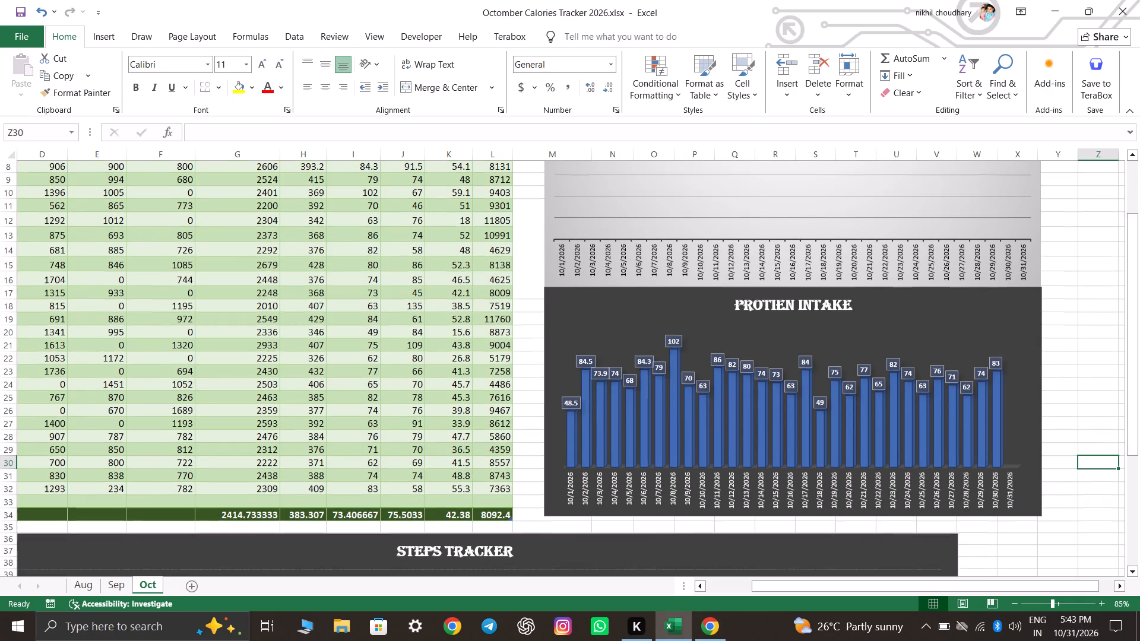
scroll(1050, 411, "down", 9)
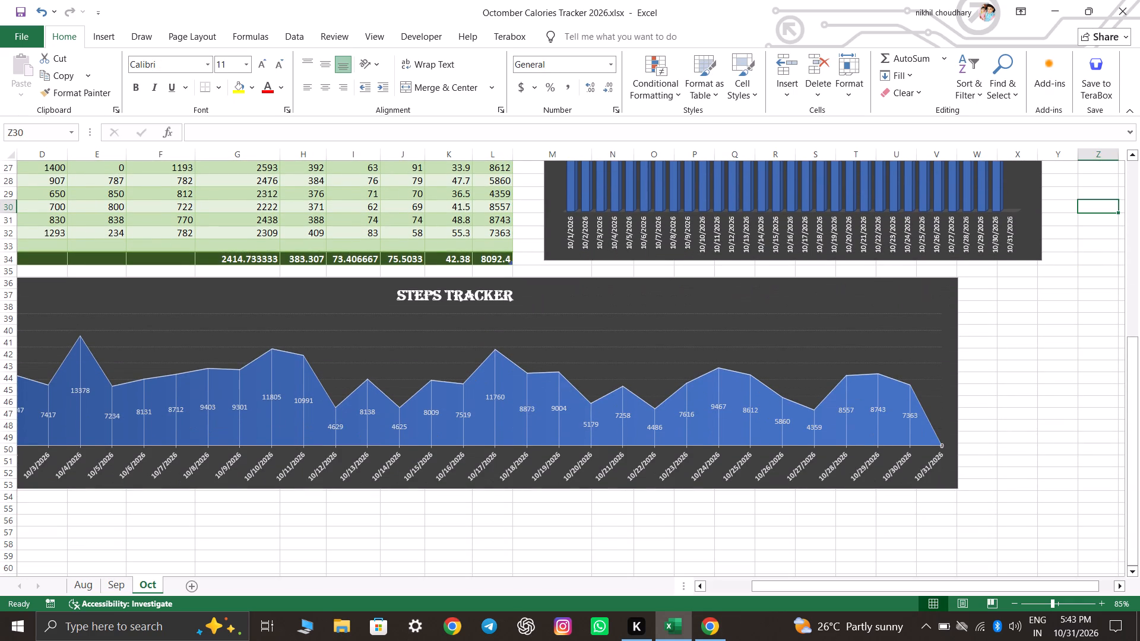
left_click(957, 474)
left_click_drag(957, 486, 1007, 488)
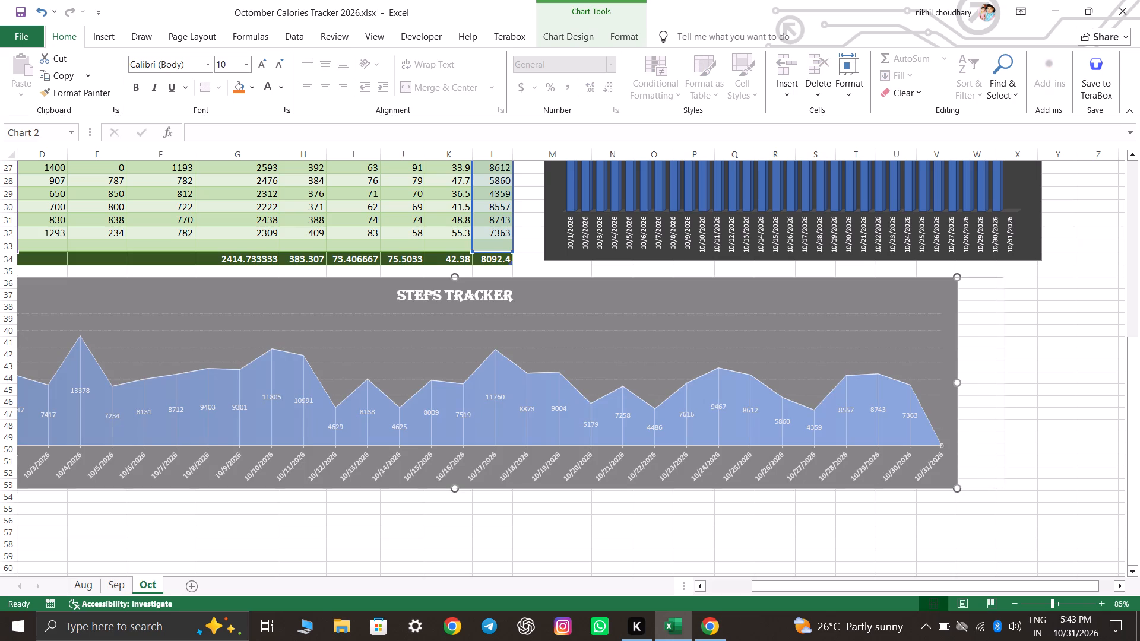
left_click_drag(1007, 488, 1037, 491)
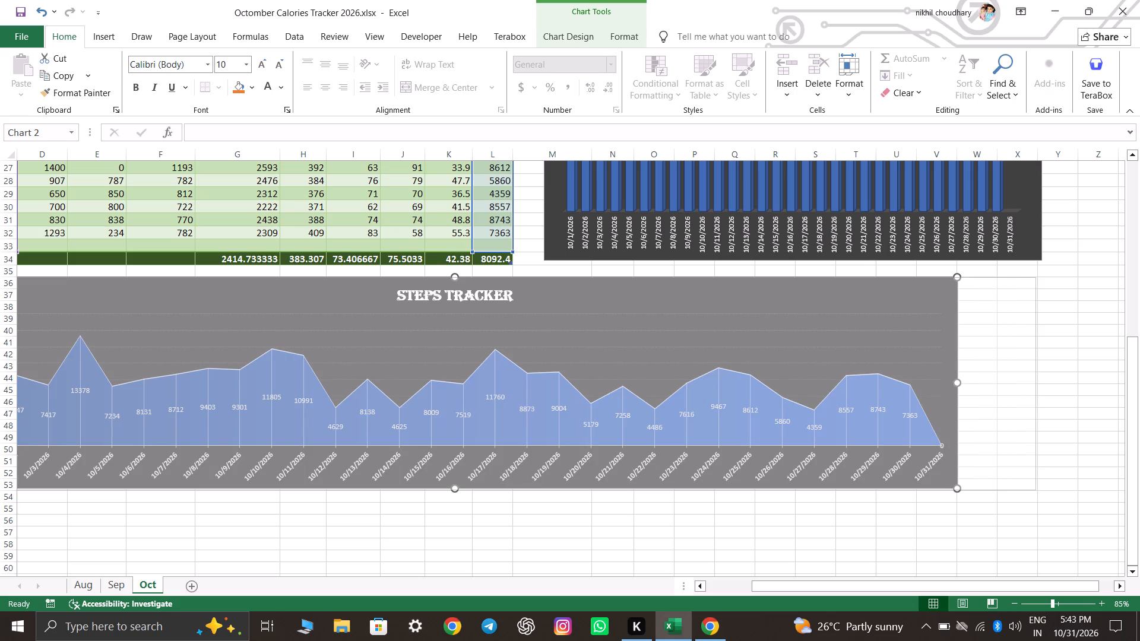
left_click_drag(1037, 491, 1039, 490)
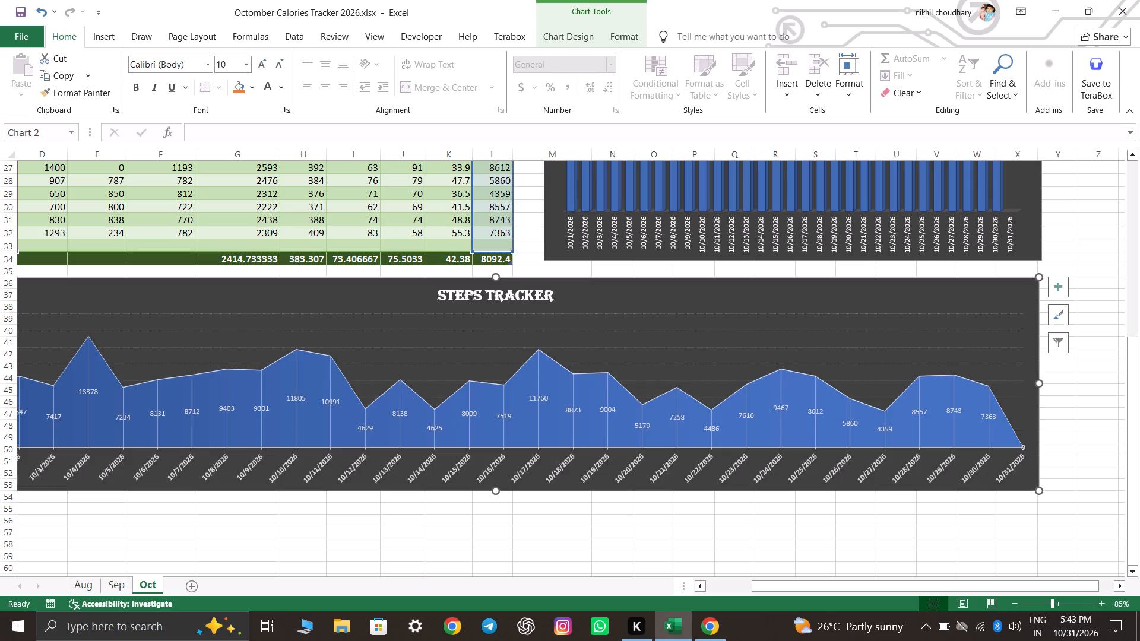
left_click(1090, 437)
Review the sizes and alignment of the three October charts, from the table's top across to the Steps Tracker's left end.
scroll(1069, 448, "up", 8)
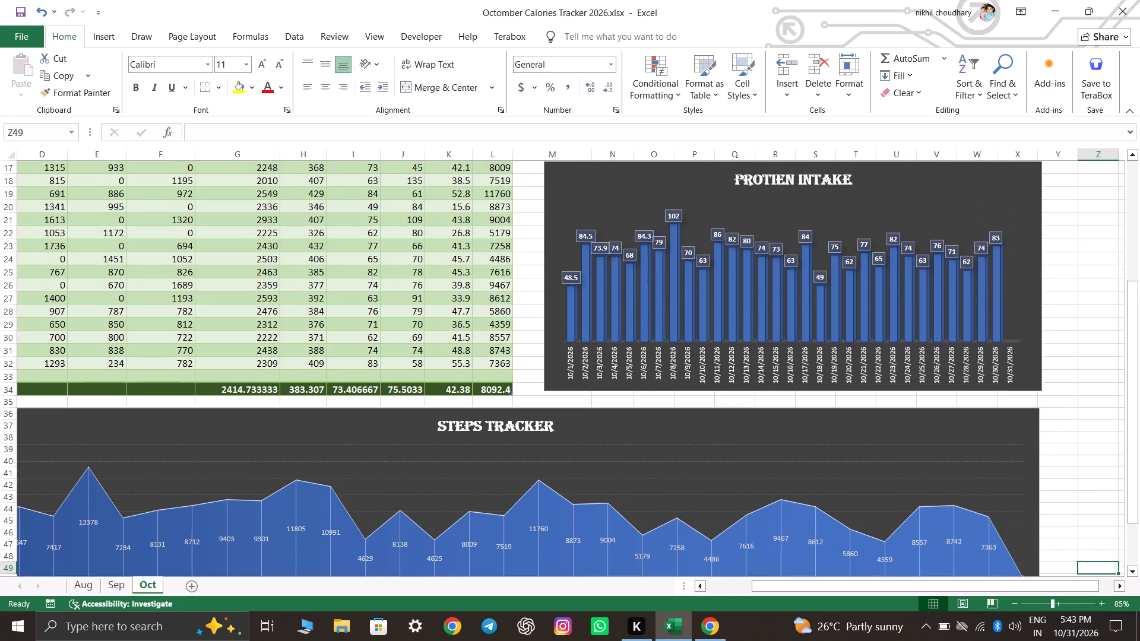
scroll(1069, 448, "up", 6)
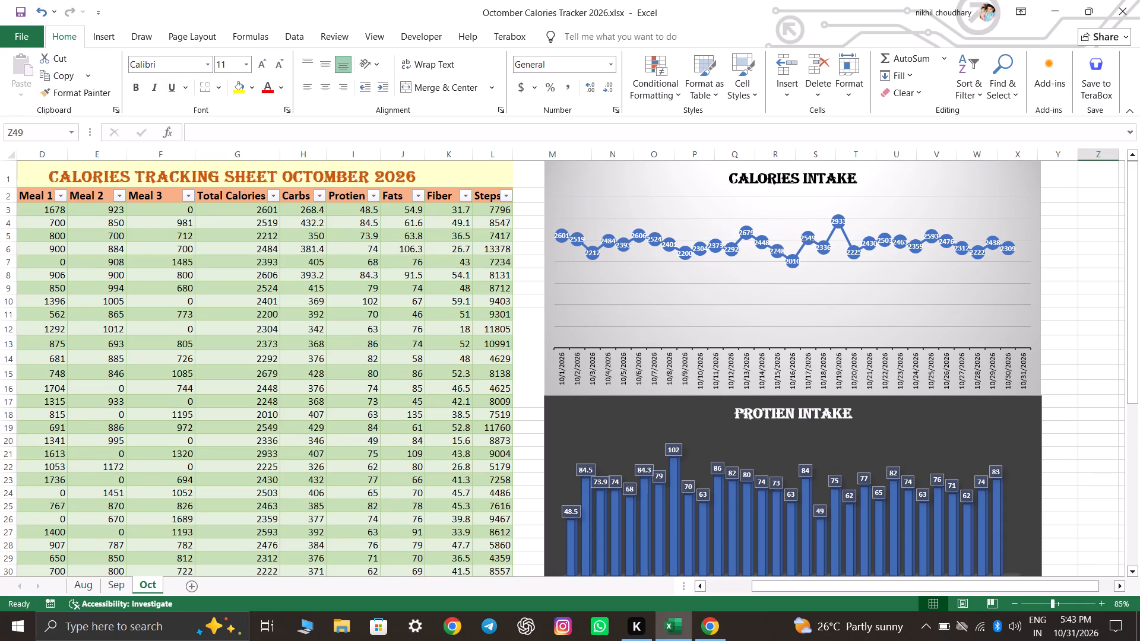
scroll(1054, 425, "down", 5)
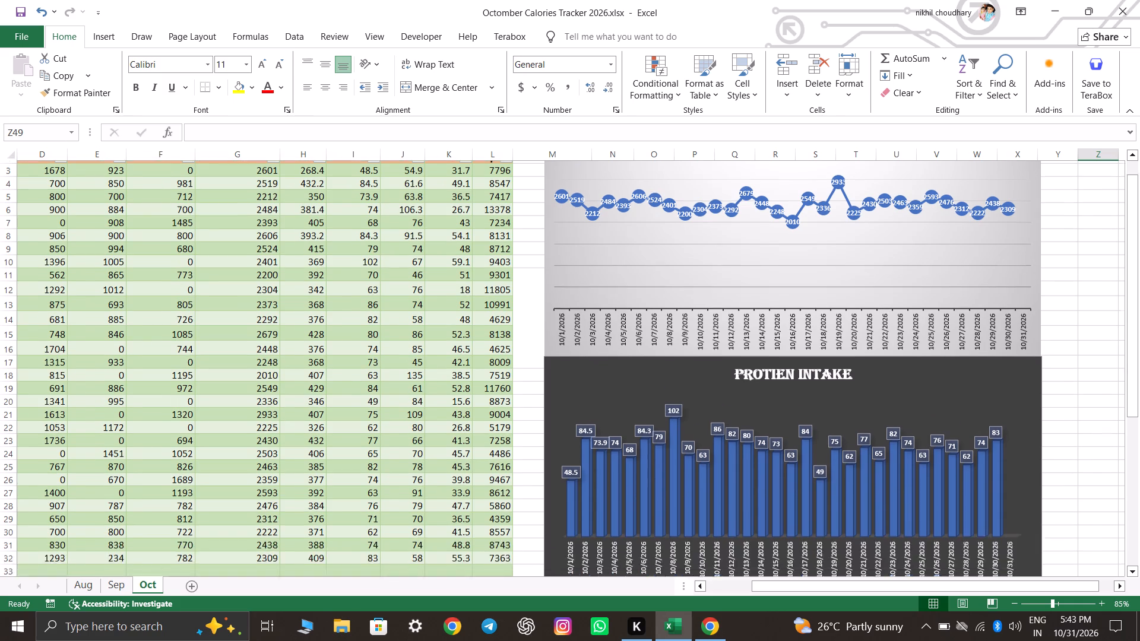
scroll(1088, 427, "down", 4)
scroll(1088, 427, "up", 5)
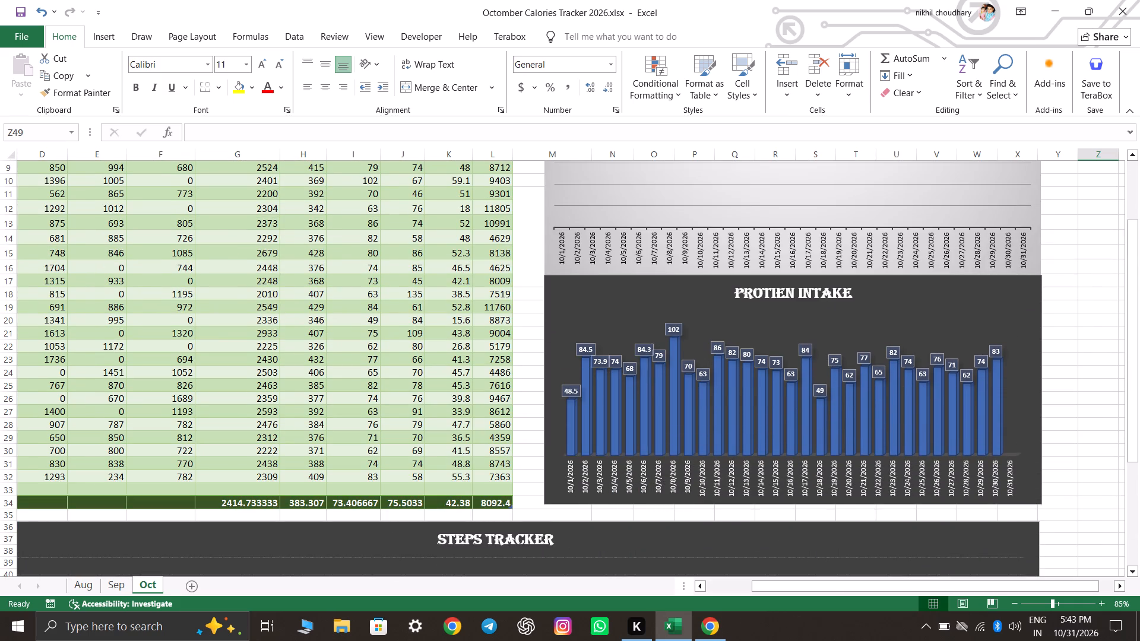
scroll(1076, 435, "down", 10)
key("Left")
key("Left")
key("Left")
key("Left")
key("Left")
key("Left")
key("Left")
key("Left")
key("Left")
key("Left")
key("Left")
key("Left")
key("Left")
key("Left")
key("Left")
key("Left")
key("Left")
key("Left")
key("Left")
key("Left")
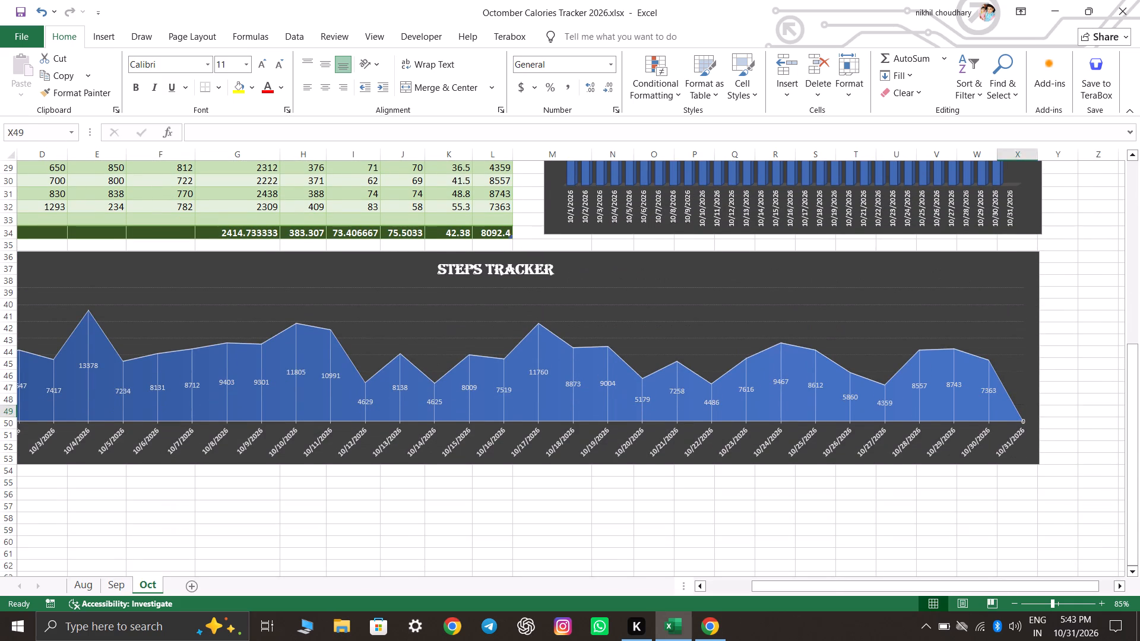
left_click(810, 529)
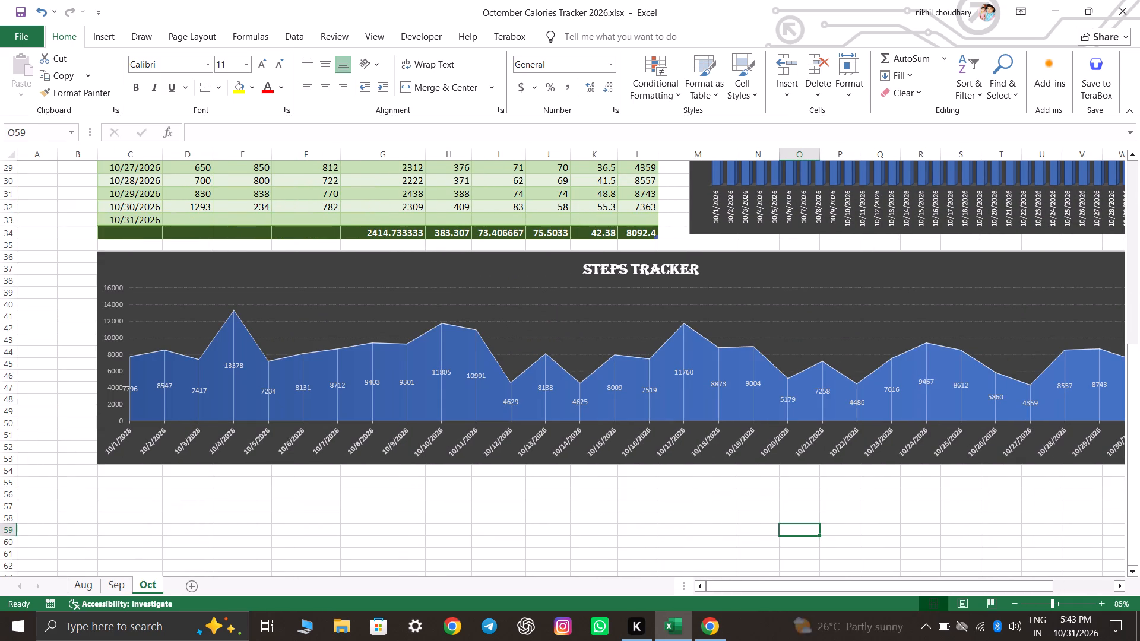
Review the whole October sheet at 40% zoom, with the calories table and all three charts in one view.
scroll(810, 529, "down", 5, "ctrl")
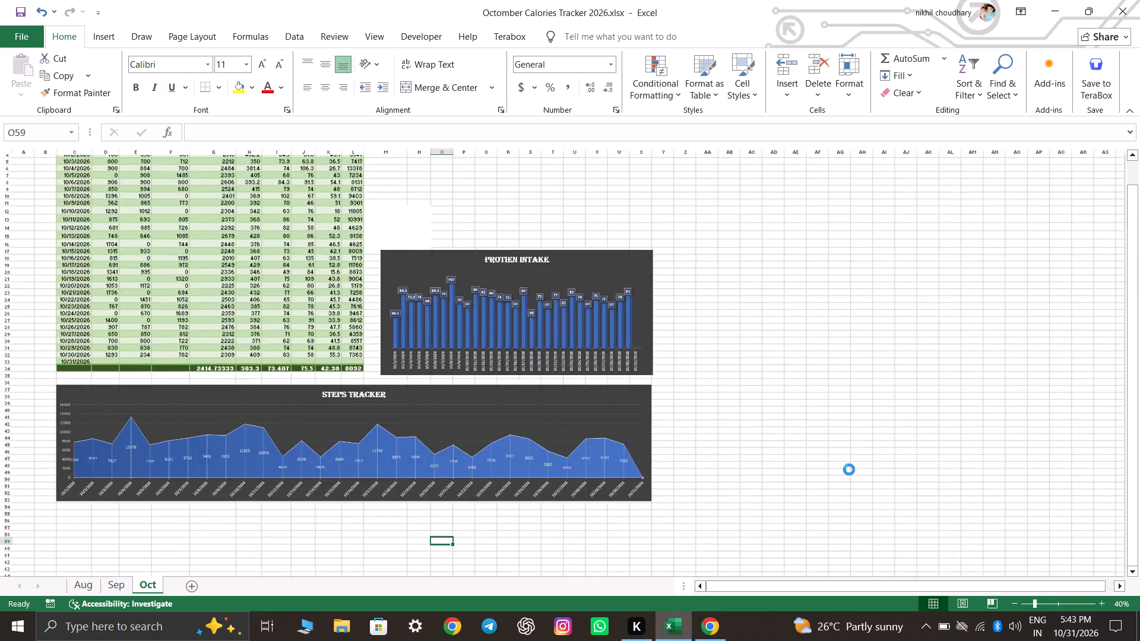
scroll(881, 459, "up", 2)
scroll(742, 428, "down", 4)
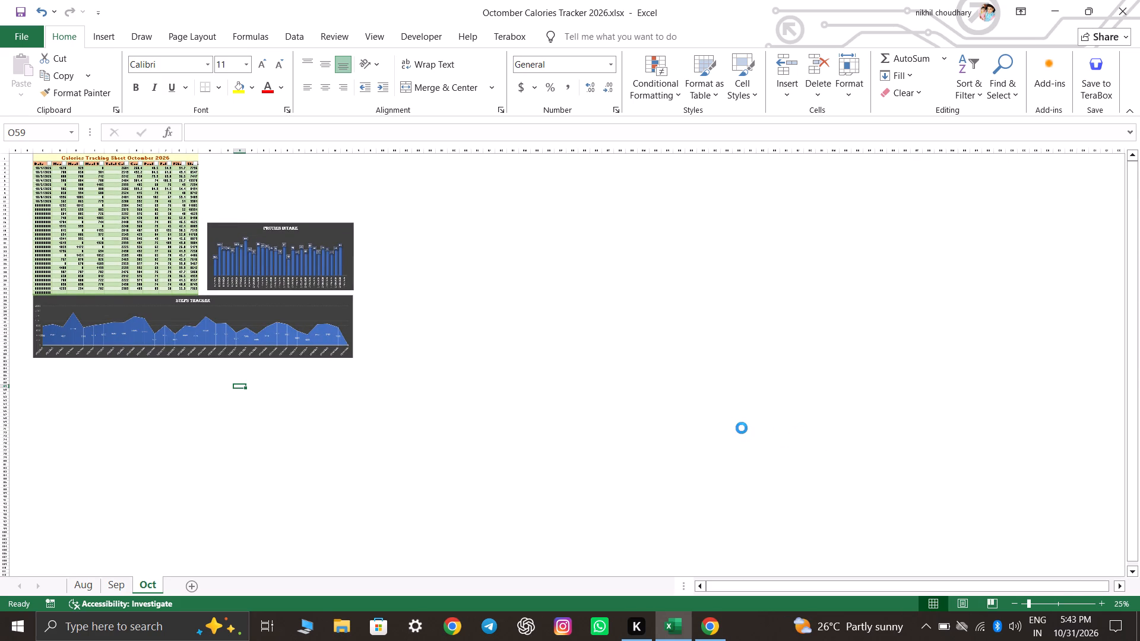
scroll(696, 410, "down", 4)
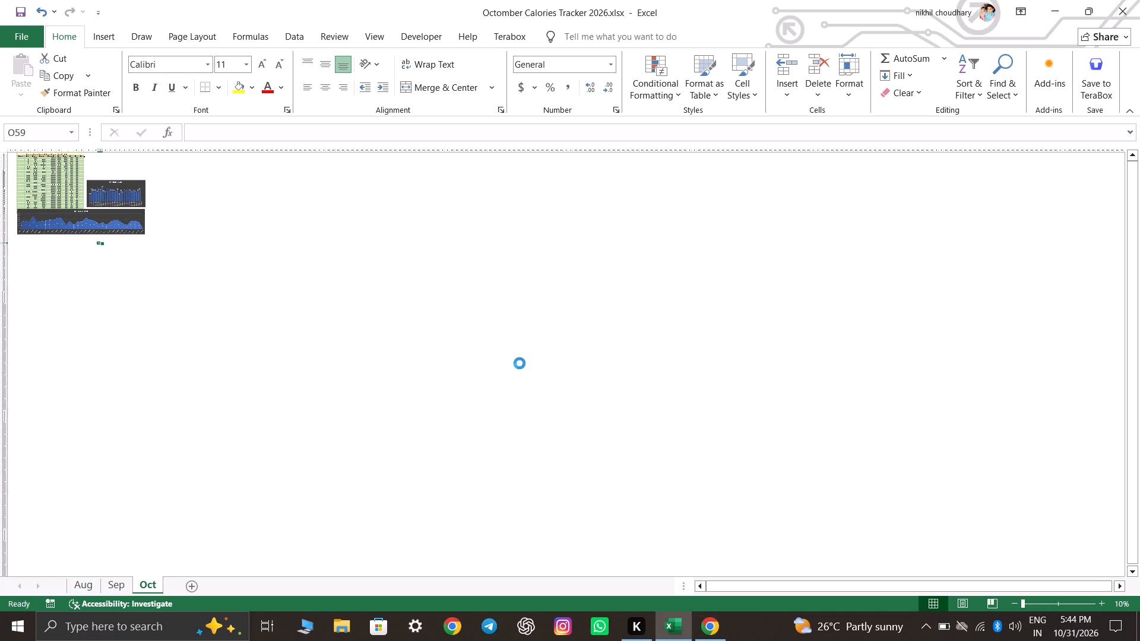
scroll(520, 363, "up", 7, "ctrl")
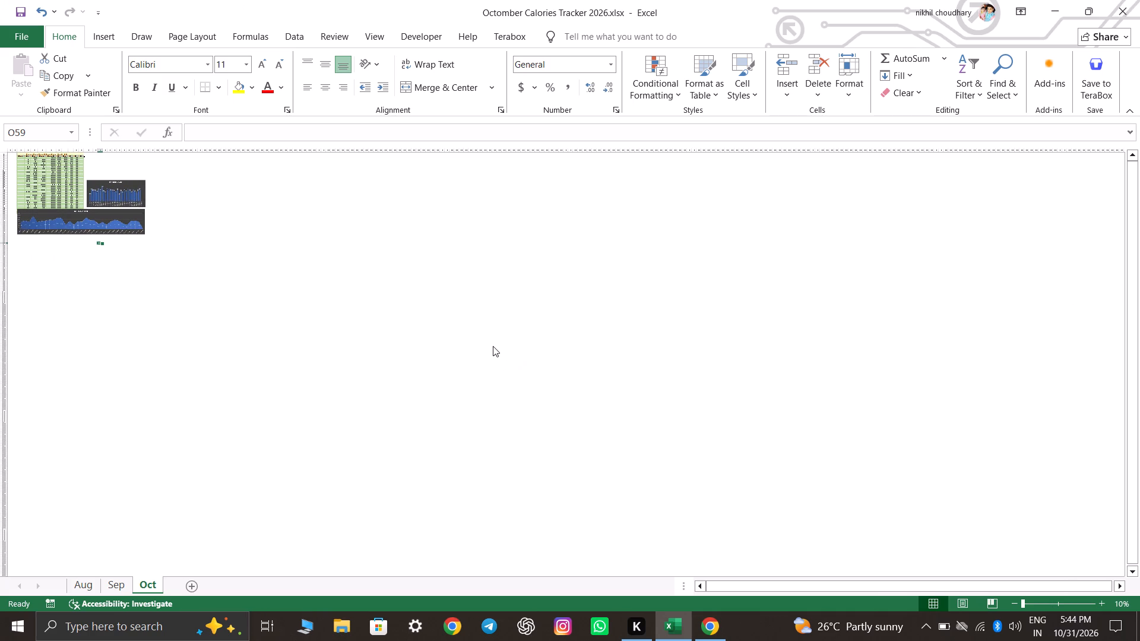
left_click(492, 345)
left_click(1052, 612)
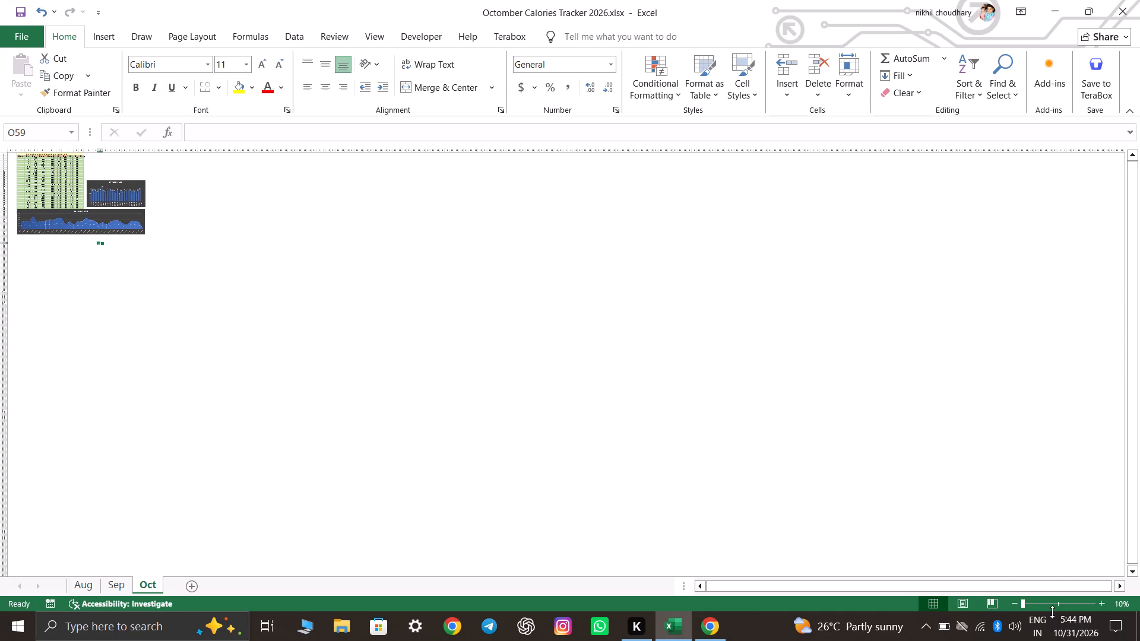
left_click(1050, 608)
left_click(1050, 604)
left_click(1050, 601)
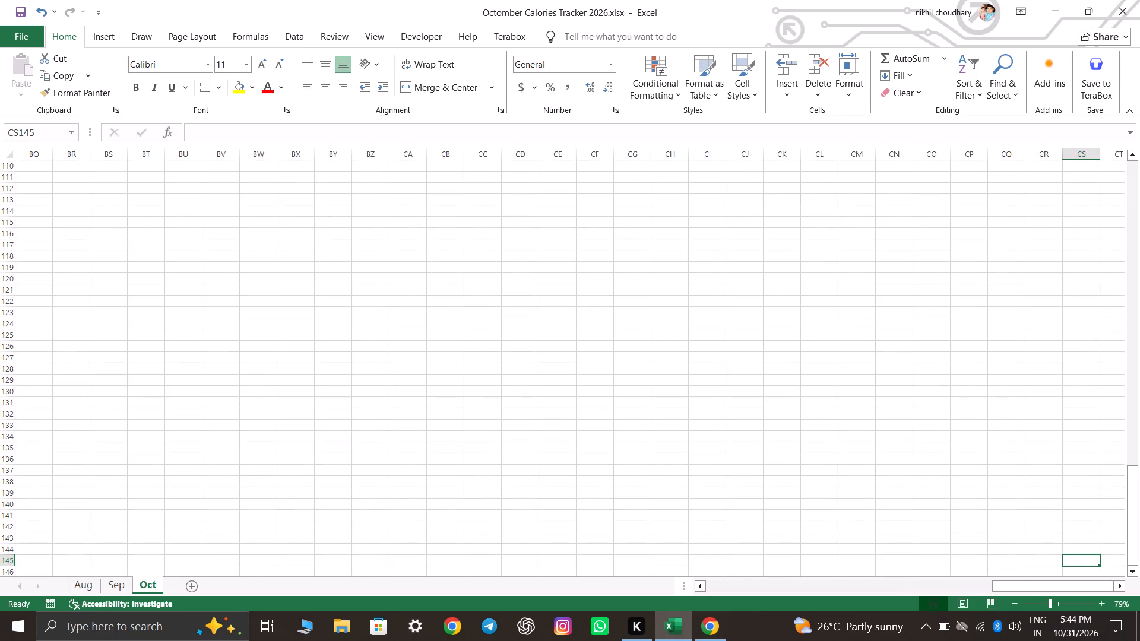
scroll(667, 451, "up", 20)
scroll(667, 451, "up", 13)
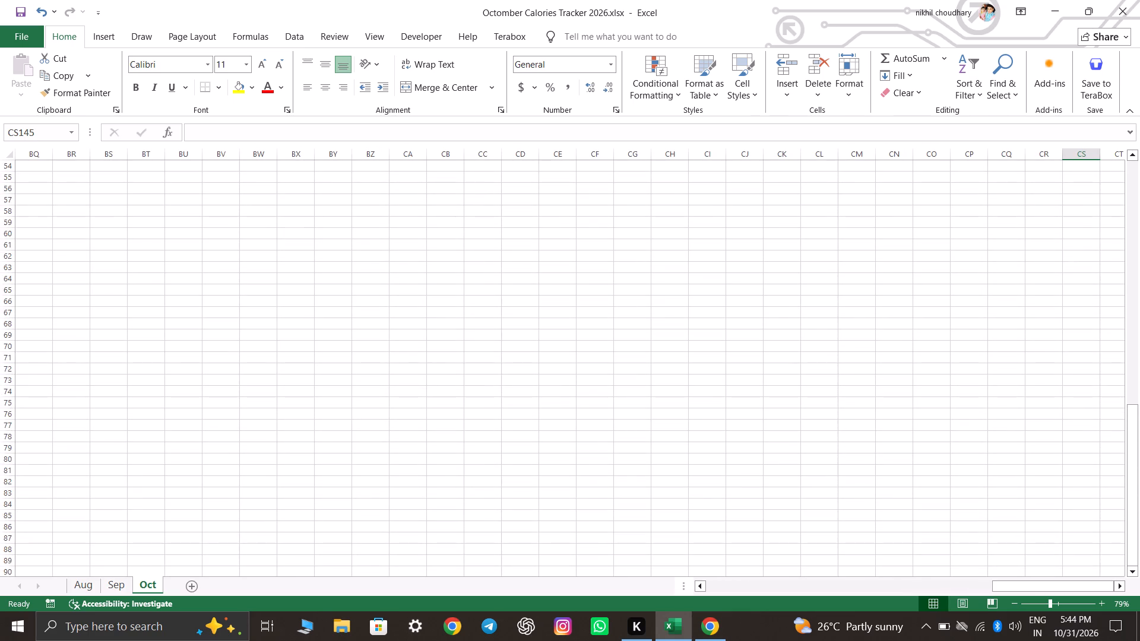
scroll(667, 451, "up", 20)
scroll(667, 451, "up", 14)
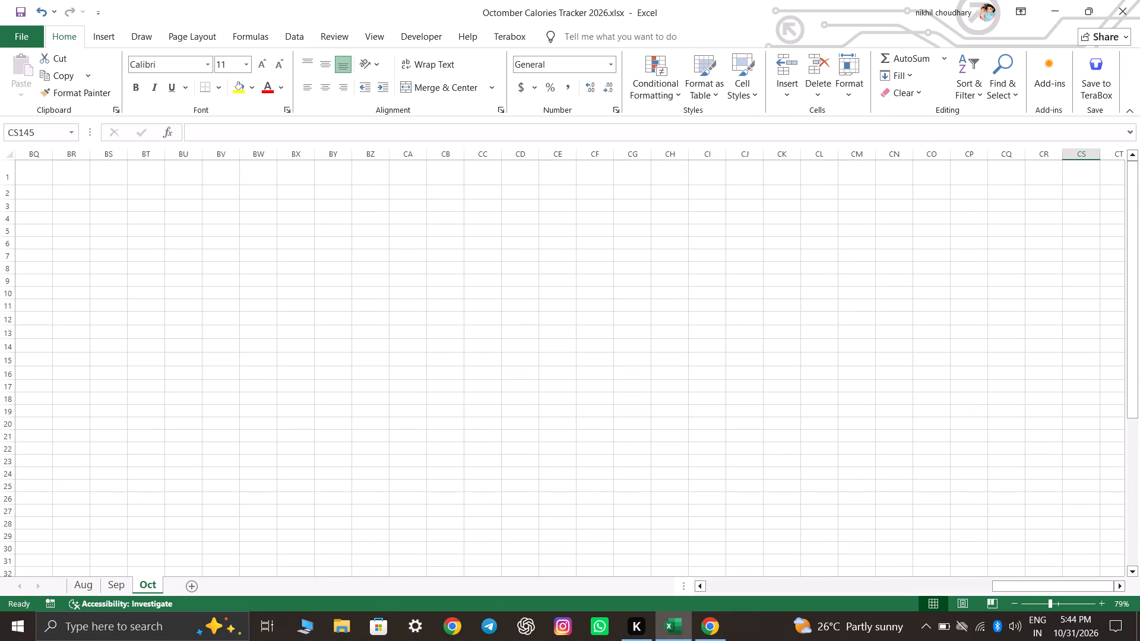
left_click(643, 435)
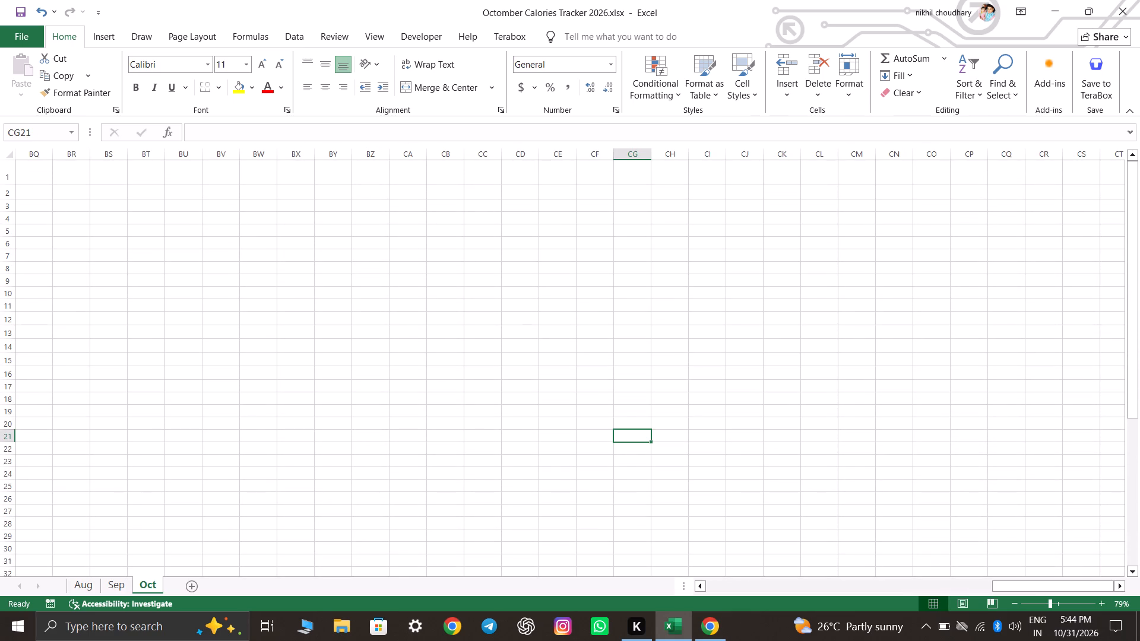
key("Left")
key("Left")
key("Left")
key("Left")
key("Left")
key("Left")
key("Left")
key("Left")
key("Left")
key("Left")
key("Left")
key("Left")
key("Left")
key("Left")
key("Left")
key("Left")
key("Left")
key("Left")
key("Left")
key("Left")
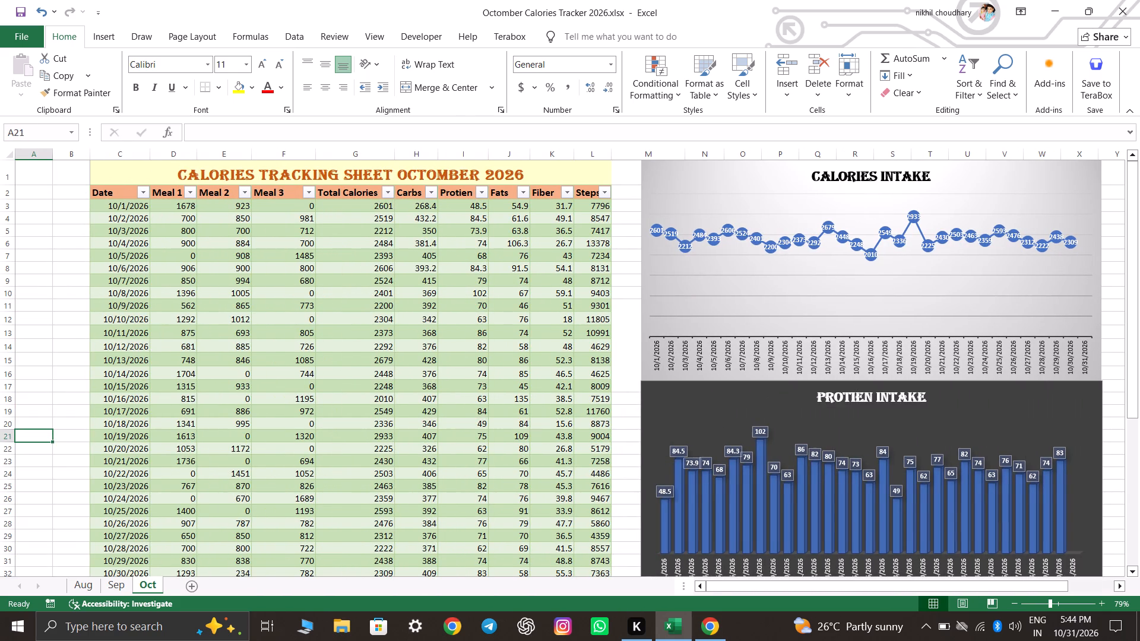
scroll(590, 448, "down", 1, "ctrl")
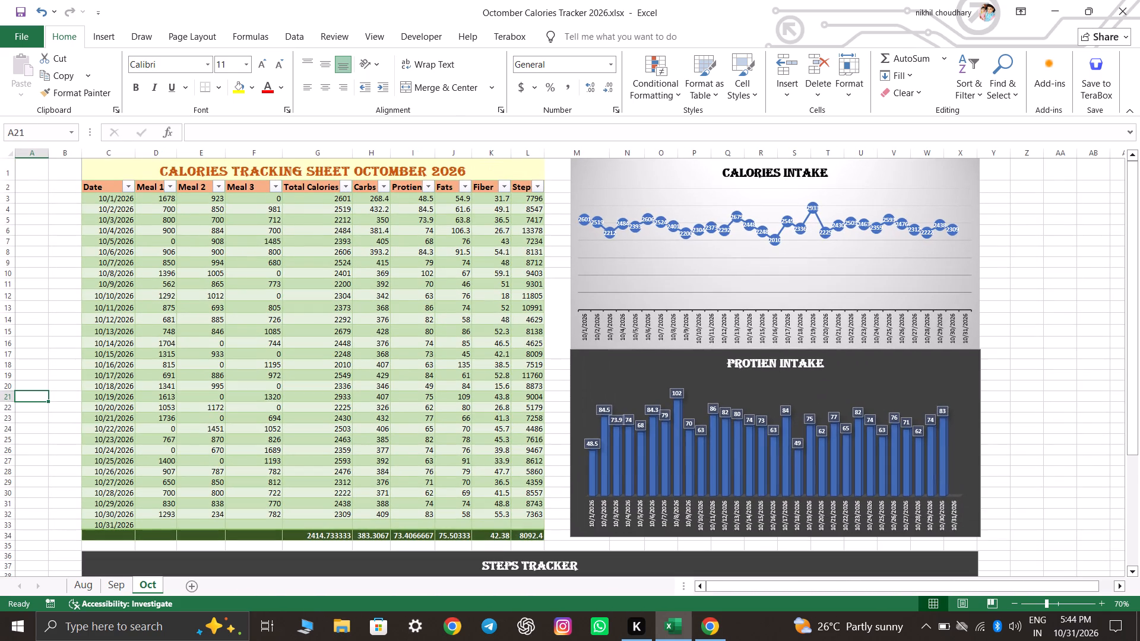
scroll(590, 448, "down", 2, "ctrl")
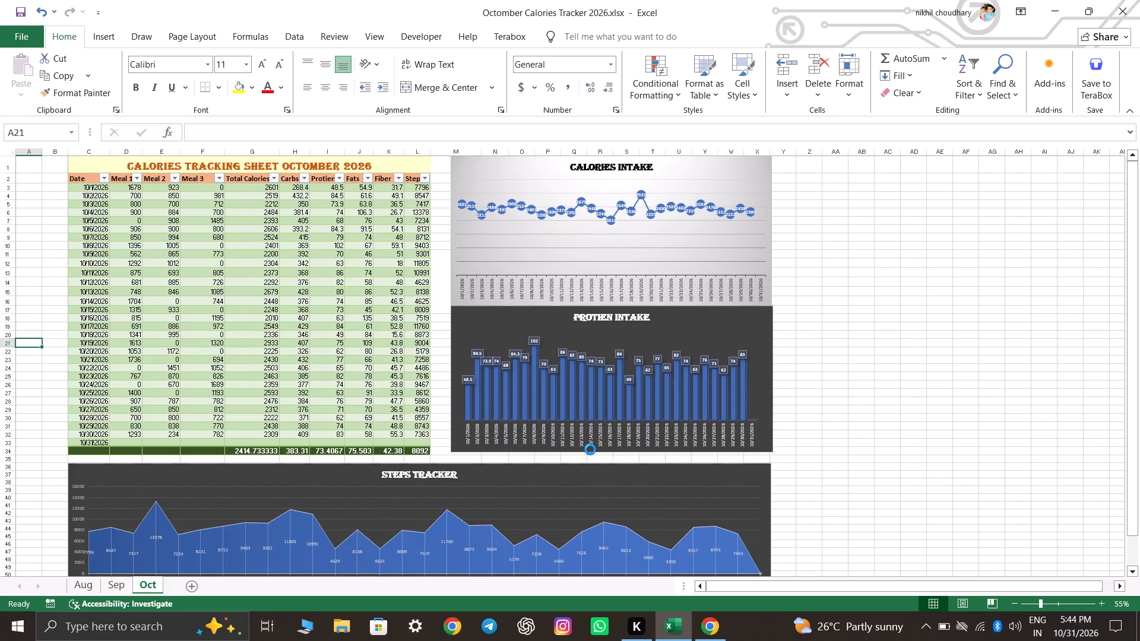
left_click(665, 416)
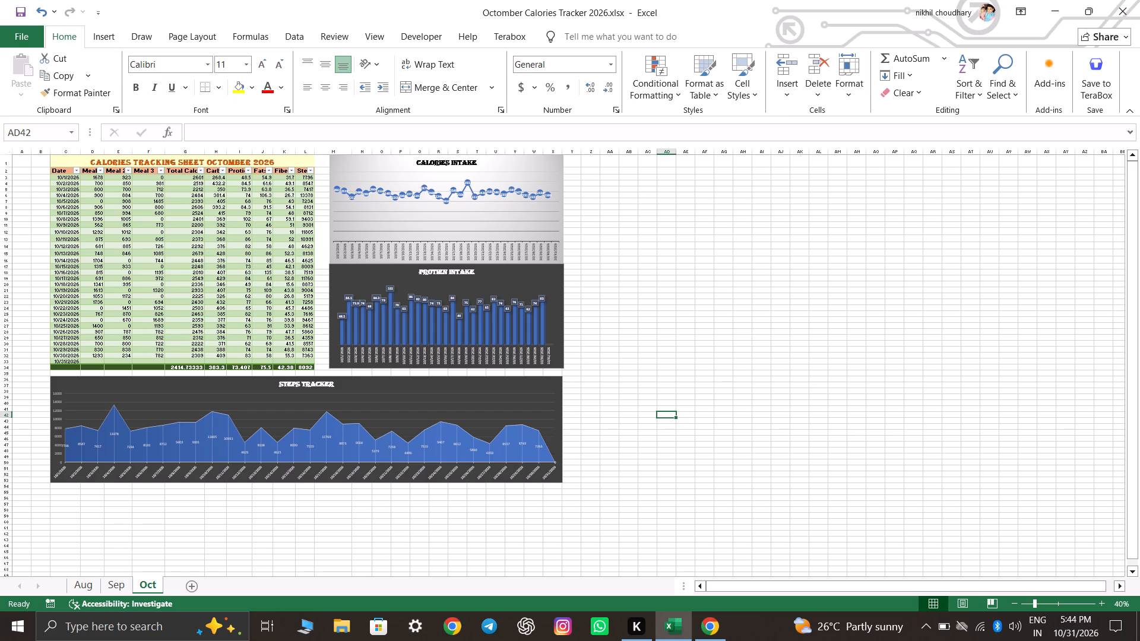
left_click(740, 308)
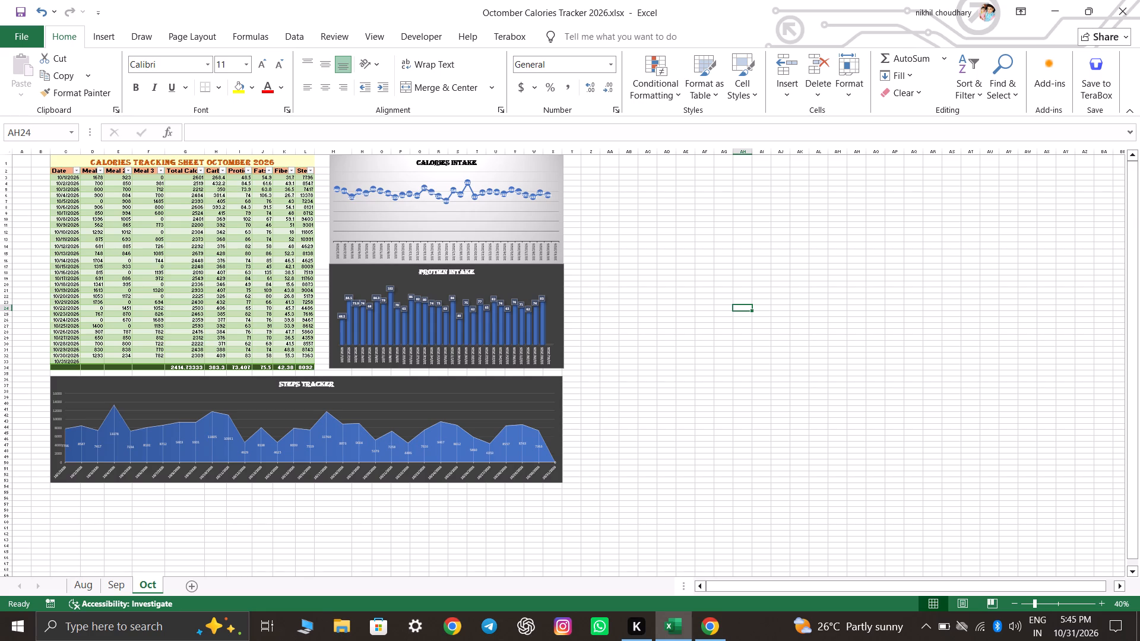
Compare the August sheet's table and charts with the October sheet's layout.
left_click(114, 585)
left_click(83, 586)
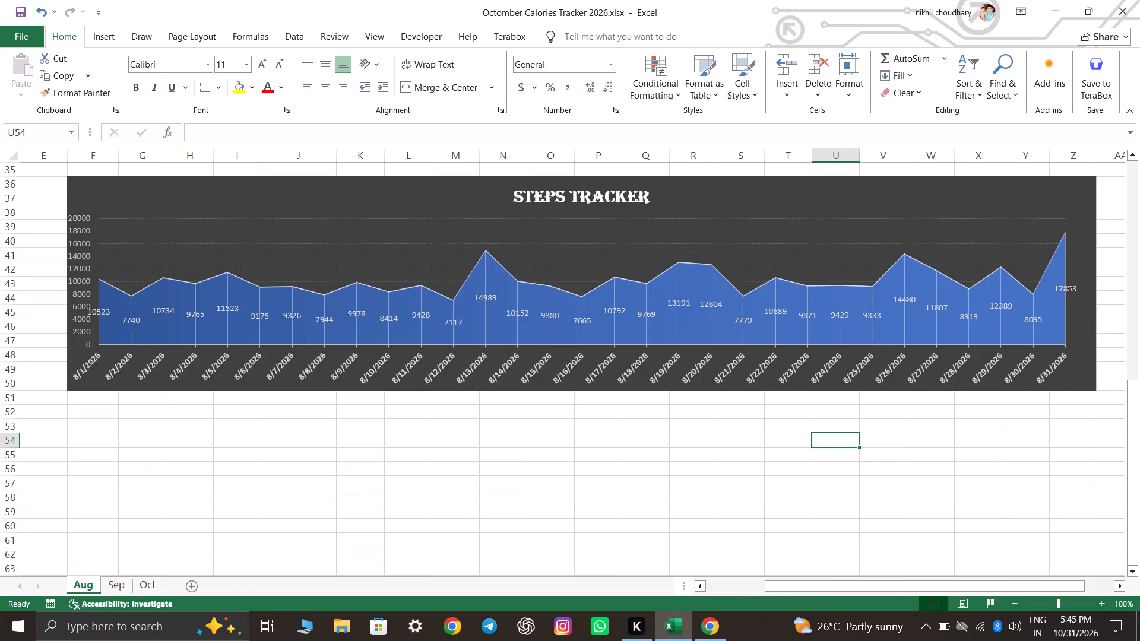
scroll(680, 427, "up", 15)
scroll(680, 426, "up", 7)
scroll(680, 426, "down", 12)
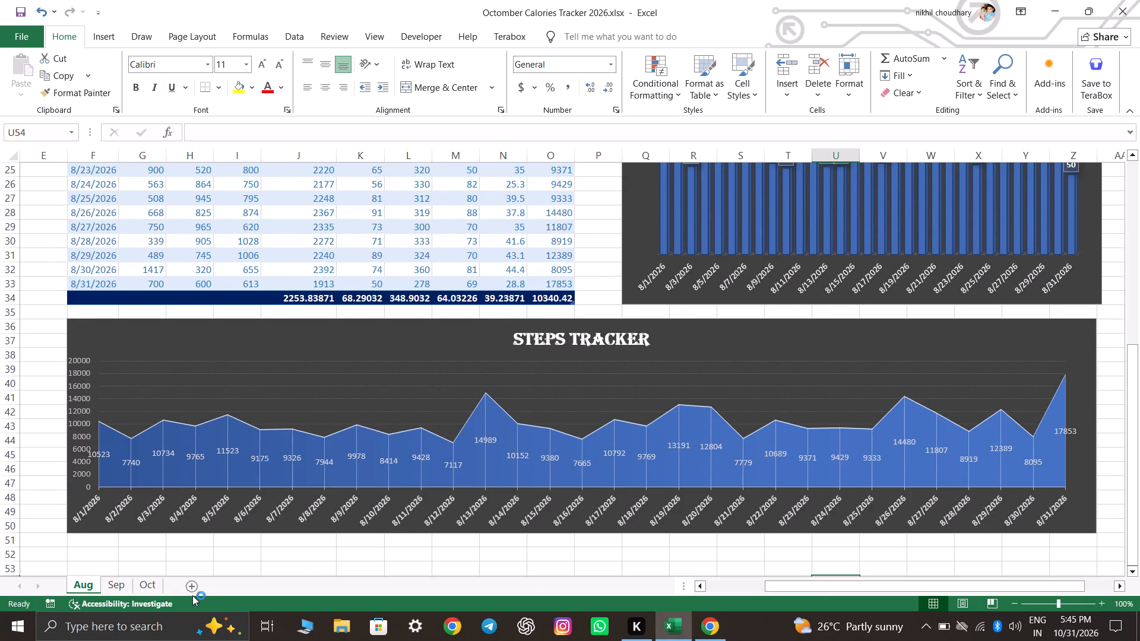
left_click(126, 589)
left_click(146, 585)
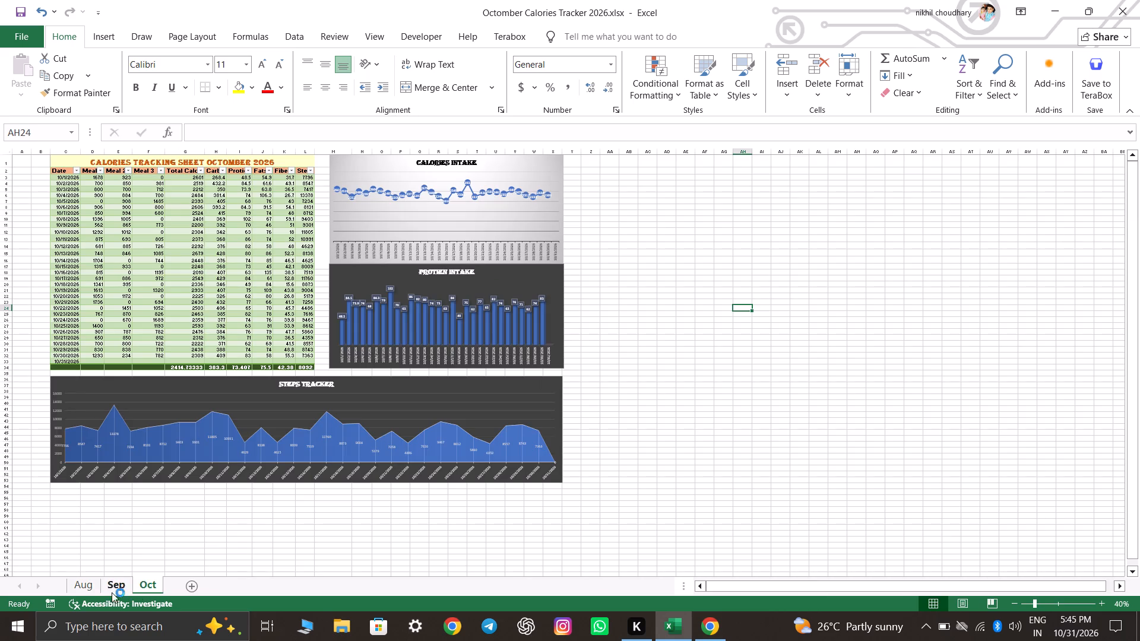
Examine the August sheet's daily table and its Calories Tracker, Protien Intake and Steps Tracker charts.
left_click(85, 591)
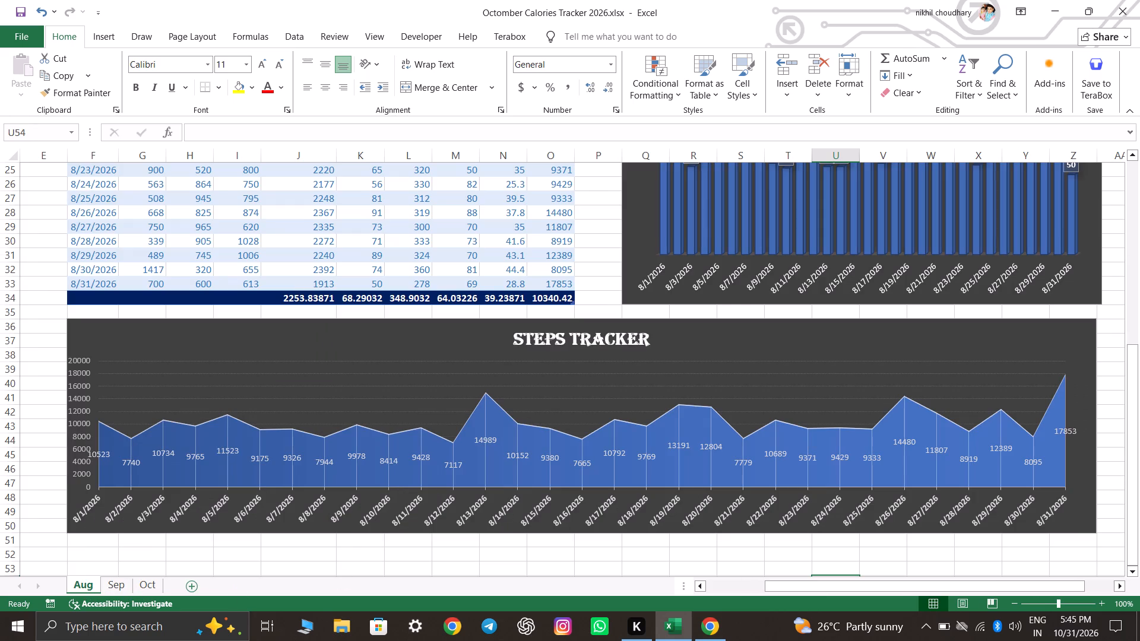
left_click(984, 565)
scroll(934, 516, "up", 7)
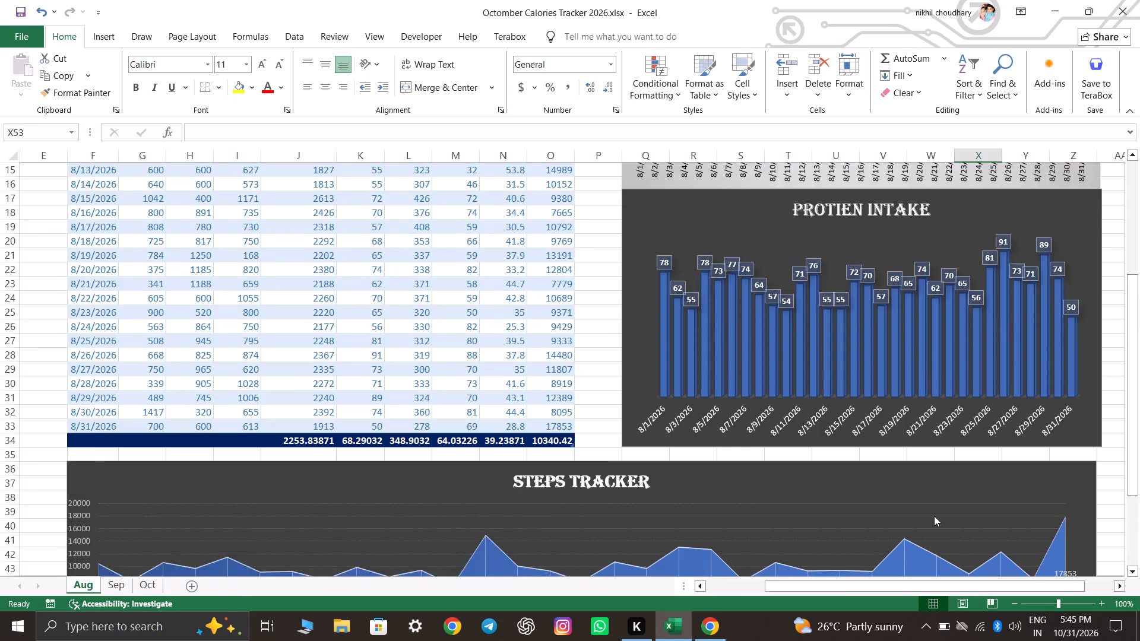
scroll(934, 516, "up", 14)
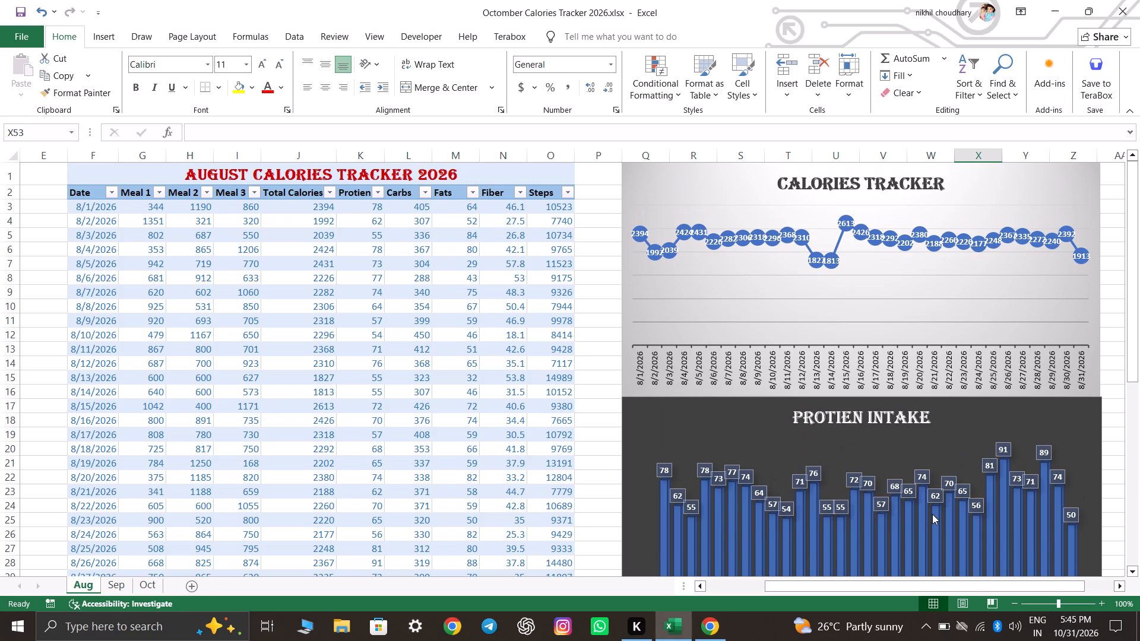
scroll(601, 407, "down", 6)
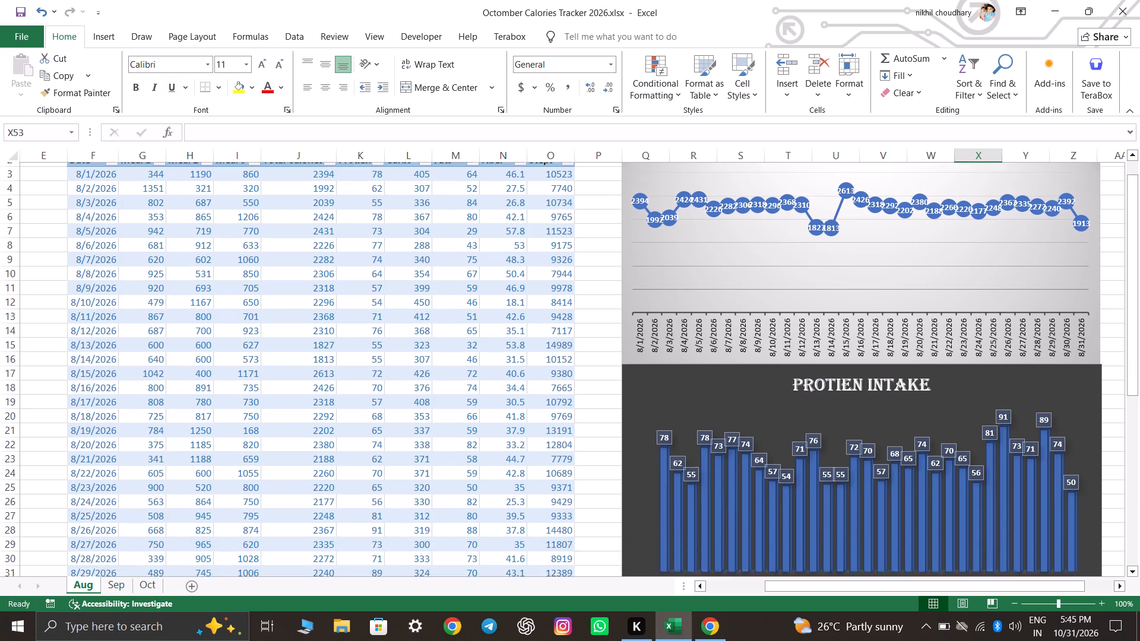
scroll(605, 412, "down", 12)
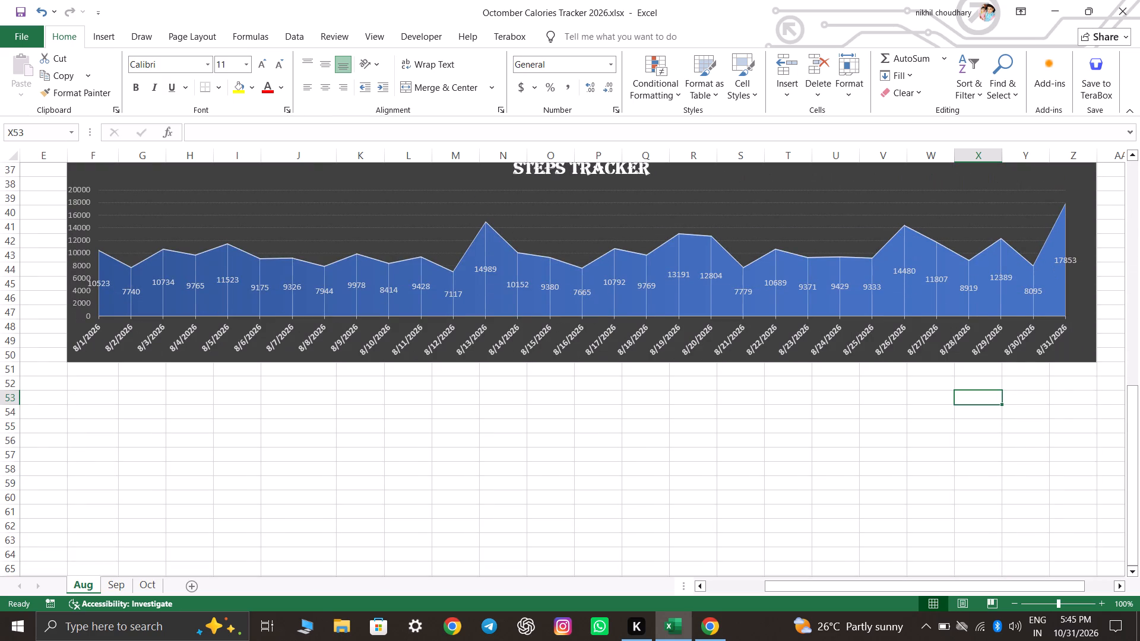
scroll(1113, 422, "up", 4)
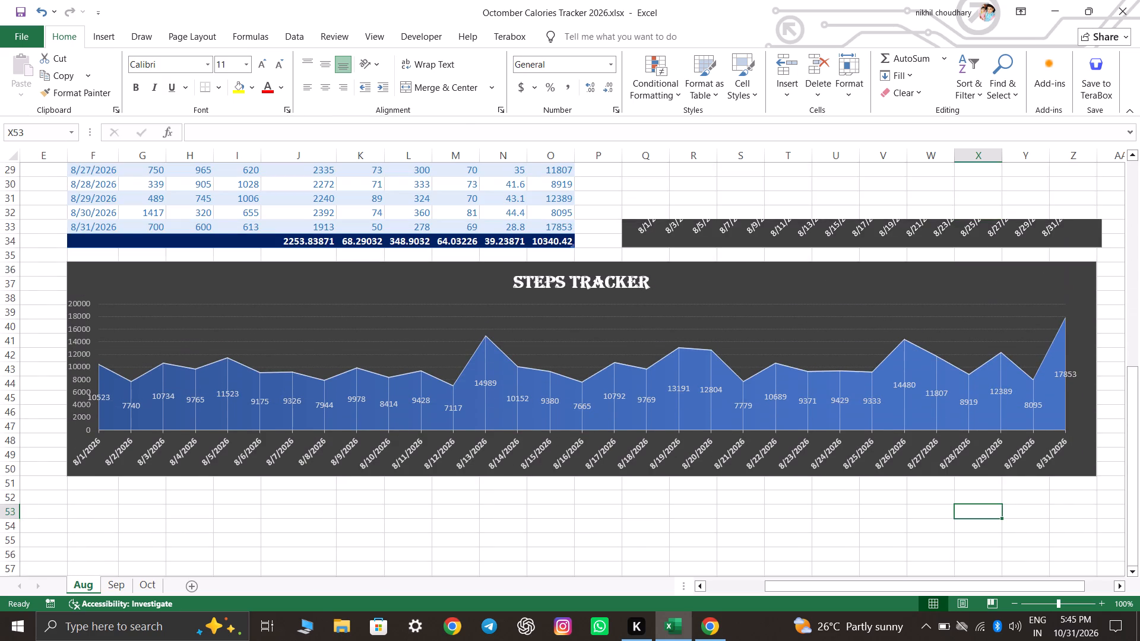
scroll(1113, 422, "up", 11)
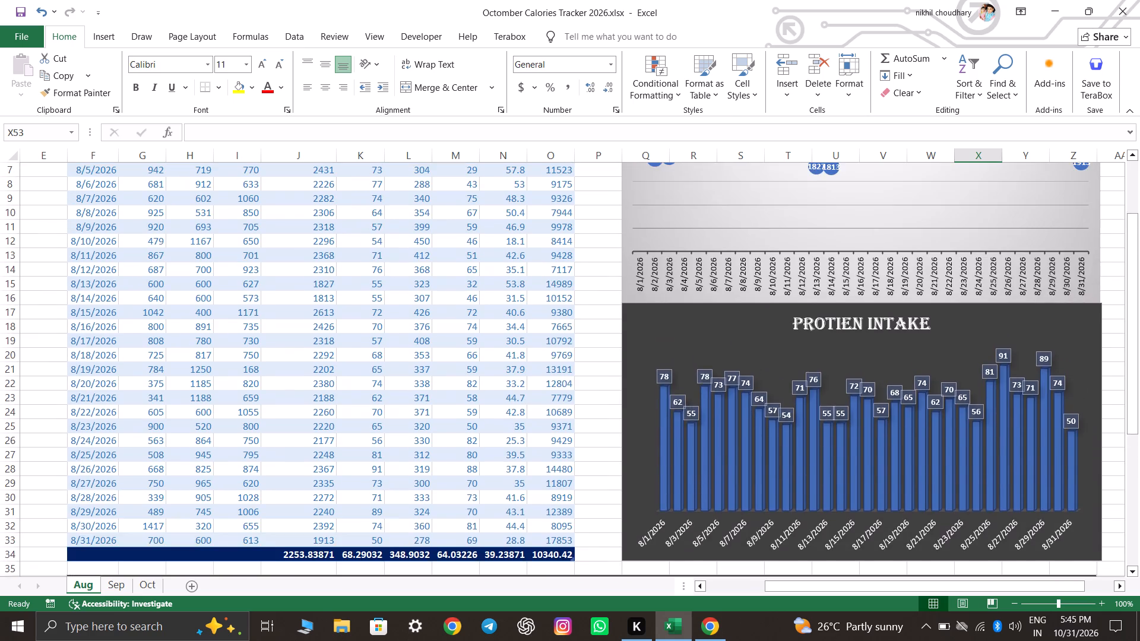
scroll(1117, 418, "up", 6)
scroll(1117, 418, "down", 8)
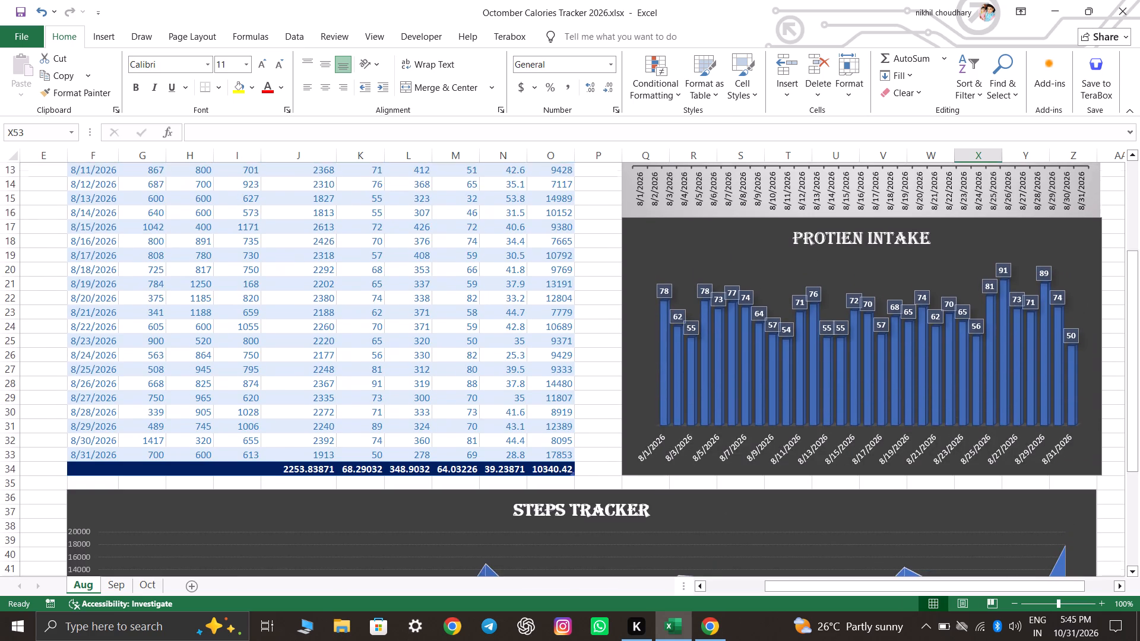
scroll(1117, 418, "down", 8)
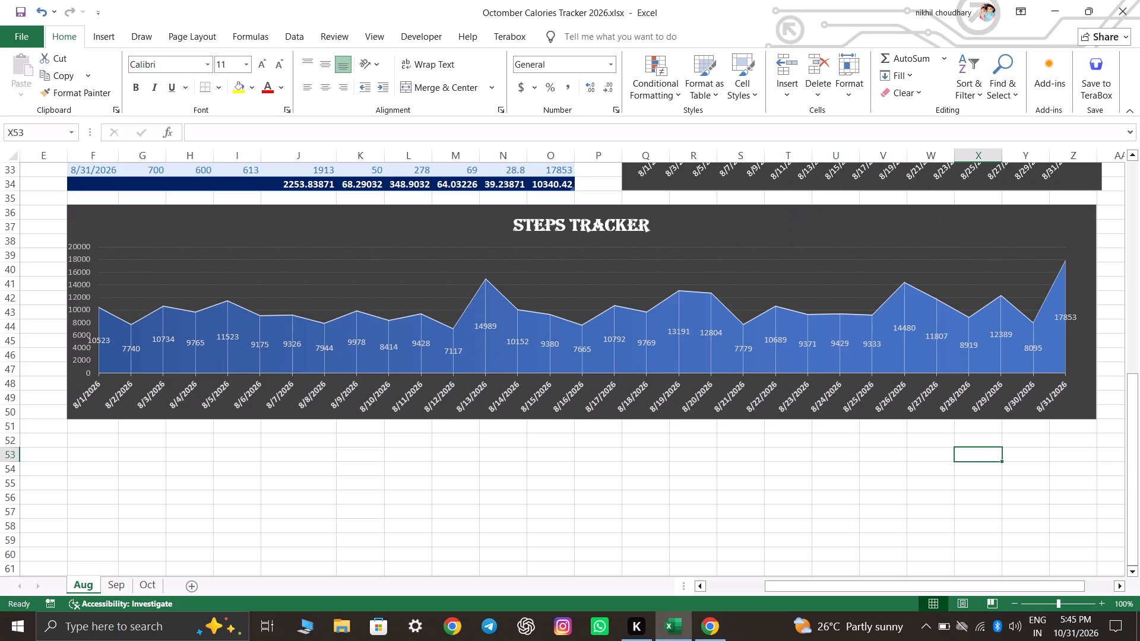
scroll(769, 442, "up", 7)
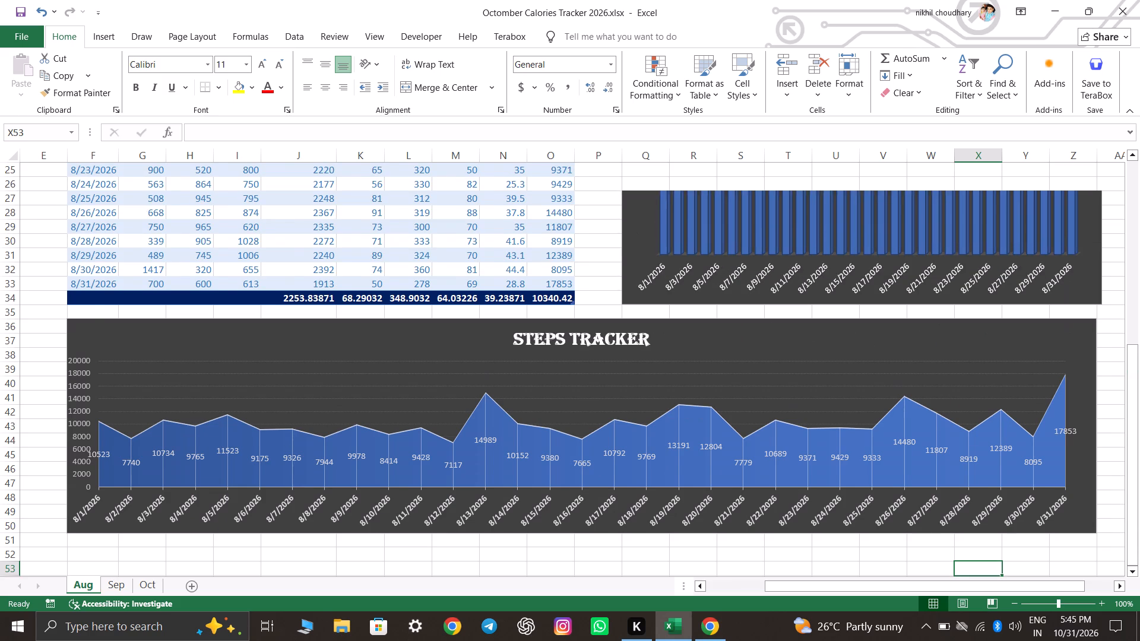
scroll(774, 437, "up", 18)
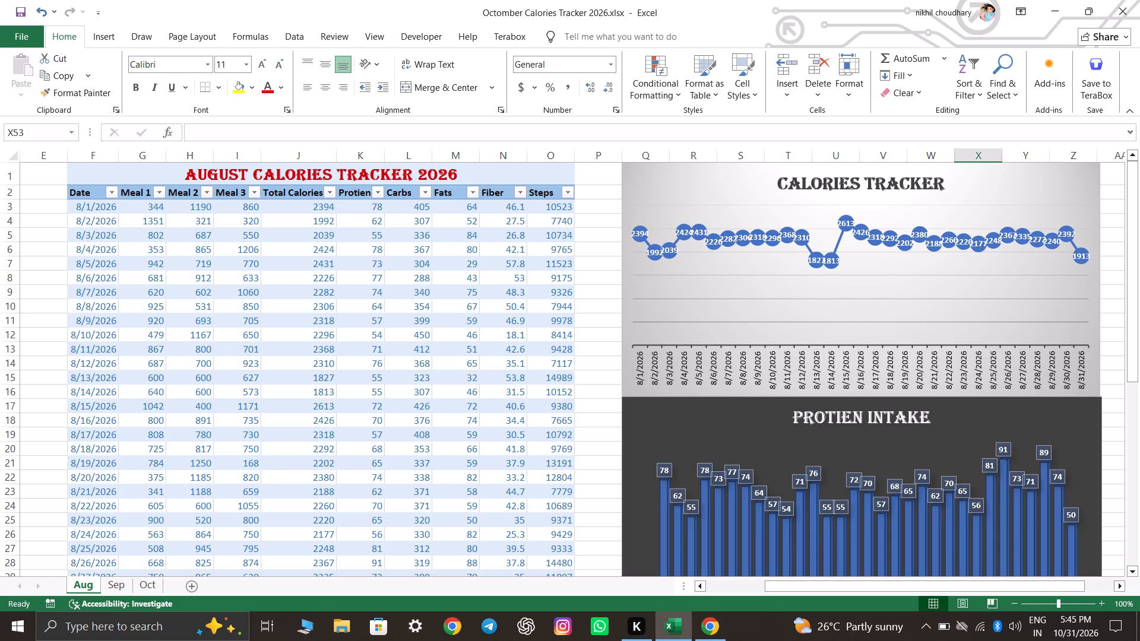
Highlight August Protien values greater than 80 with Green Fill with Dark Green Text, covering all daily rows.
left_click_drag(357, 211, 334, 570)
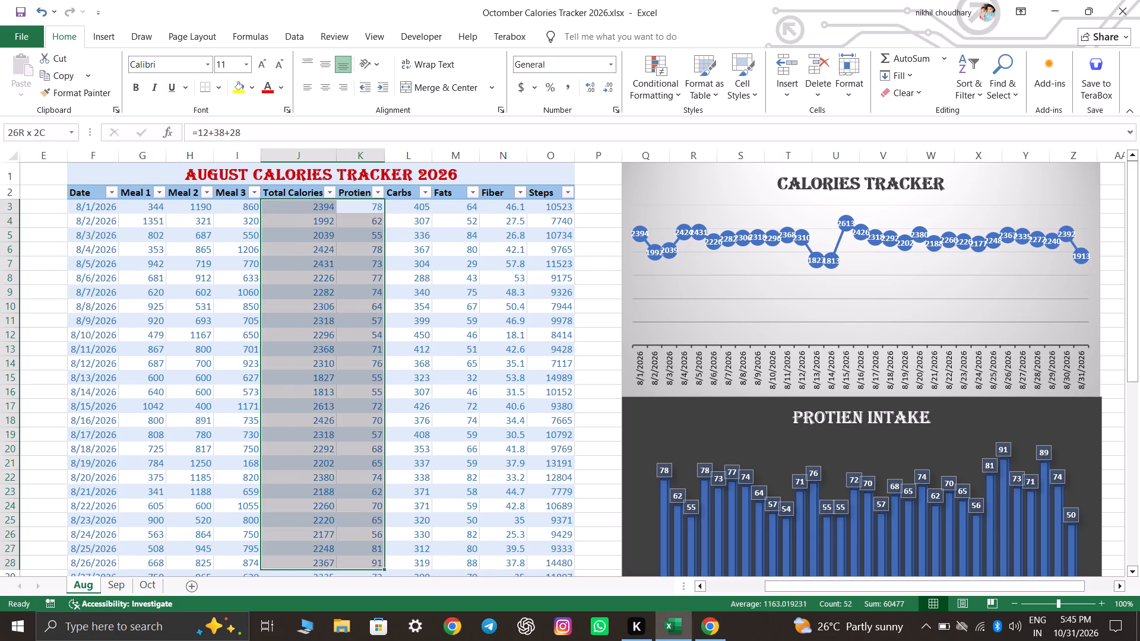
left_click_drag(334, 570, 373, 522)
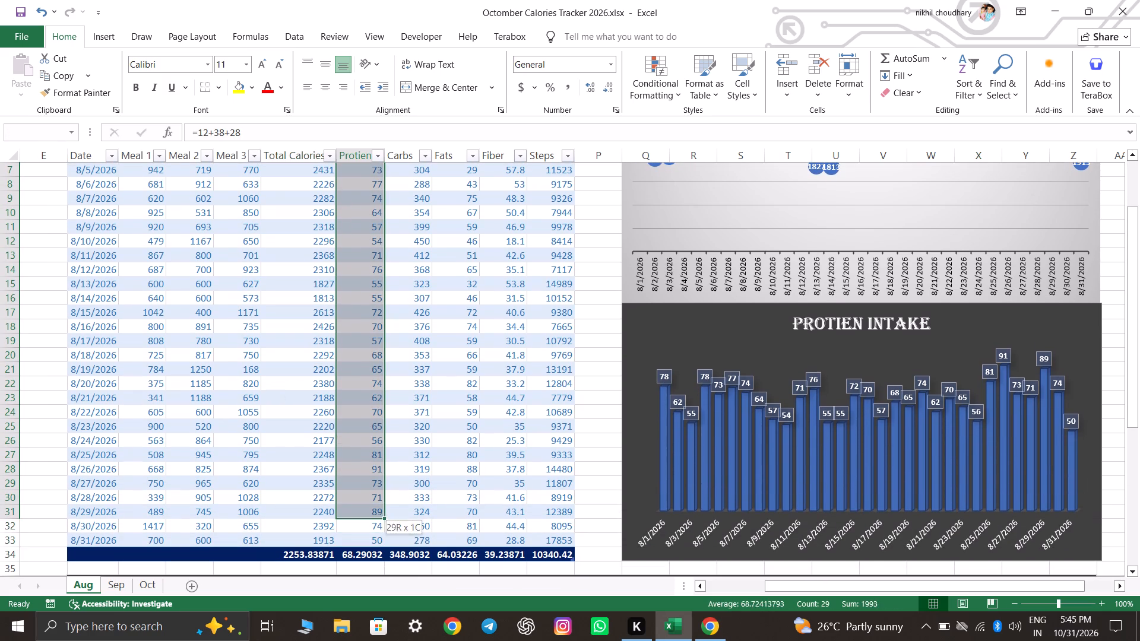
left_click_drag(373, 522, 370, 539)
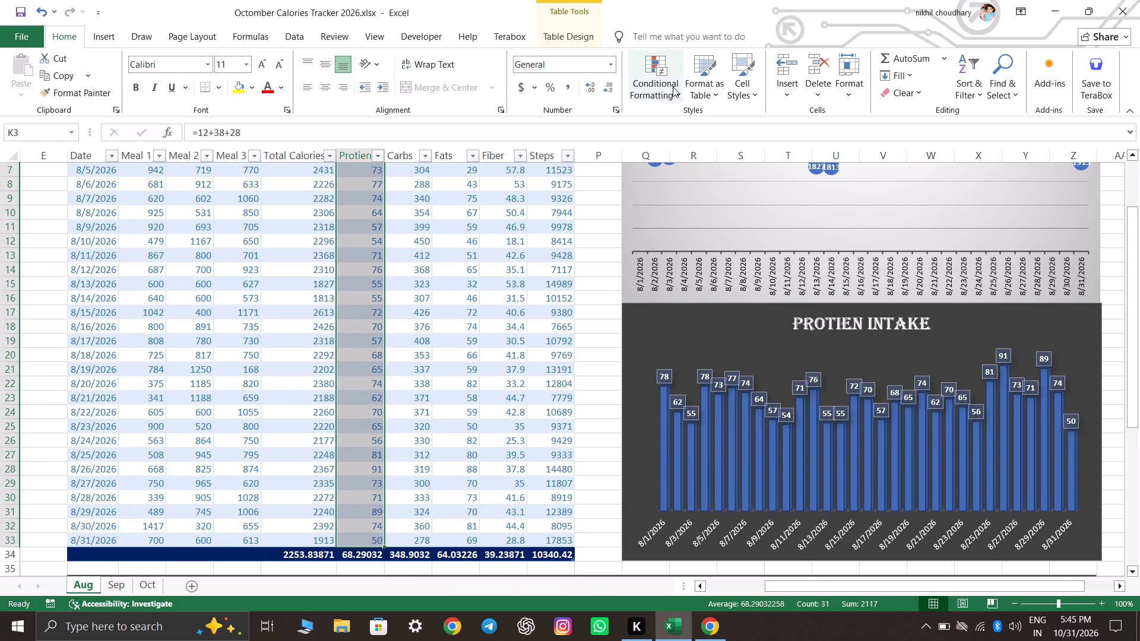
left_click(661, 81)
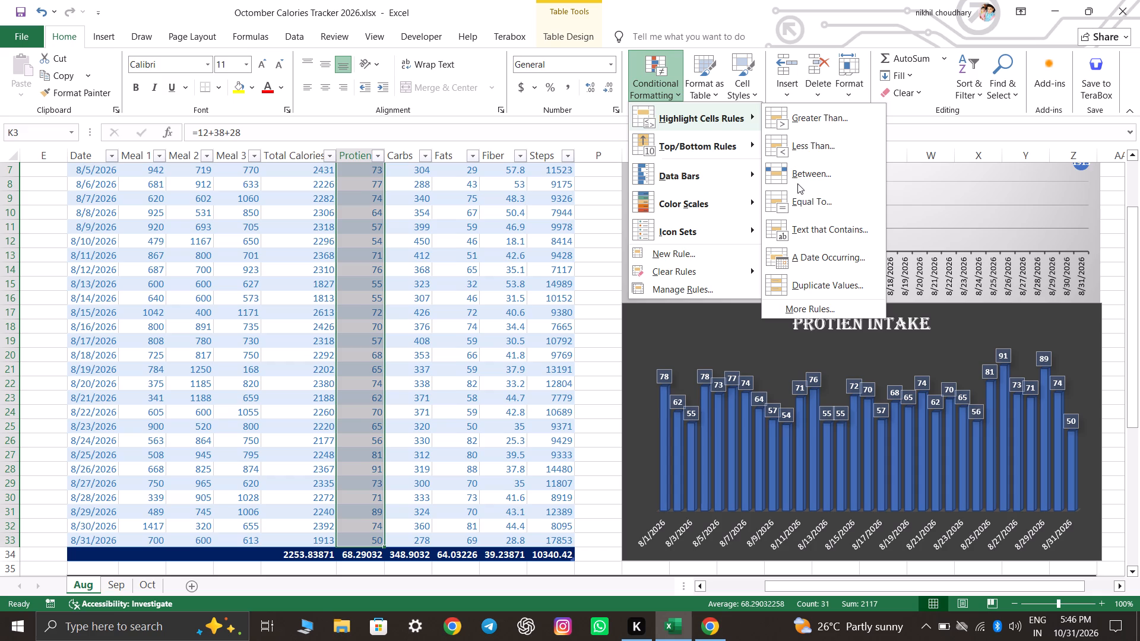
left_click(788, 119)
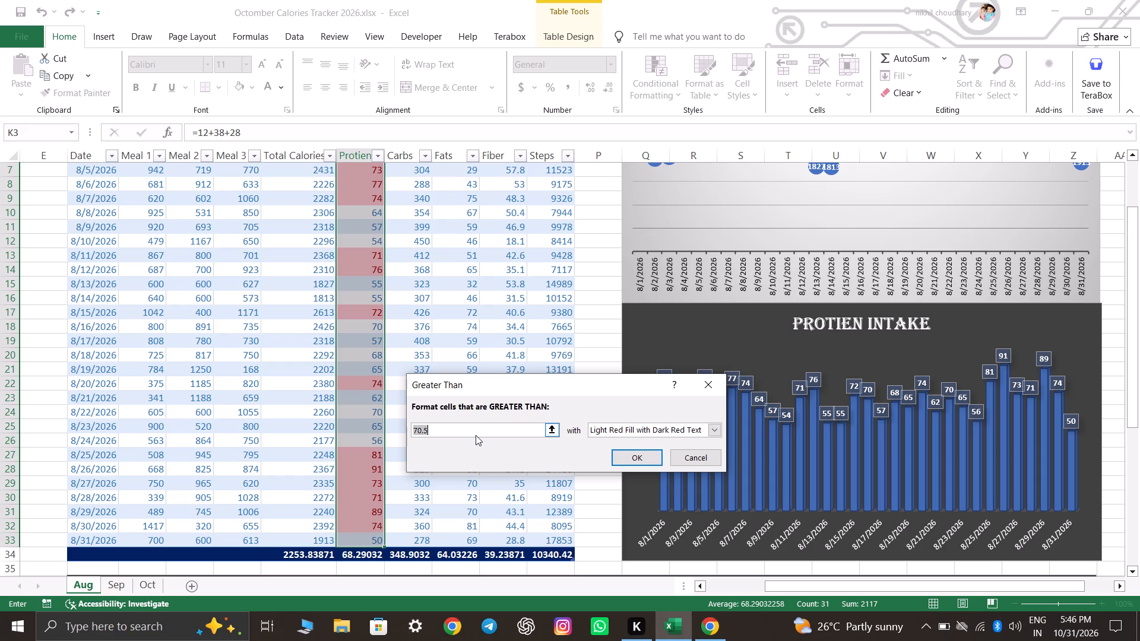
type("85")
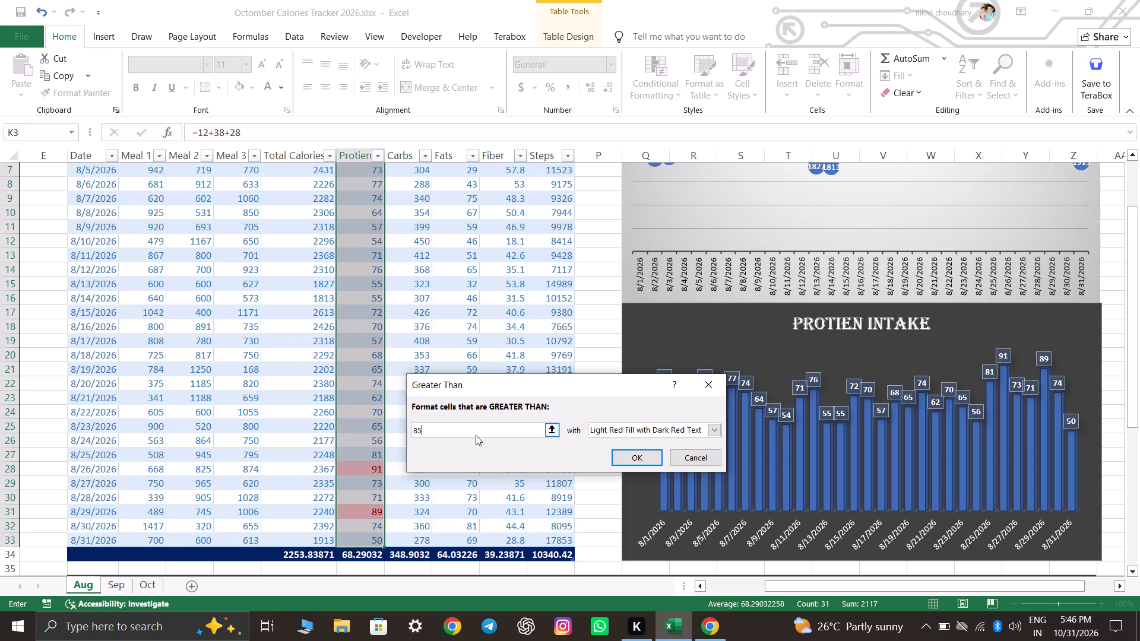
key("BackSpace")
key("BackSpace")
type("96")
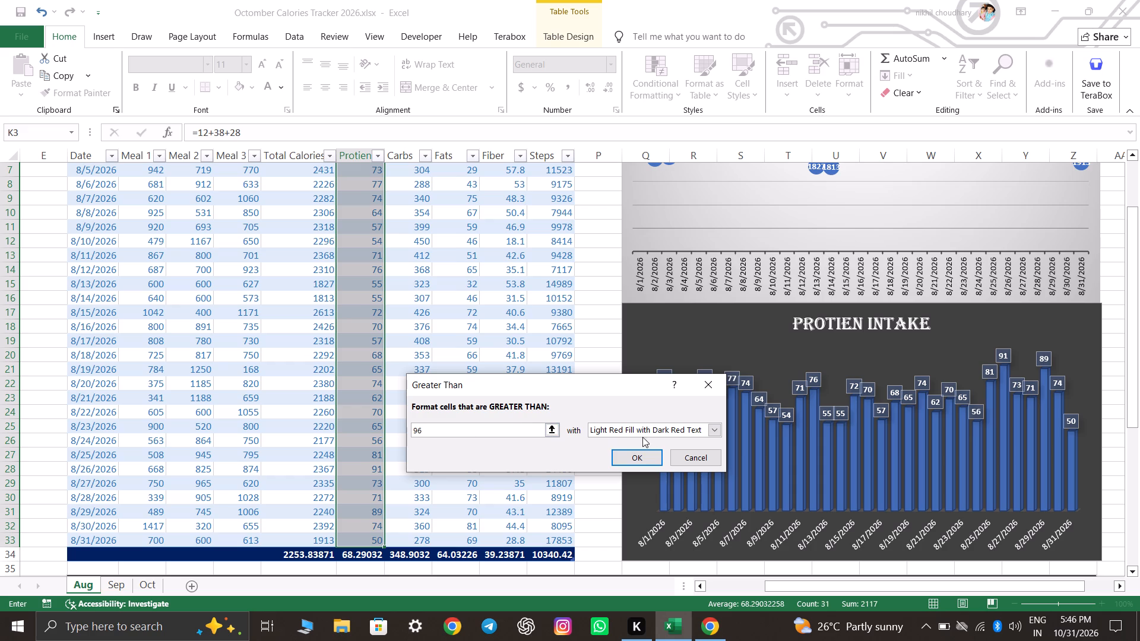
key("BackSpace")
key("BackSpace")
type("80")
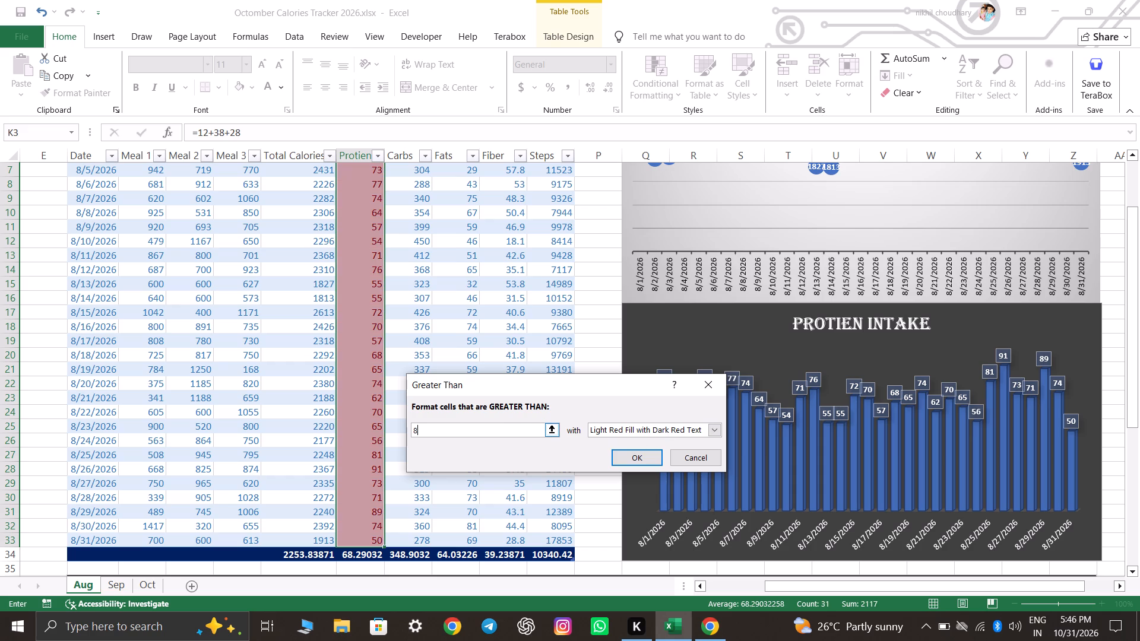
left_click(714, 426)
left_click(656, 463)
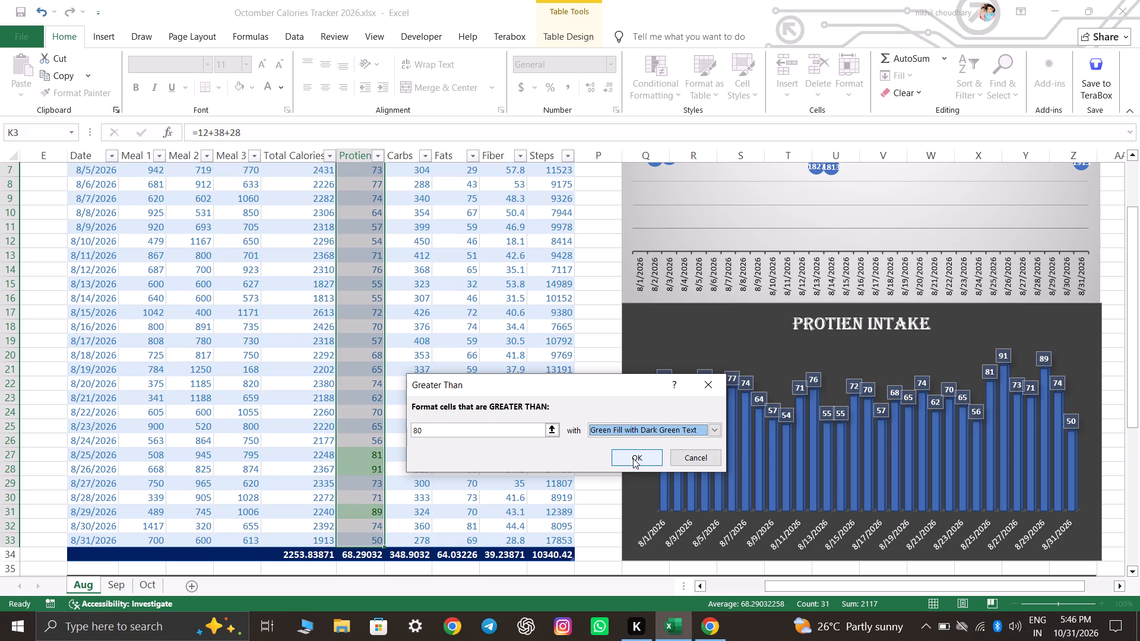
left_click(633, 458)
scroll(383, 348, "down", 5)
scroll(475, 397, "up", 7)
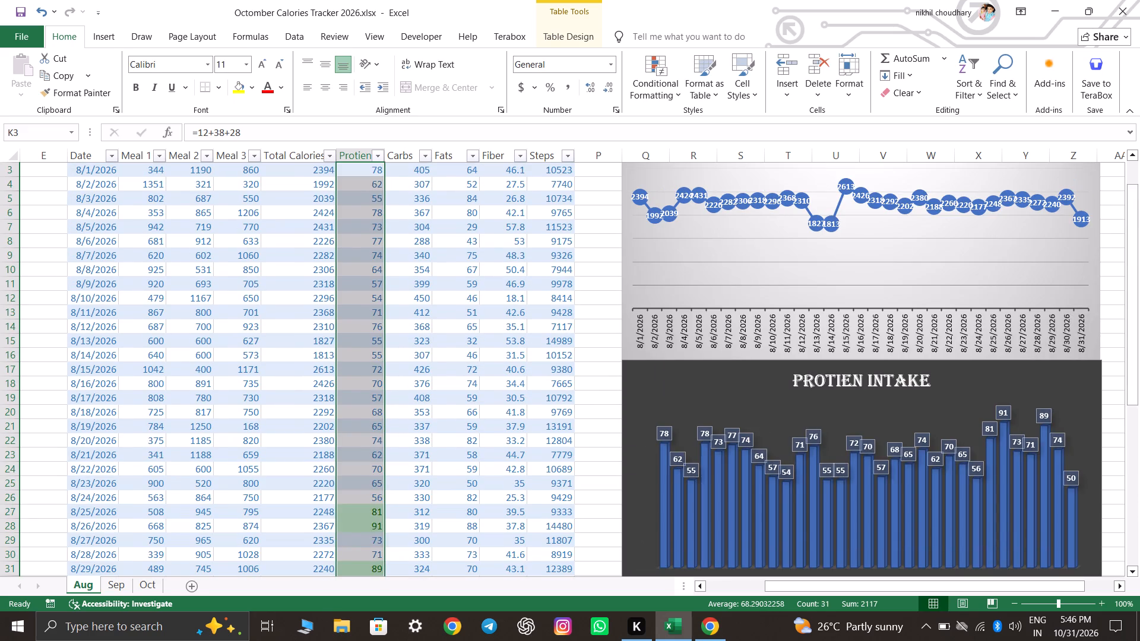
left_click(477, 396)
Highlight August's daily Protien values less than 70 with Light Red Fill with Dark Red Text.
scroll(473, 392, "up", 3)
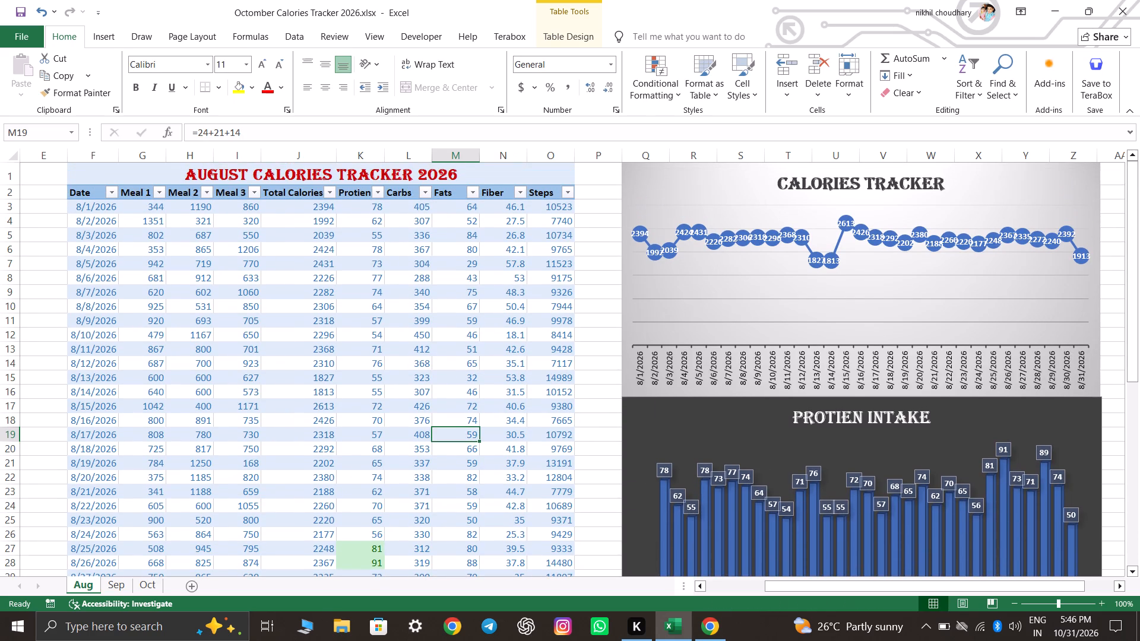
left_click(371, 212)
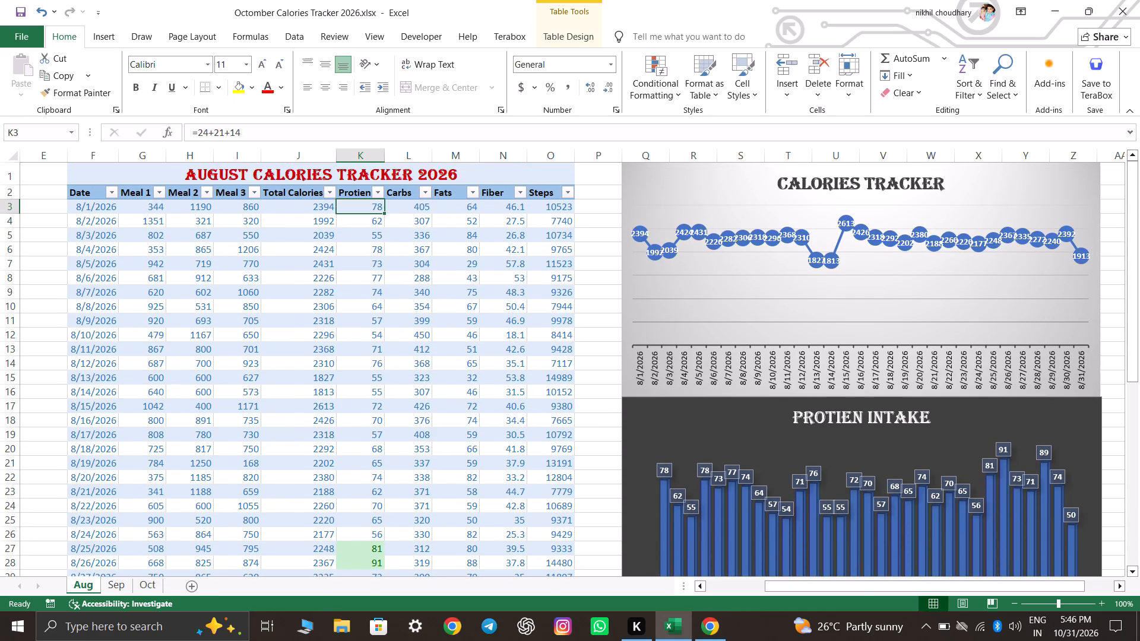
left_click_drag(372, 207, 372, 601)
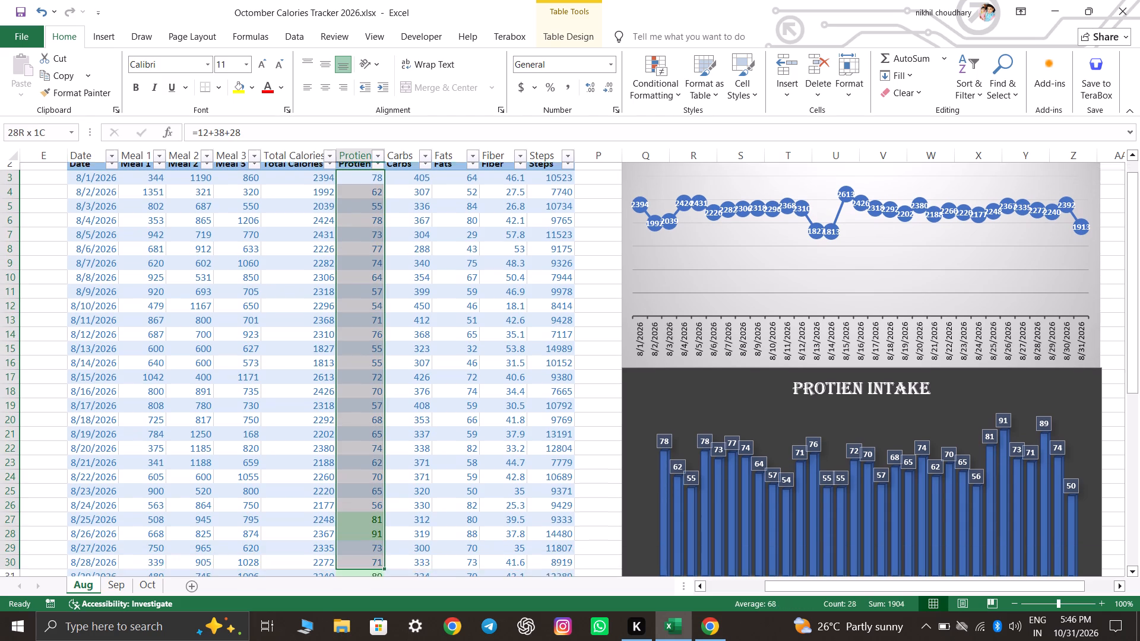
left_click_drag(372, 601, 374, 550)
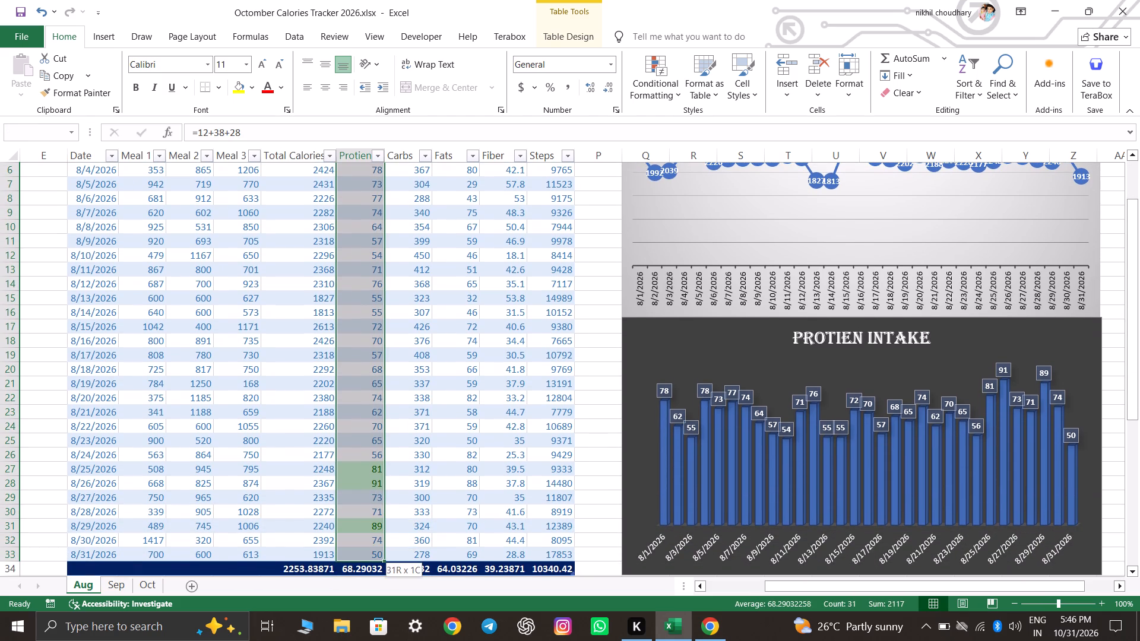
left_click_drag(374, 550, 374, 551)
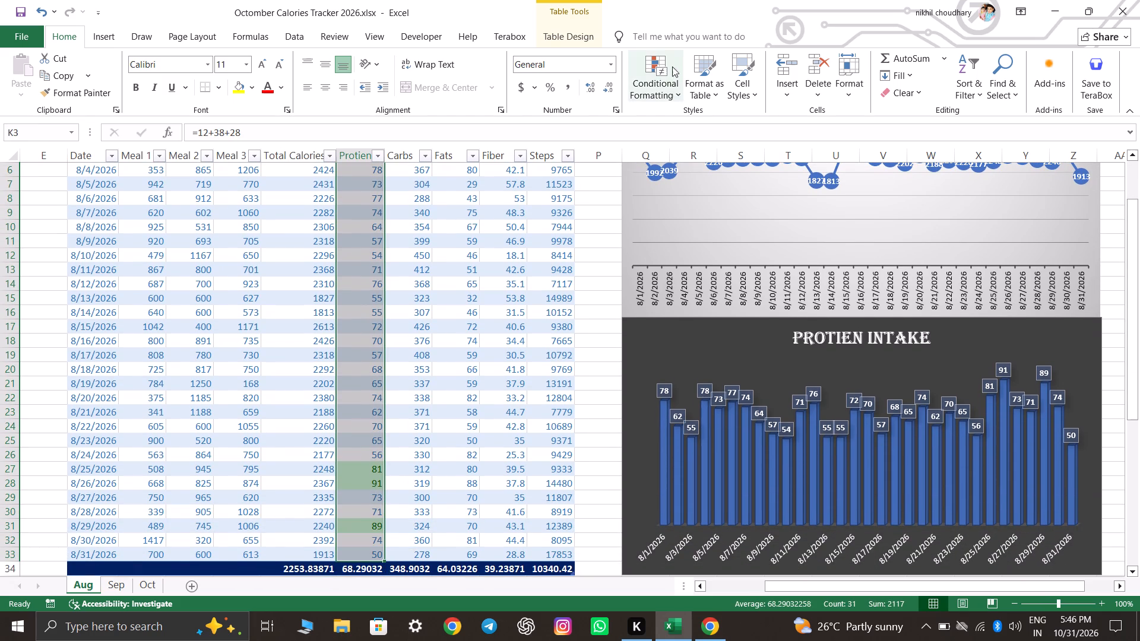
left_click(674, 78)
left_click(719, 125)
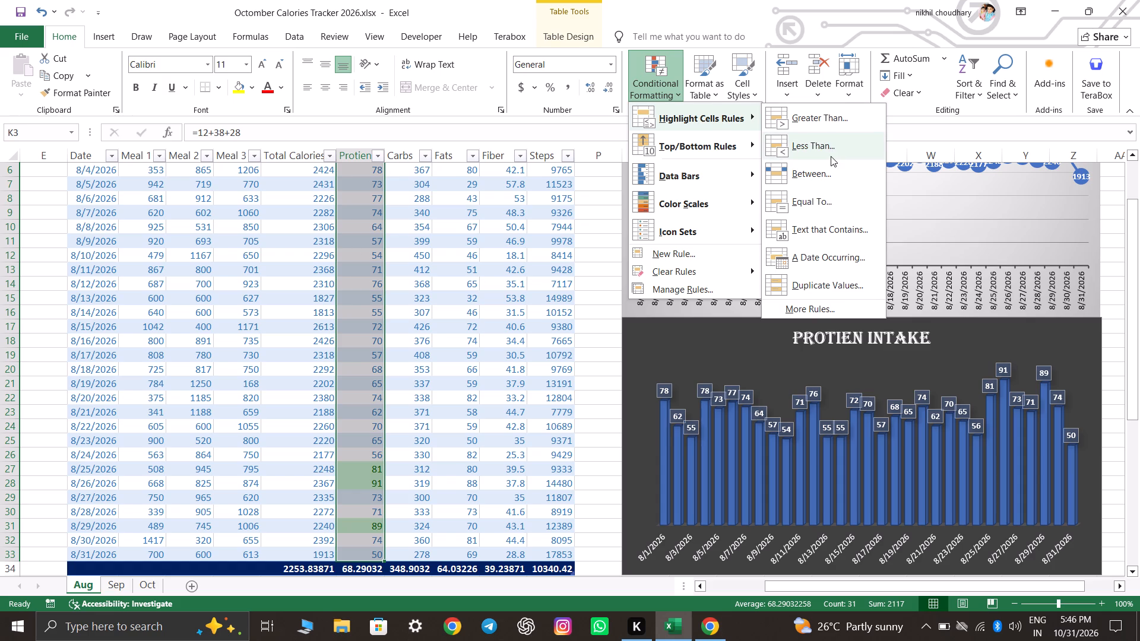
left_click(831, 156)
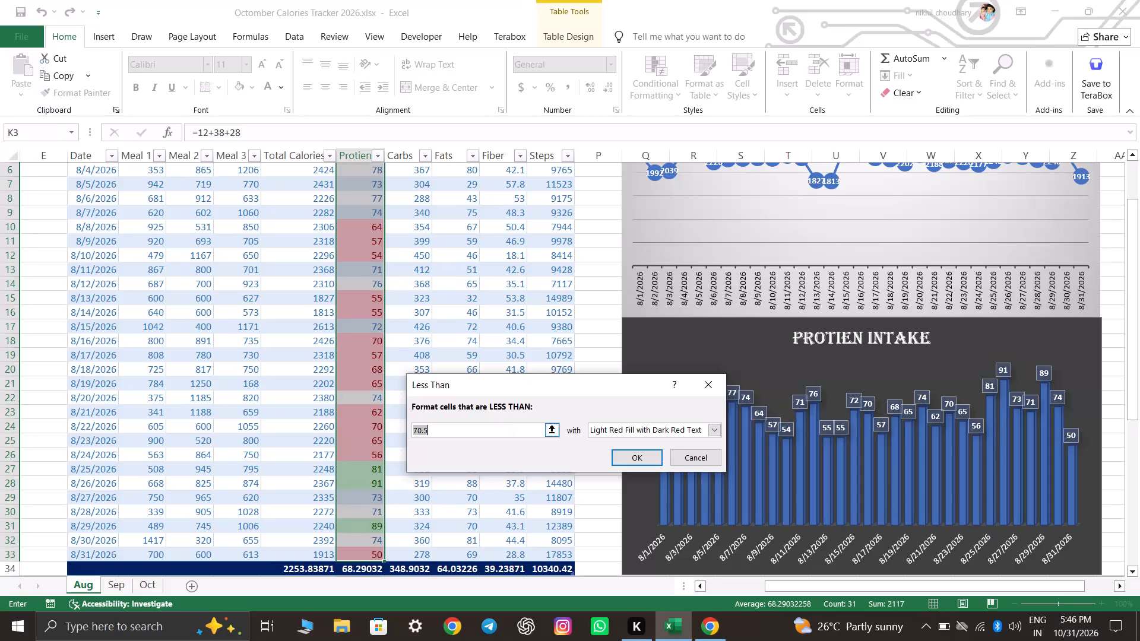
type("70")
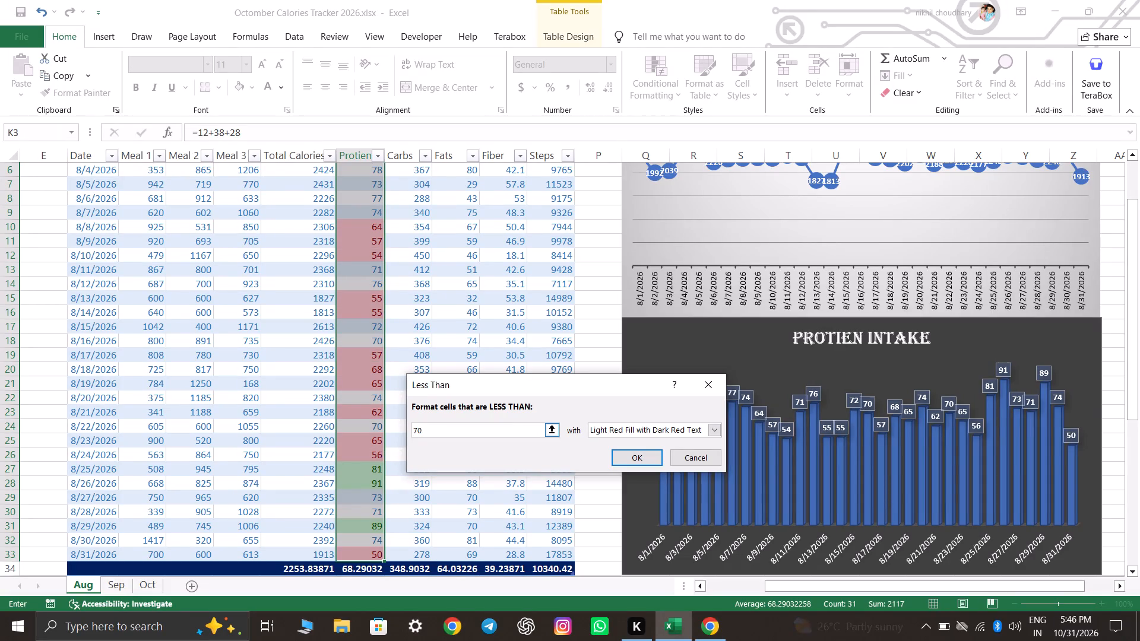
left_click(642, 456)
left_click(515, 354)
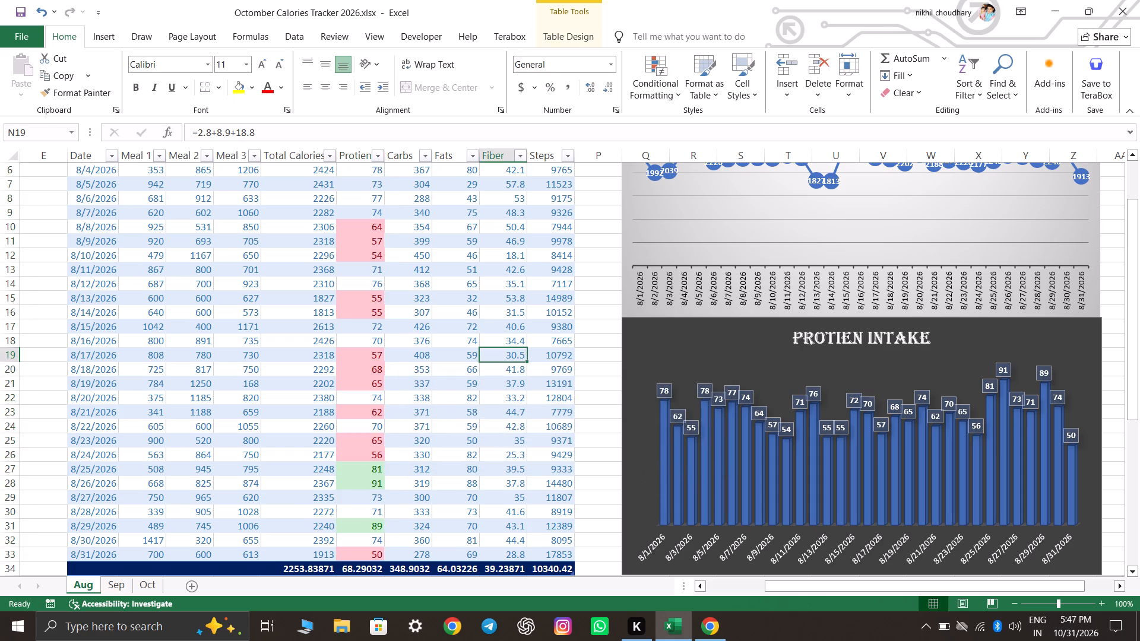
Highlight August's daily Protien values between 70 and 80 with Yellow Fill with Dark Yellow Text.
scroll(351, 419, "up", 4)
left_click_drag(372, 208, 373, 563)
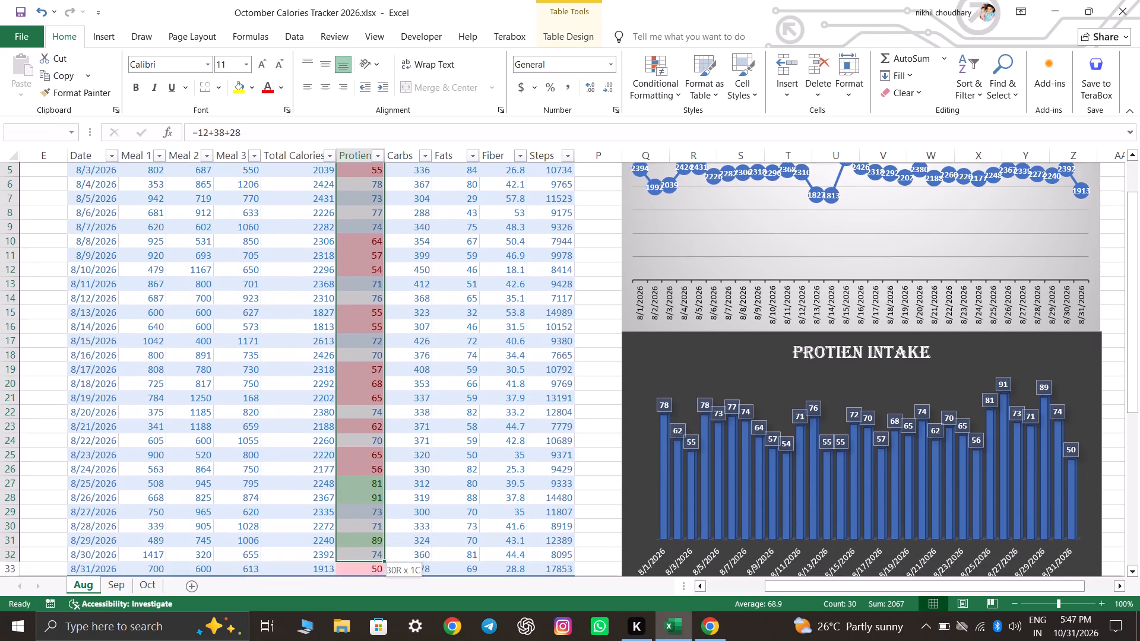
left_click_drag(373, 563, 373, 548)
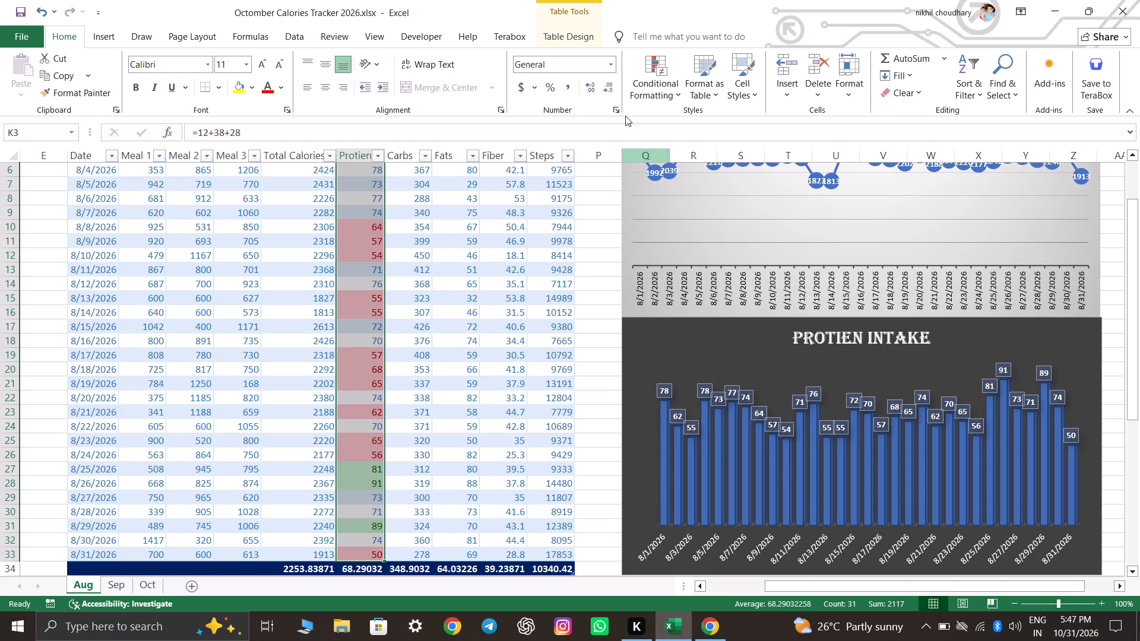
left_click(646, 80)
left_click(713, 124)
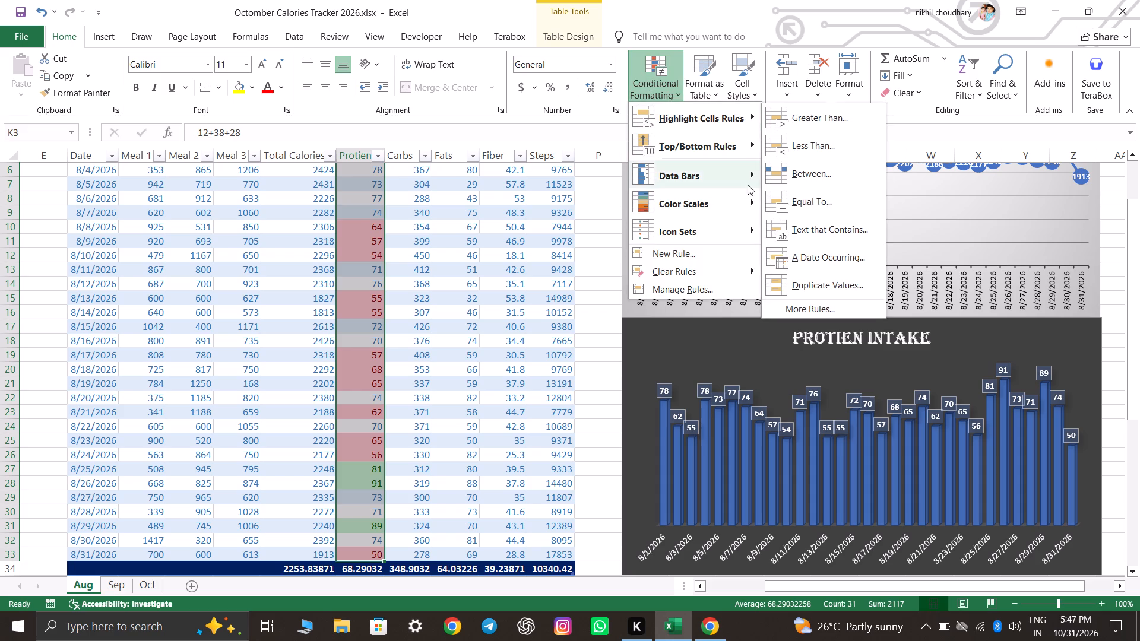
left_click(828, 170)
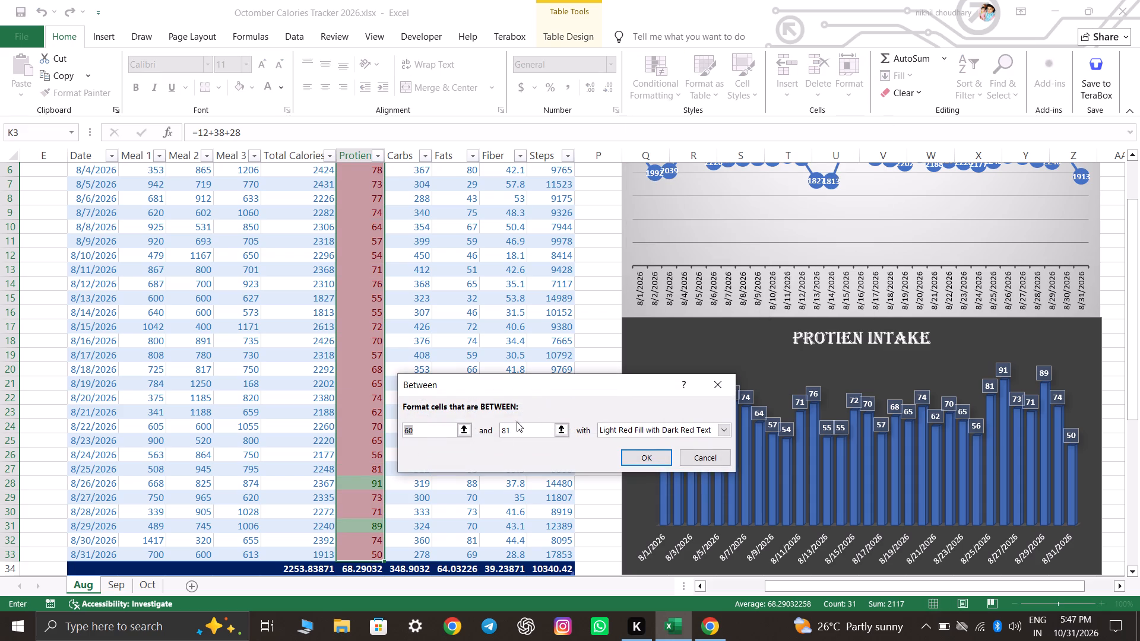
left_click(446, 427)
type("70")
key("BackSpace")
key("BackSpace")
key("BackSpace")
key("BackSpace")
key("BackSpace")
type("70")
left_click(543, 426)
key("BackSpace")
key("0")
left_click(644, 426)
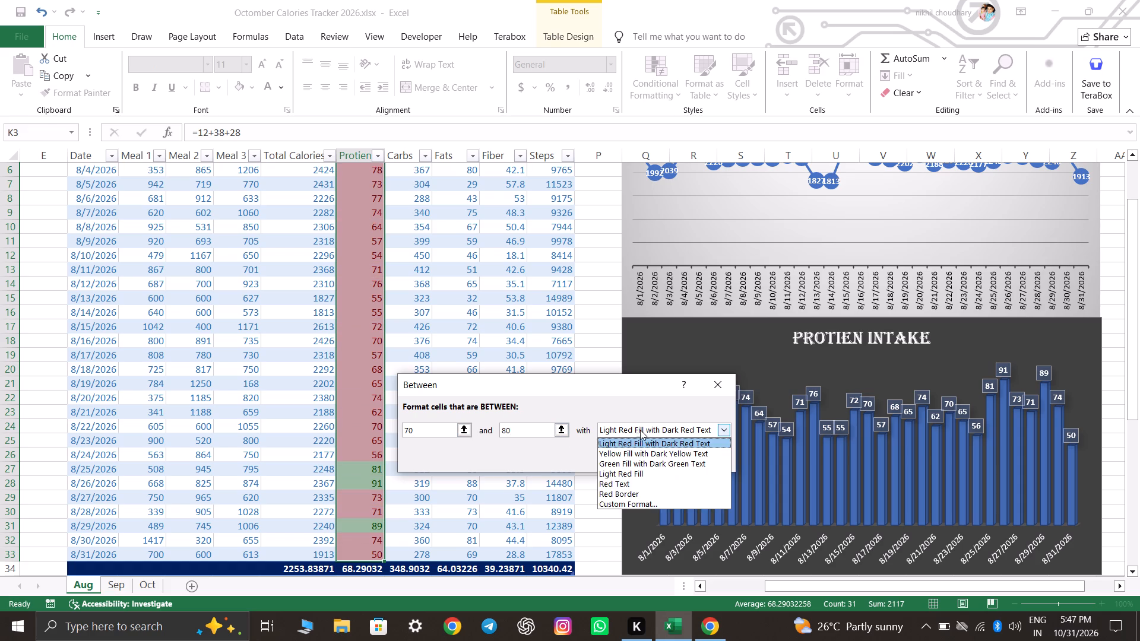
left_click(642, 454)
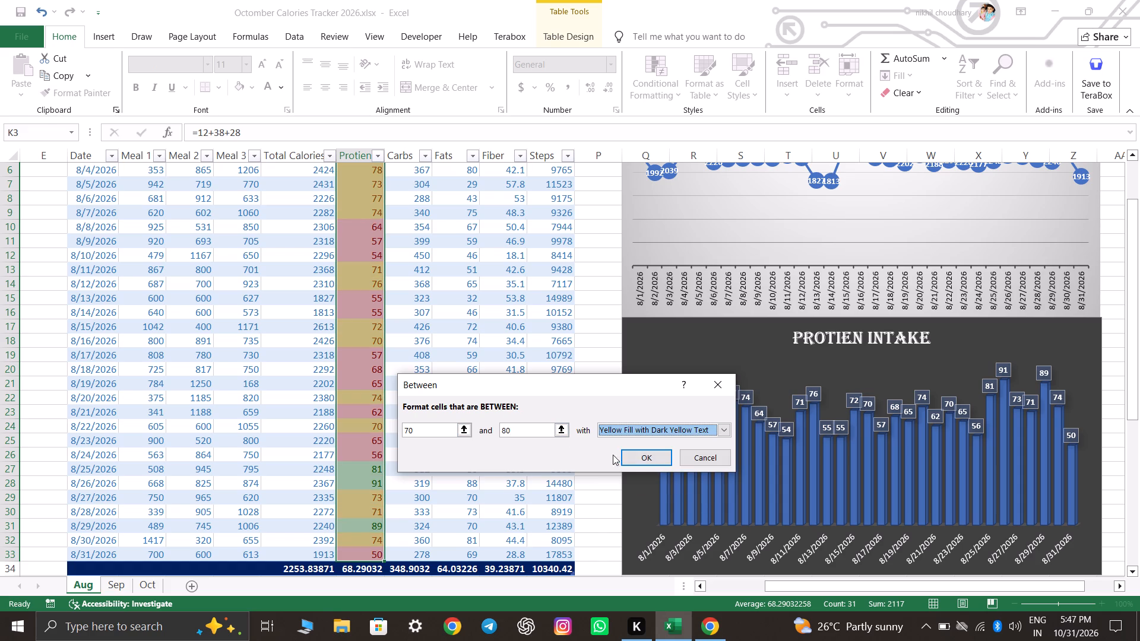
left_click(651, 462)
left_click(530, 414)
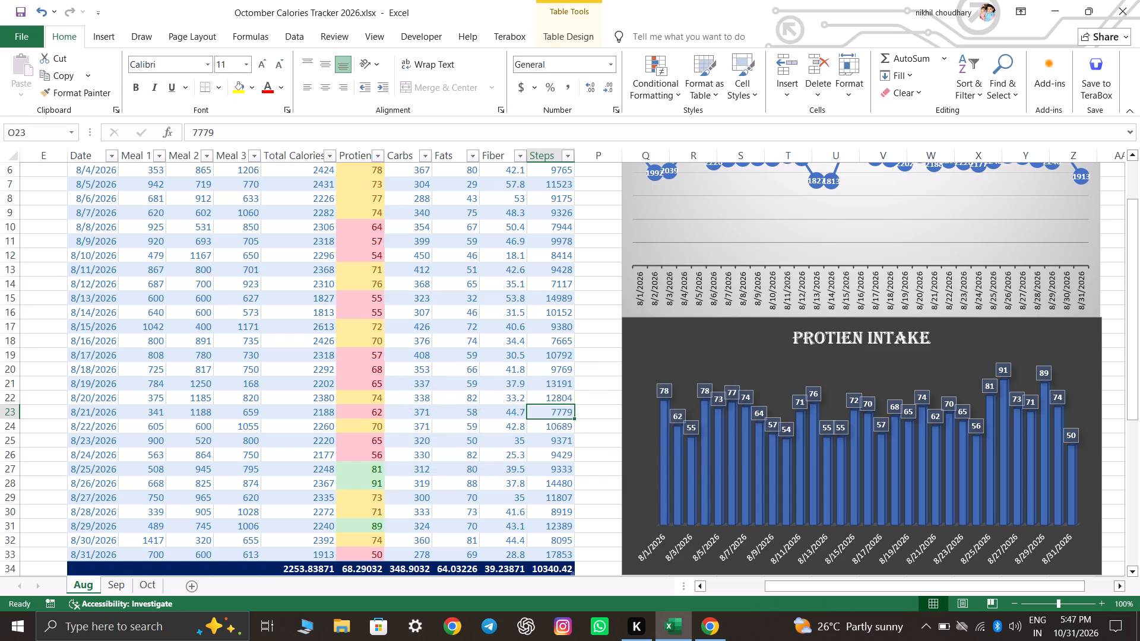
Review the colour highlighting down August's Protien column, along with the Protien Intake and Steps Tracker charts.
scroll(553, 396, "up", 4)
scroll(547, 384, "down", 5)
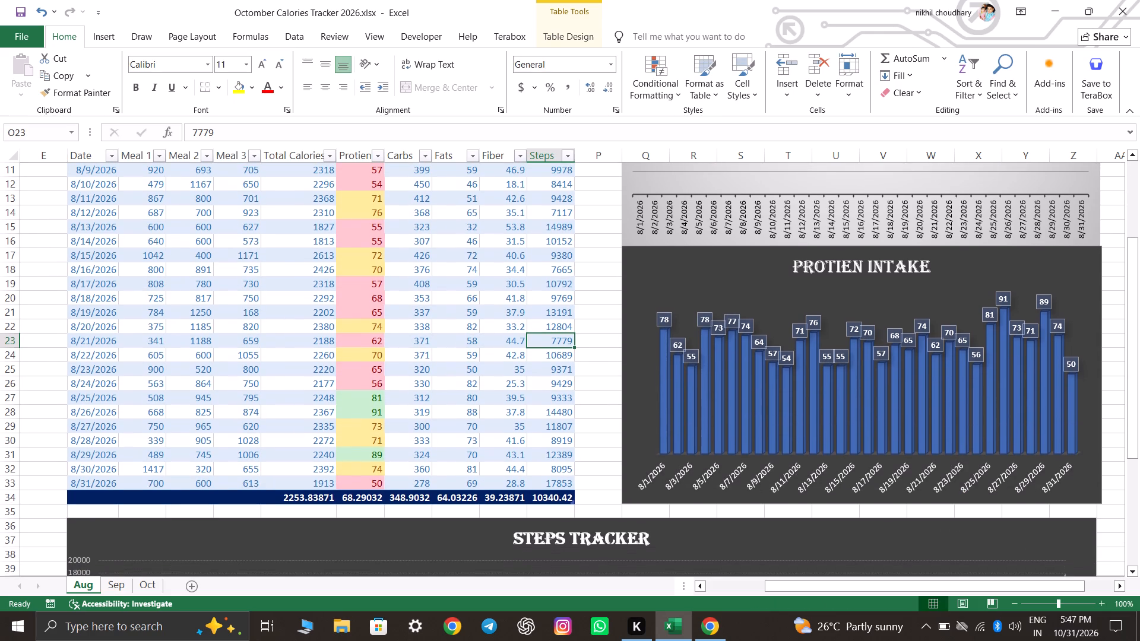
scroll(525, 386, "up", 10)
scroll(526, 385, "down", 3)
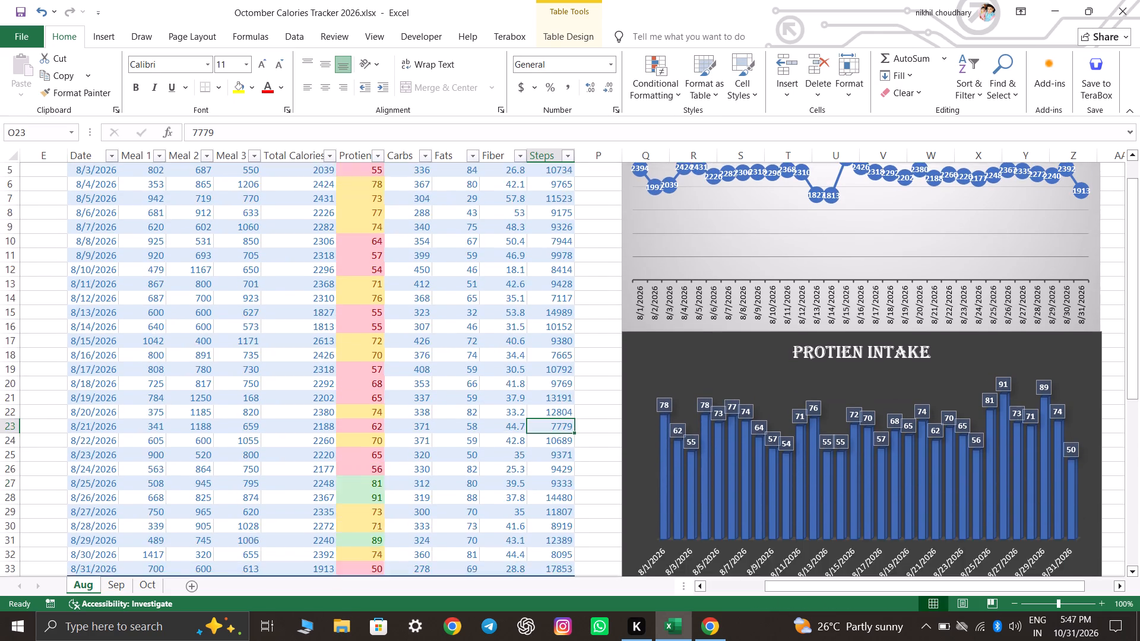
scroll(526, 385, "down", 6)
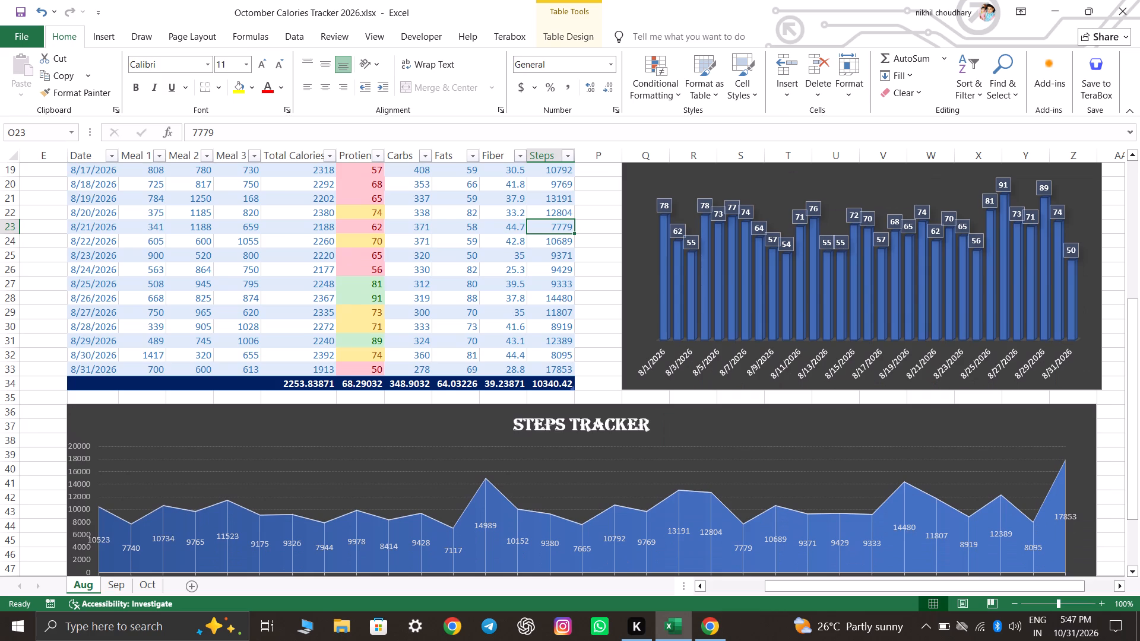
scroll(506, 234, "up", 7)
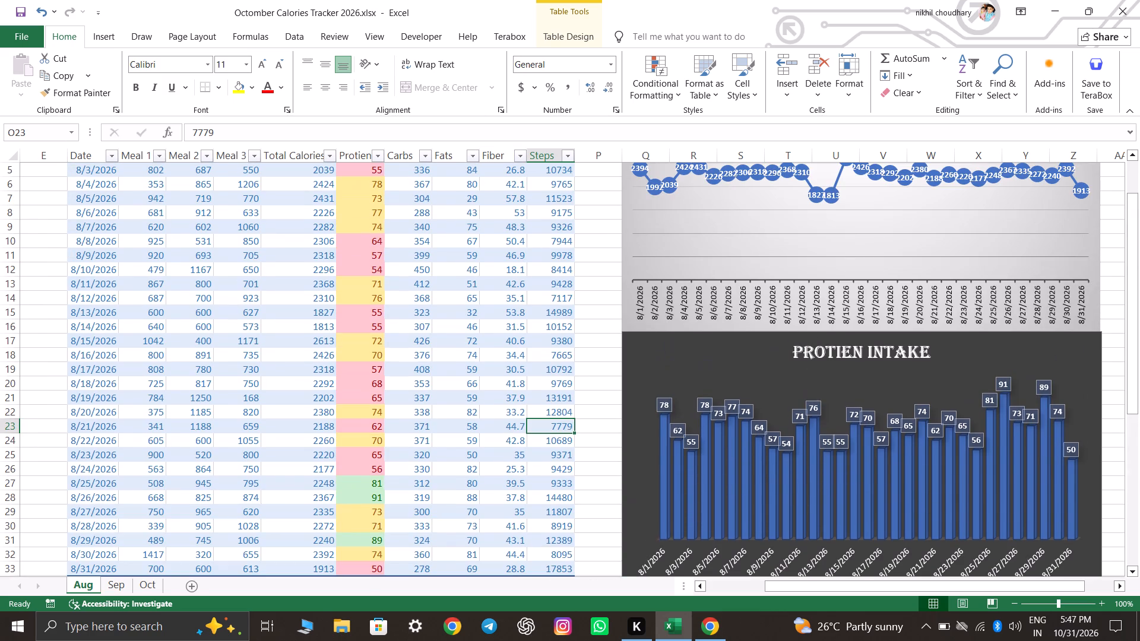
Highlight August's daily Total Calories values greater than 2400 with Light Red Fill with Dark Red Text.
scroll(355, 249, "up", 4)
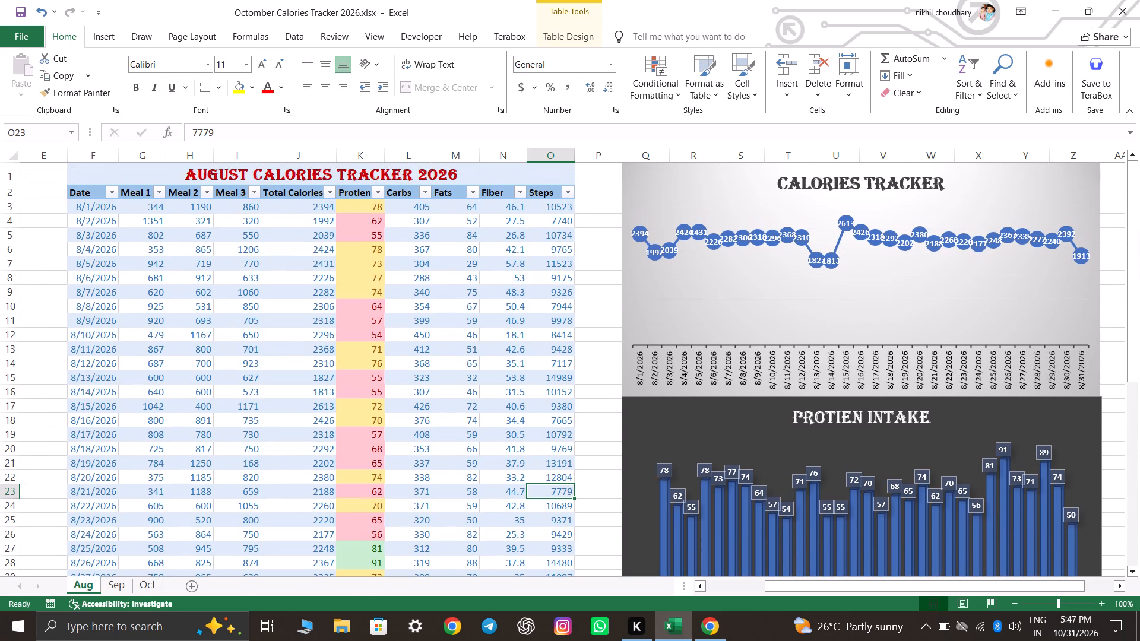
left_click_drag(318, 211, 312, 581)
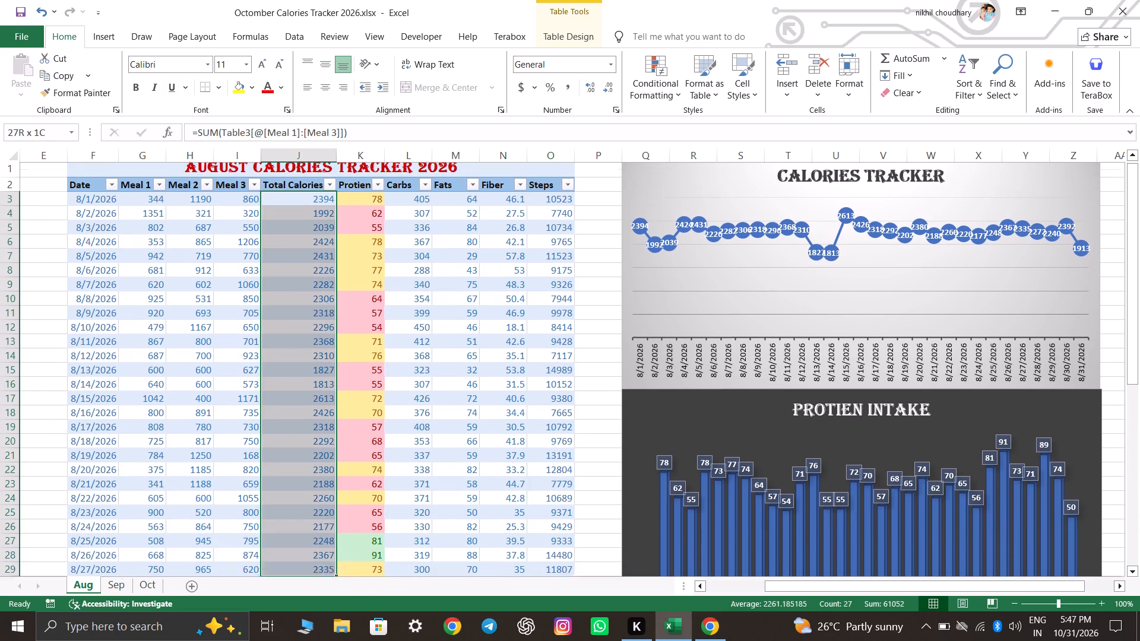
left_click_drag(312, 581, 327, 484)
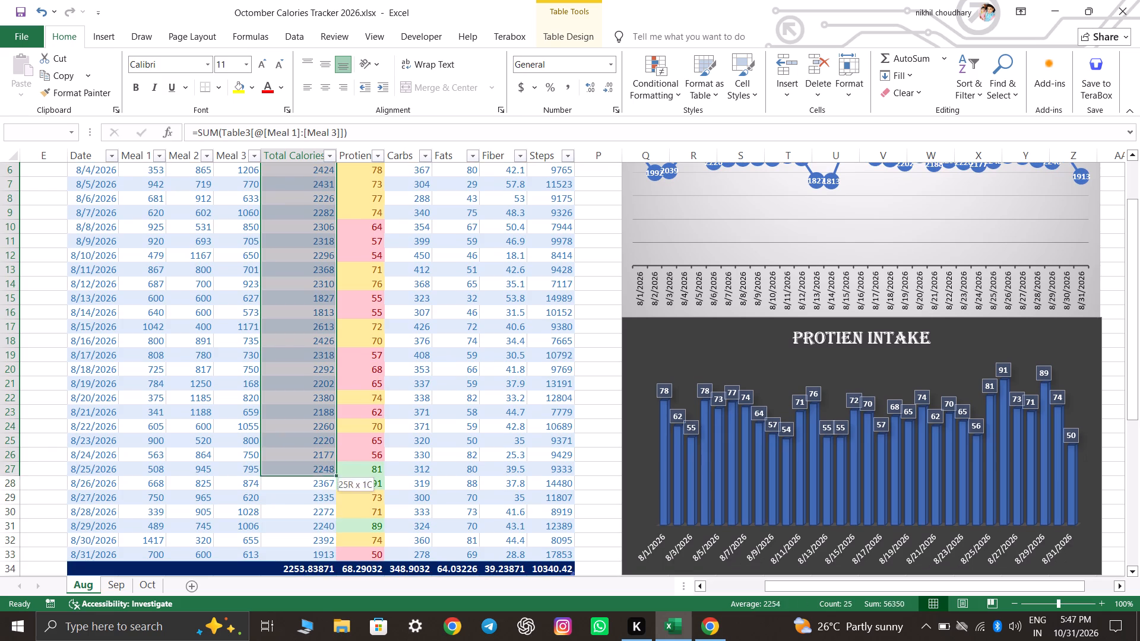
left_click_drag(327, 484, 321, 545)
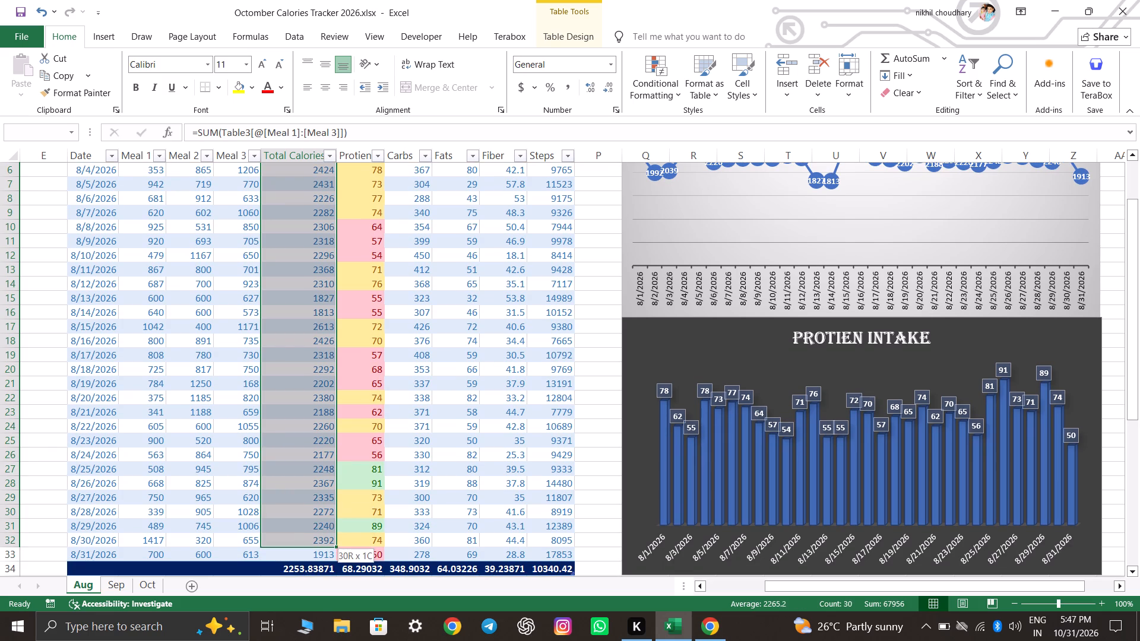
left_click_drag(321, 545, 318, 556)
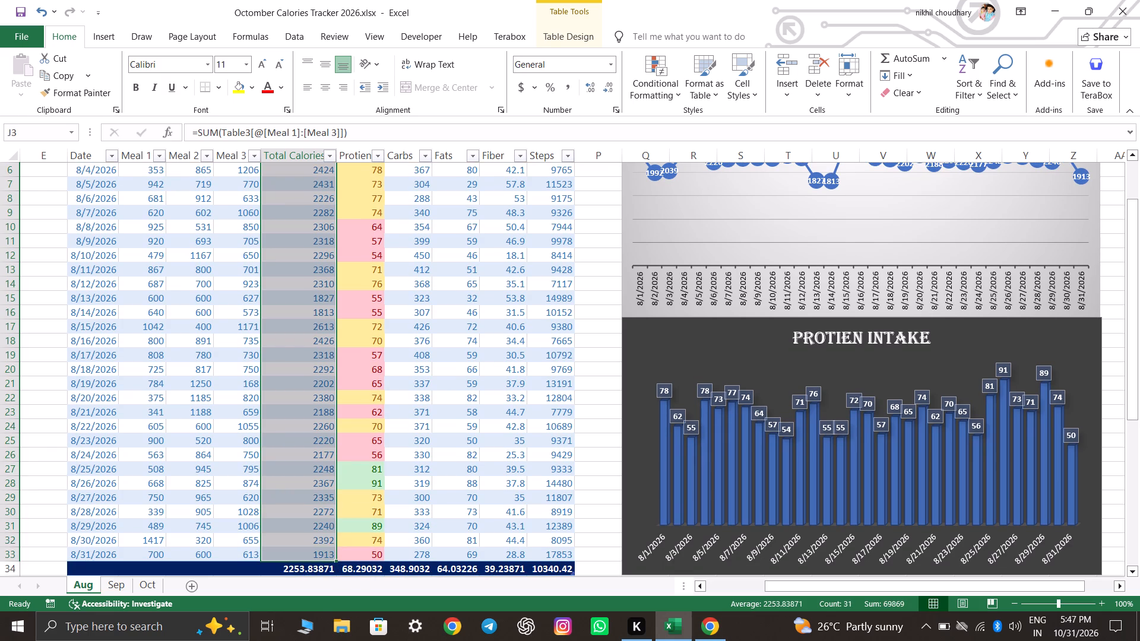
left_click(671, 80)
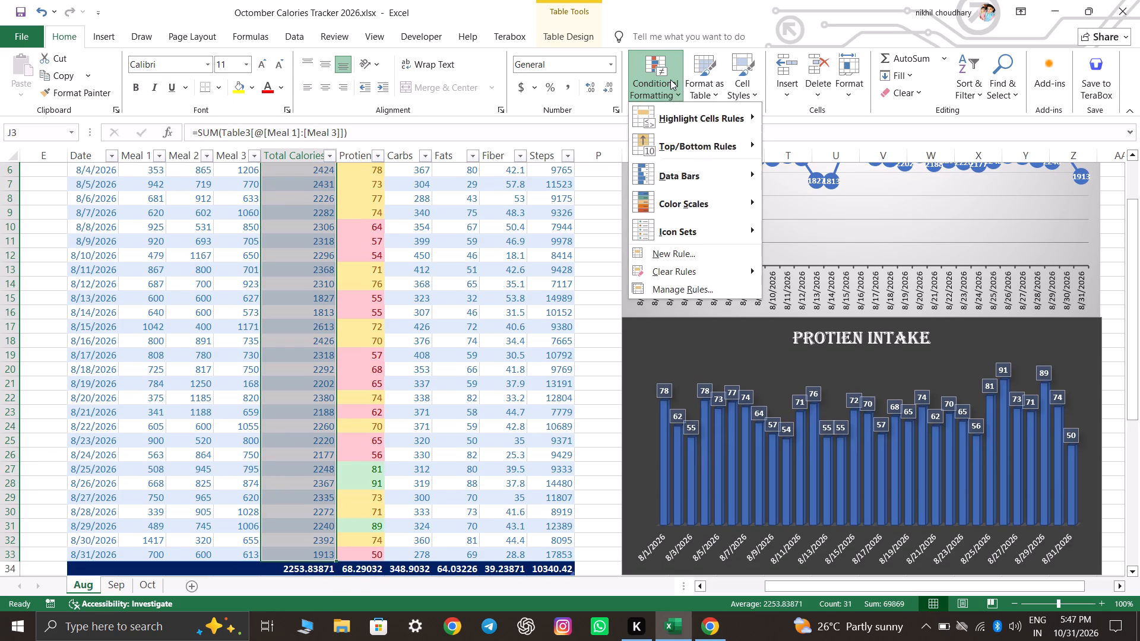
left_click(717, 115)
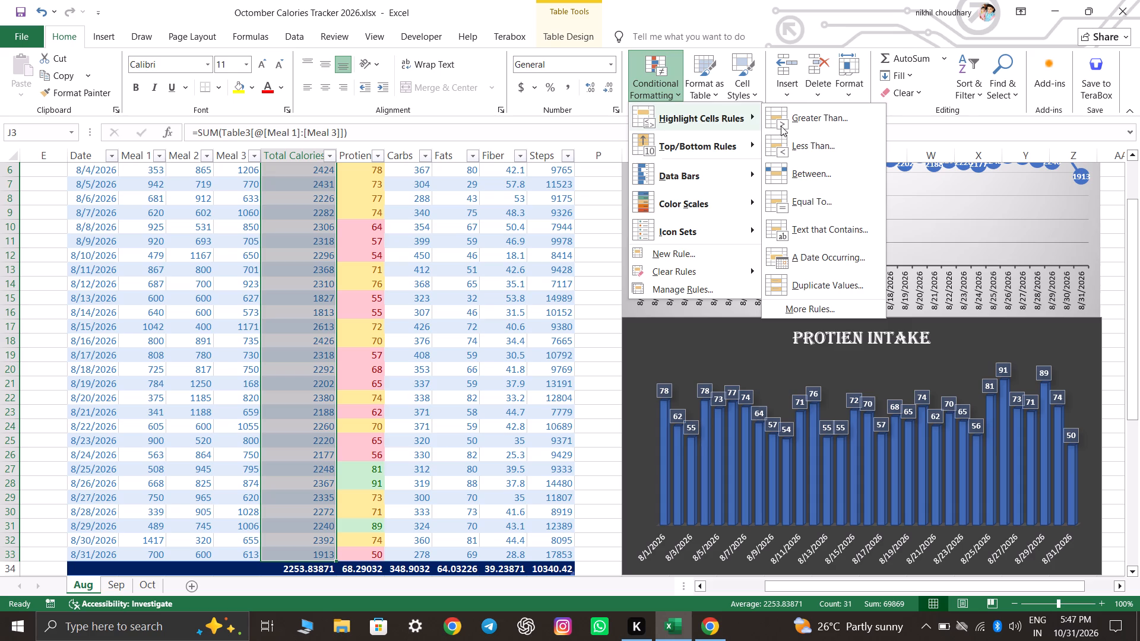
left_click(783, 126)
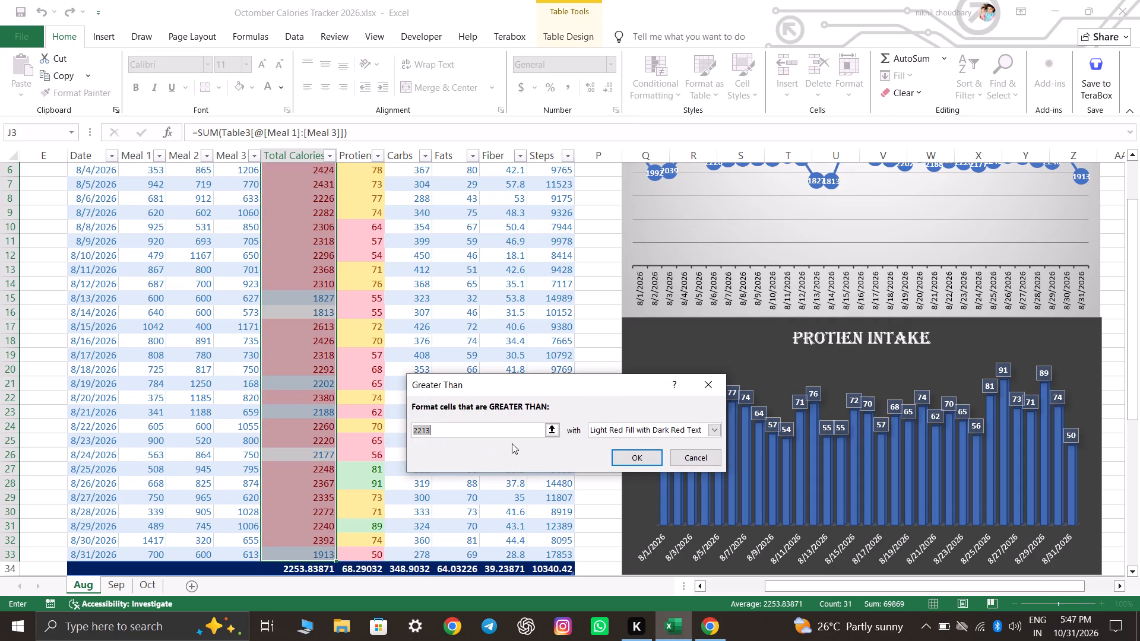
left_click(505, 432)
key("BackSpace")
key("BackSpace")
key("BackSpace")
key("BackSpace")
key("BackSpace")
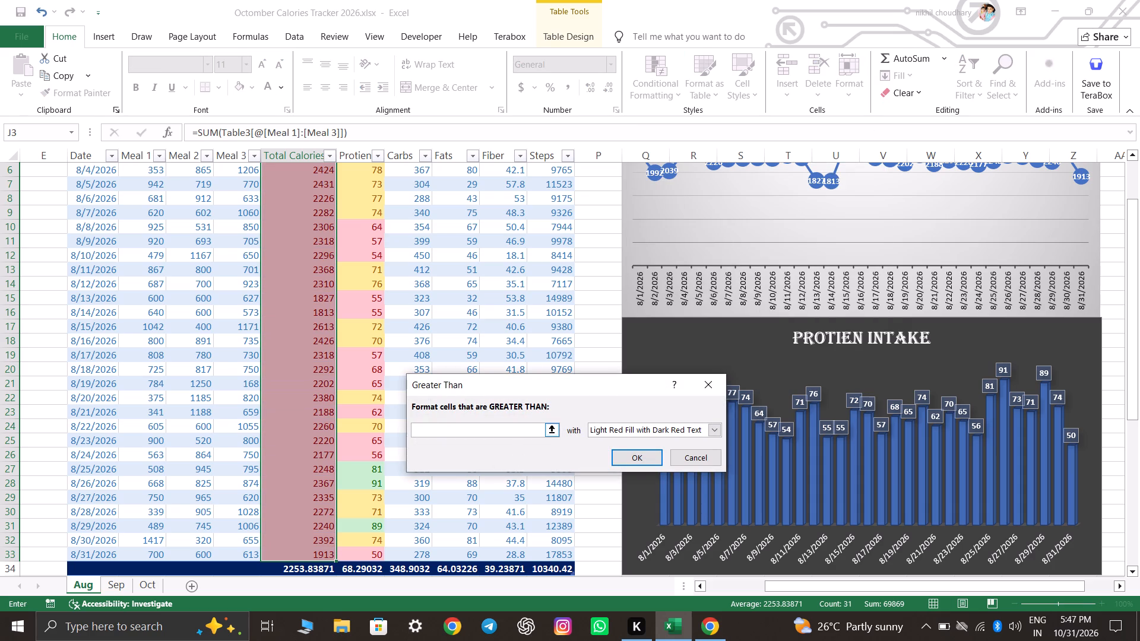
type("2400")
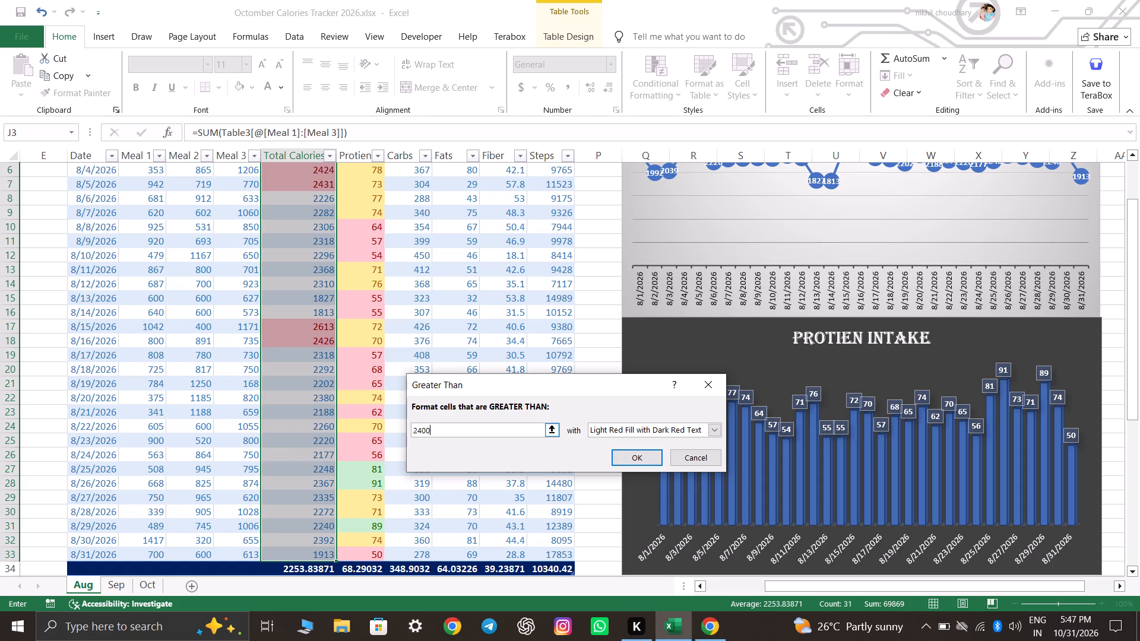
left_click(653, 456)
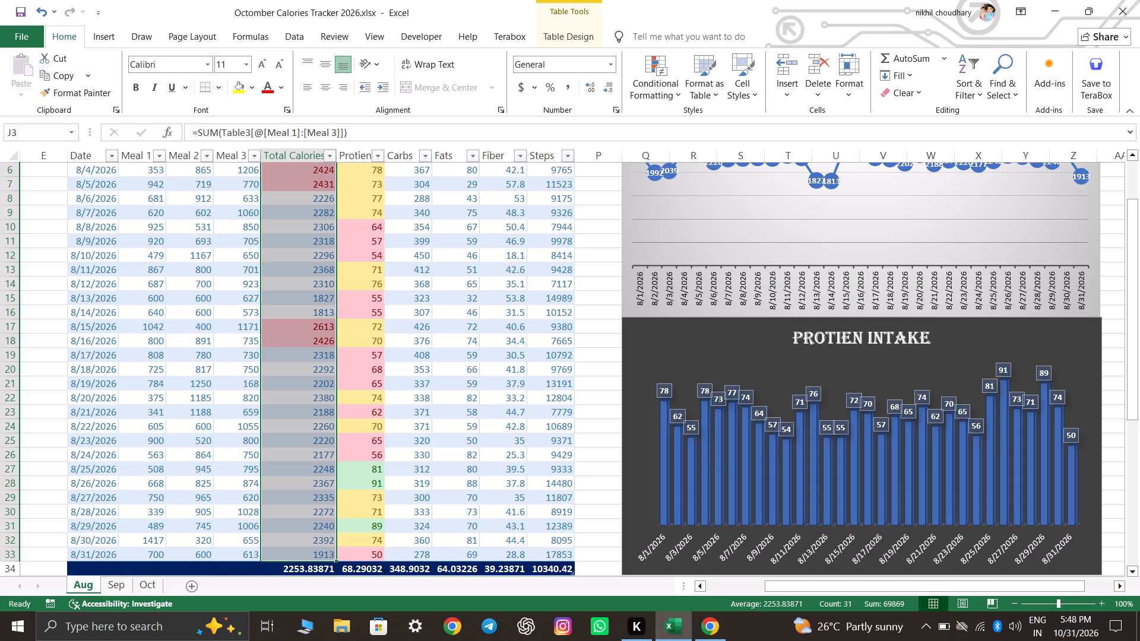
Highlight August's daily Total Calories values less than 2200 with Green Fill with Dark Green Text.
left_click(650, 89)
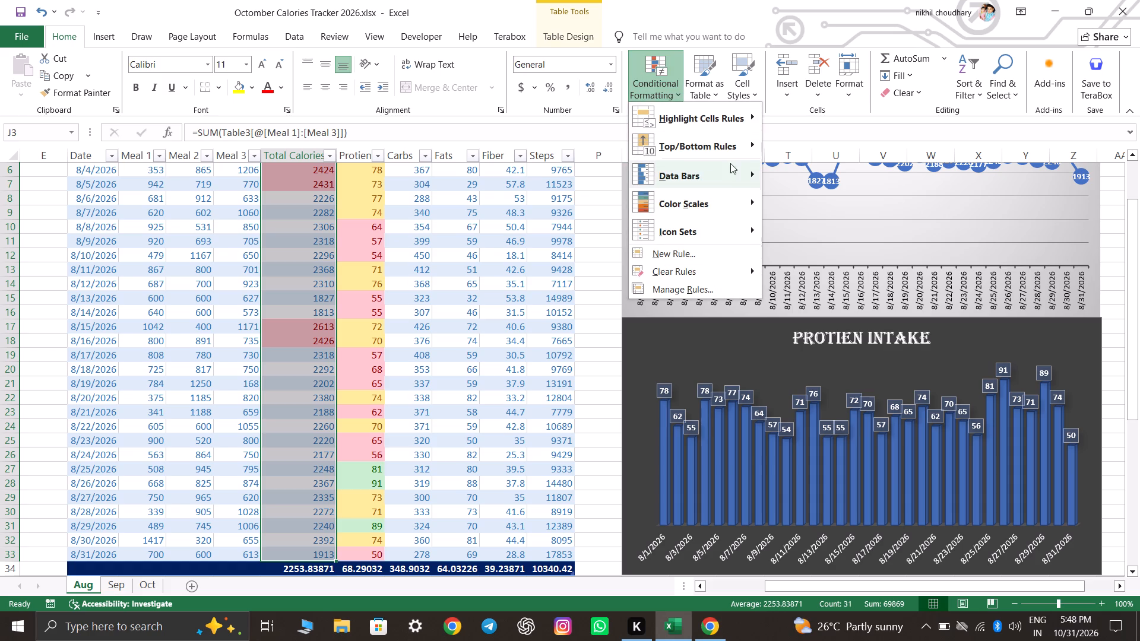
left_click(720, 122)
left_click(831, 149)
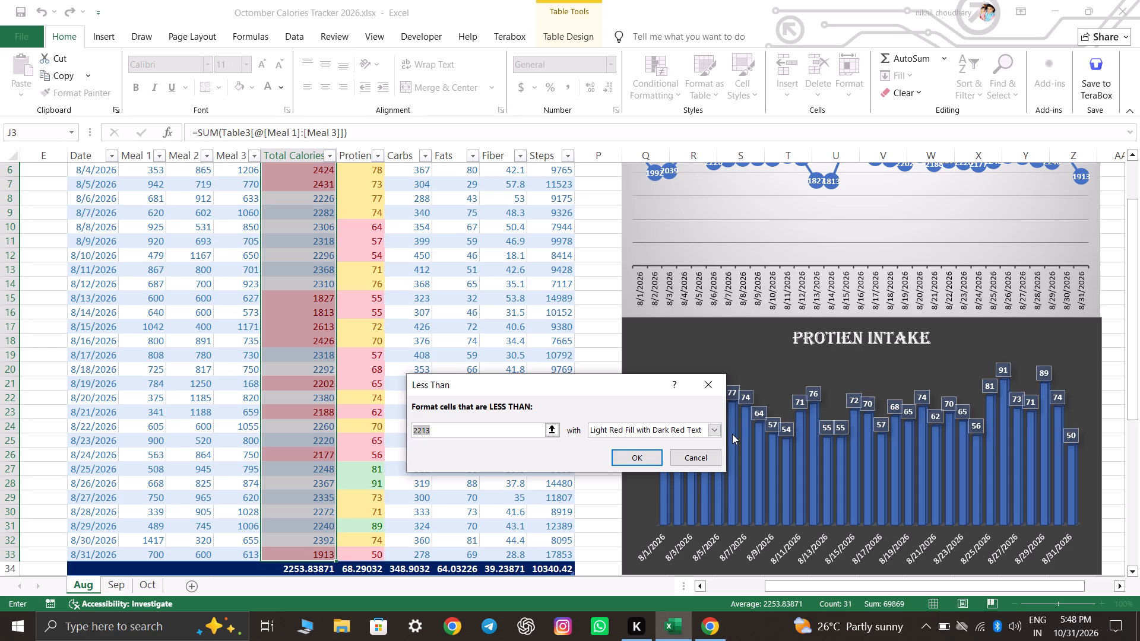
type("22")
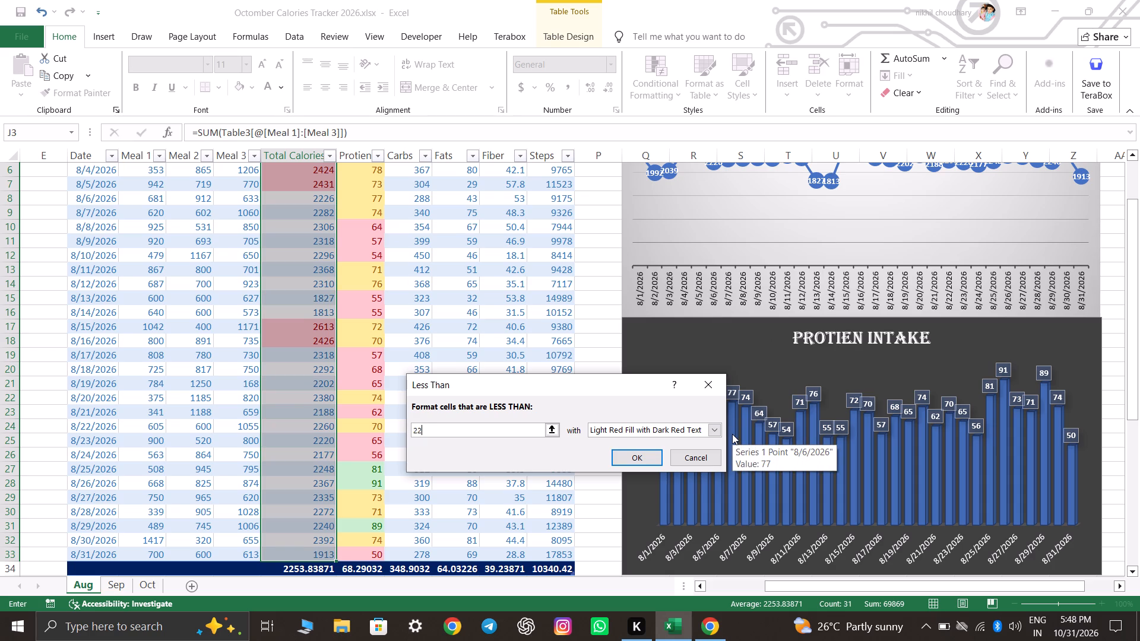
type("00")
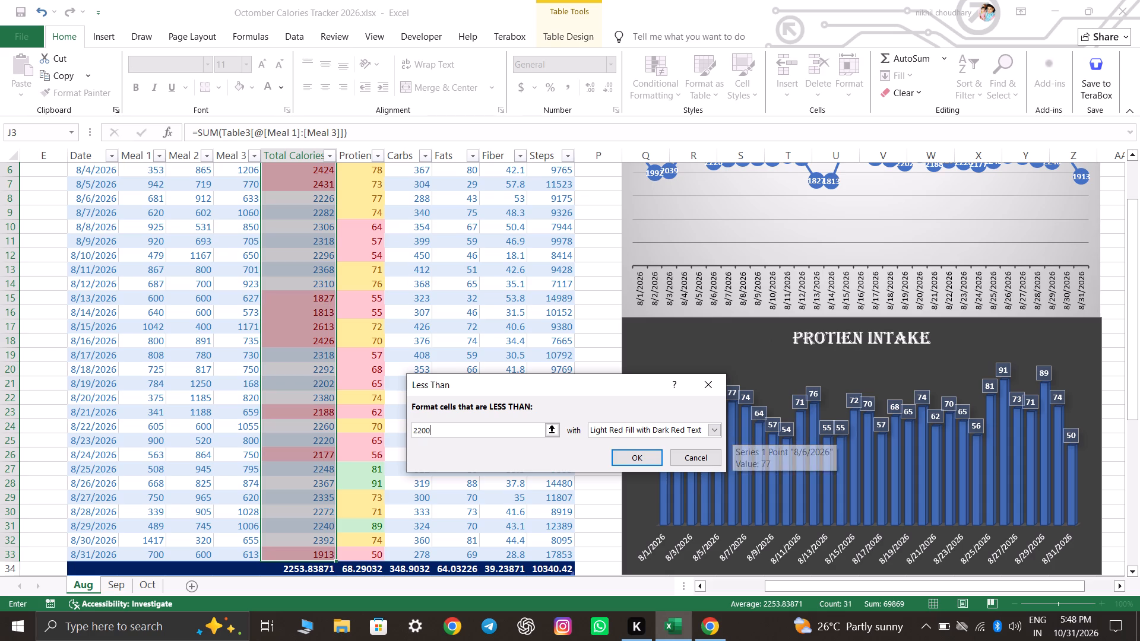
left_click(712, 428)
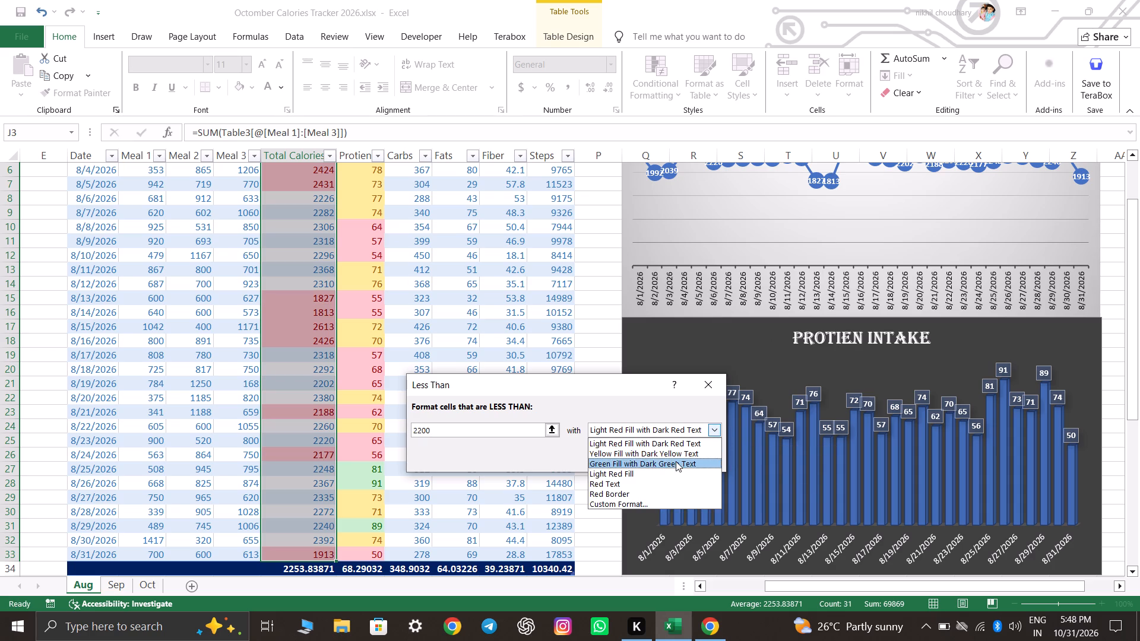
left_click(676, 461)
left_click(647, 461)
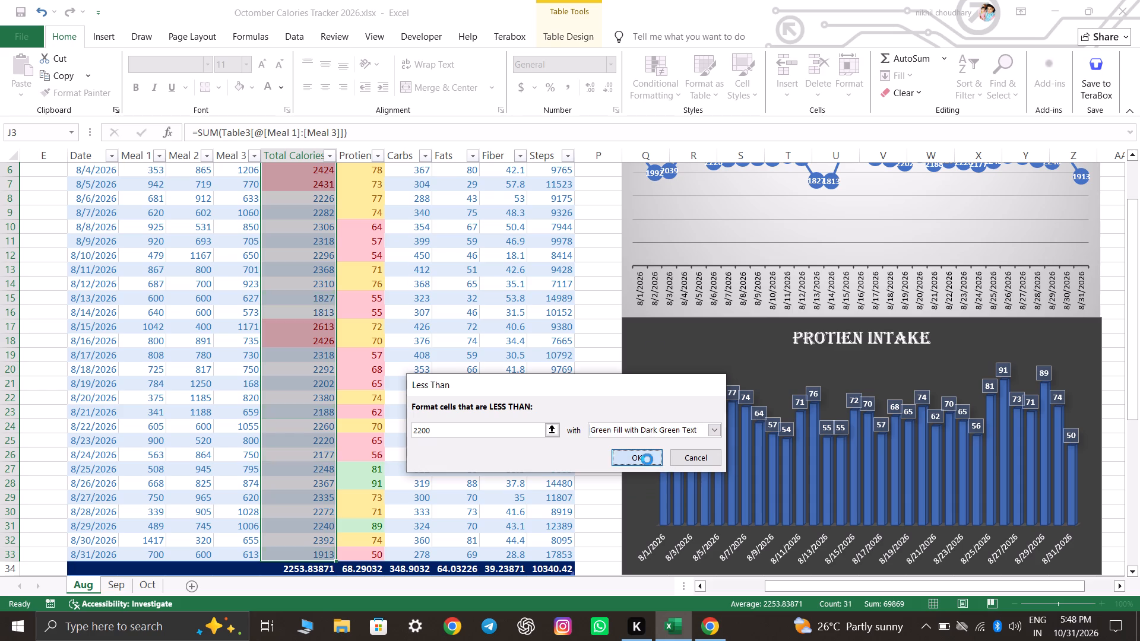
Highlight August's daily Total Calories values between 2200 and 2400 with Yellow Fill with Dark Yellow Text.
left_click(658, 79)
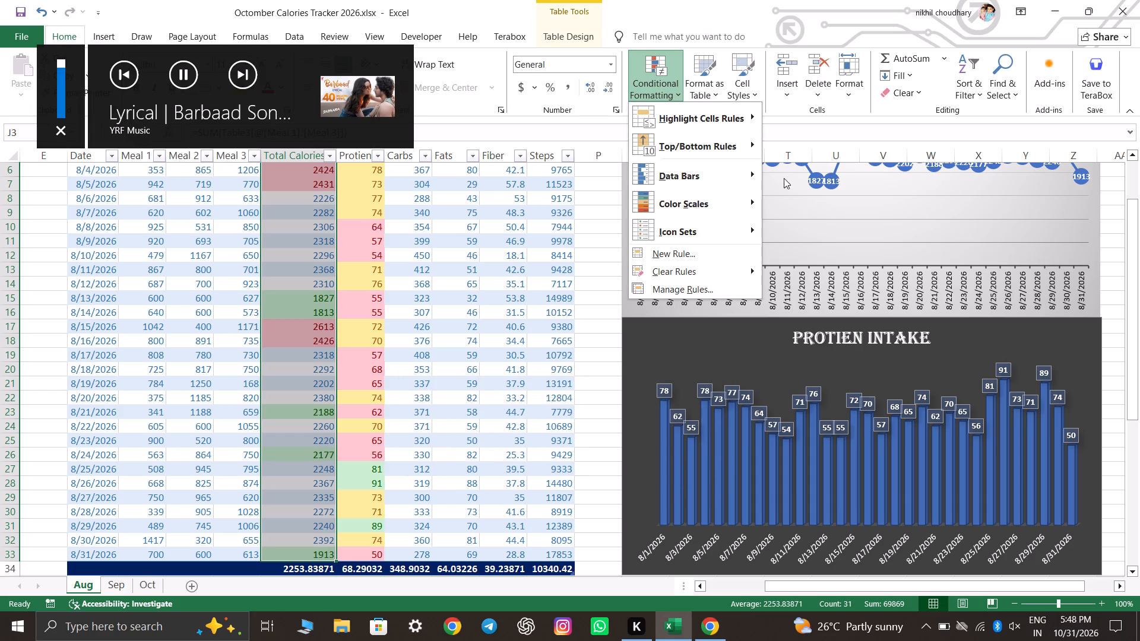
left_click(719, 123)
left_click(816, 182)
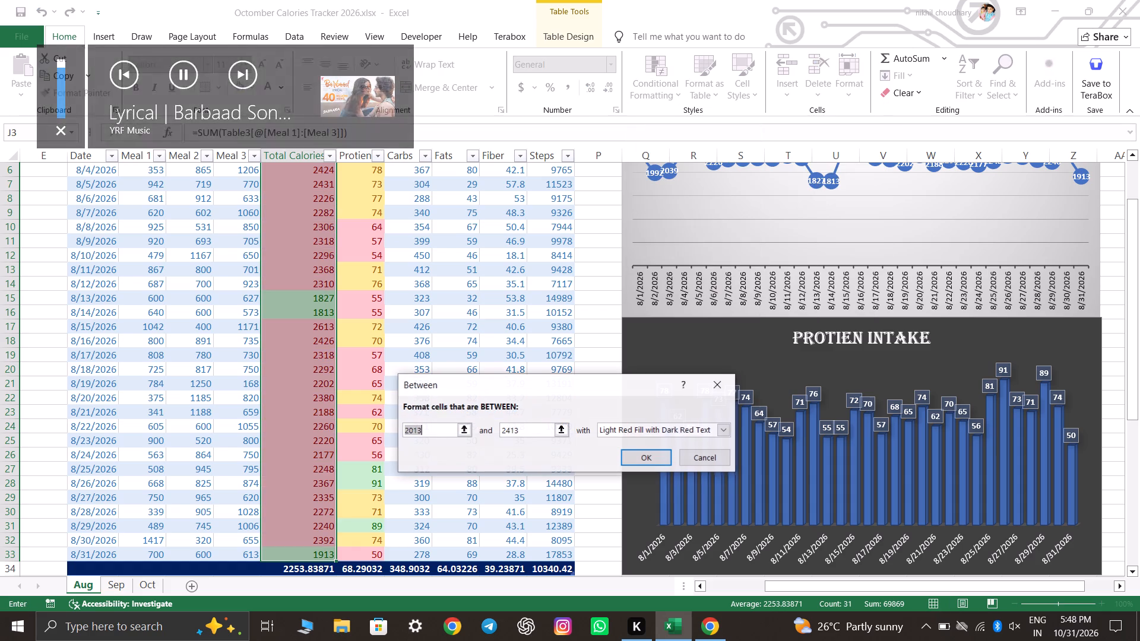
type("2200")
key("Right")
key("Right")
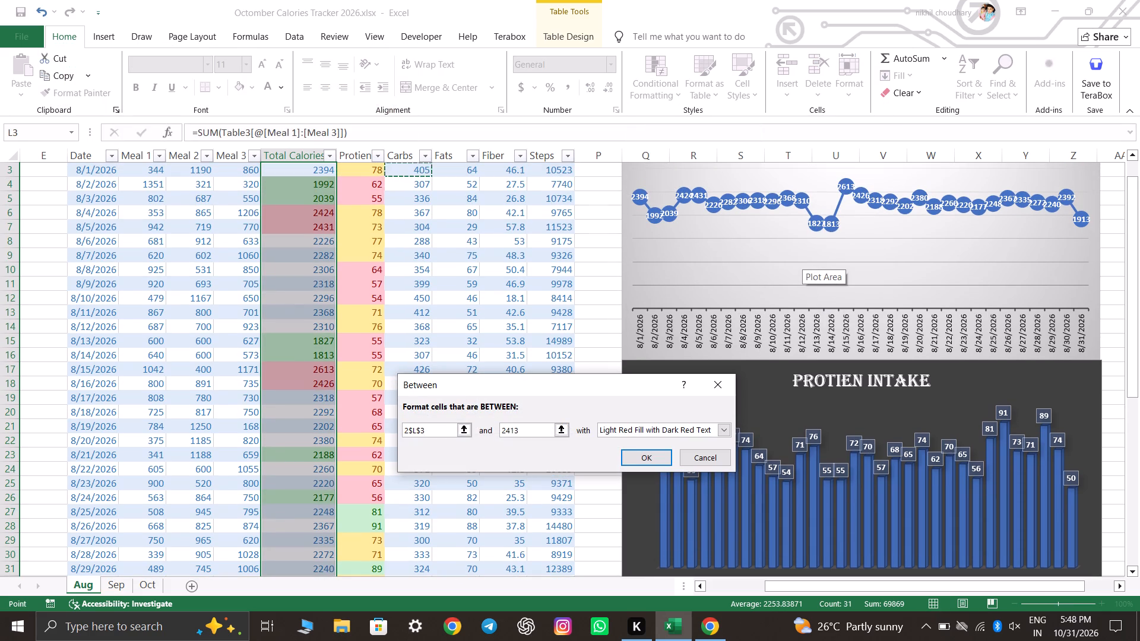
key("BackSpace")
key("BackSpace")
key("BackSpace")
key("BackSpace")
key("BackSpace")
key("BackSpace")
key("BackSpace")
key("BackSpace")
key("BackSpace")
type("2200")
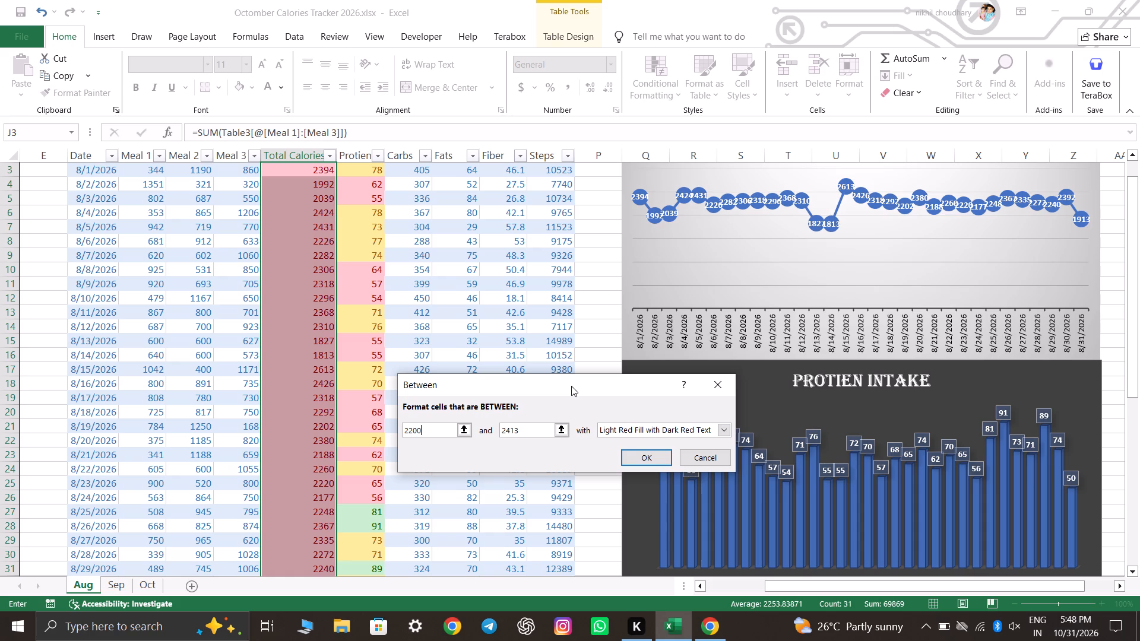
left_click(537, 427)
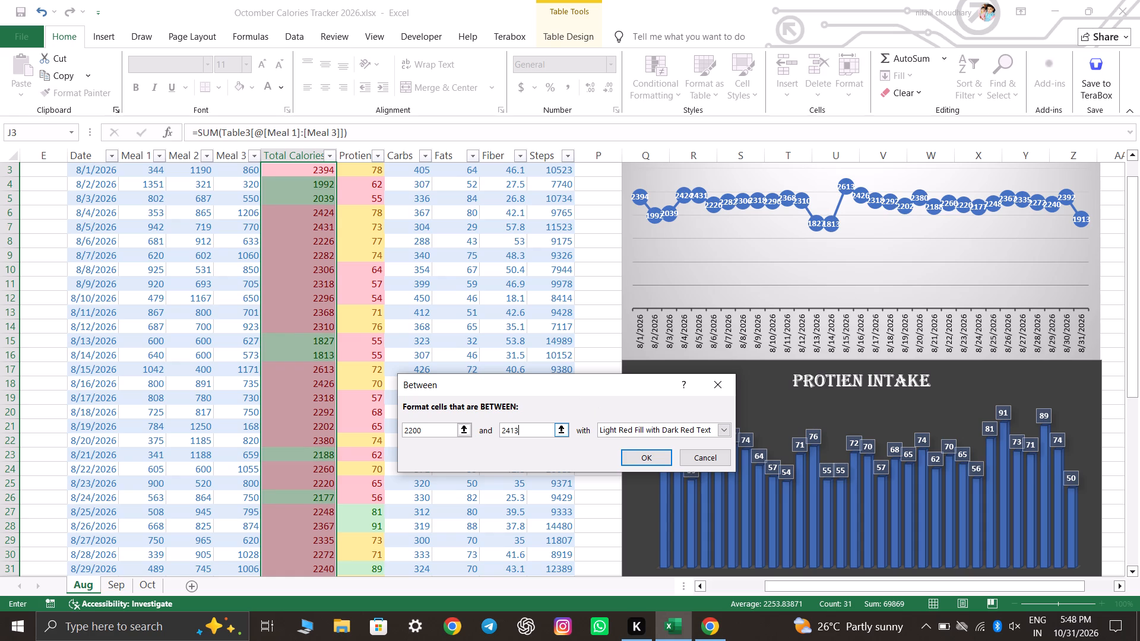
key("BackSpace")
key("BackSpace")
type("00")
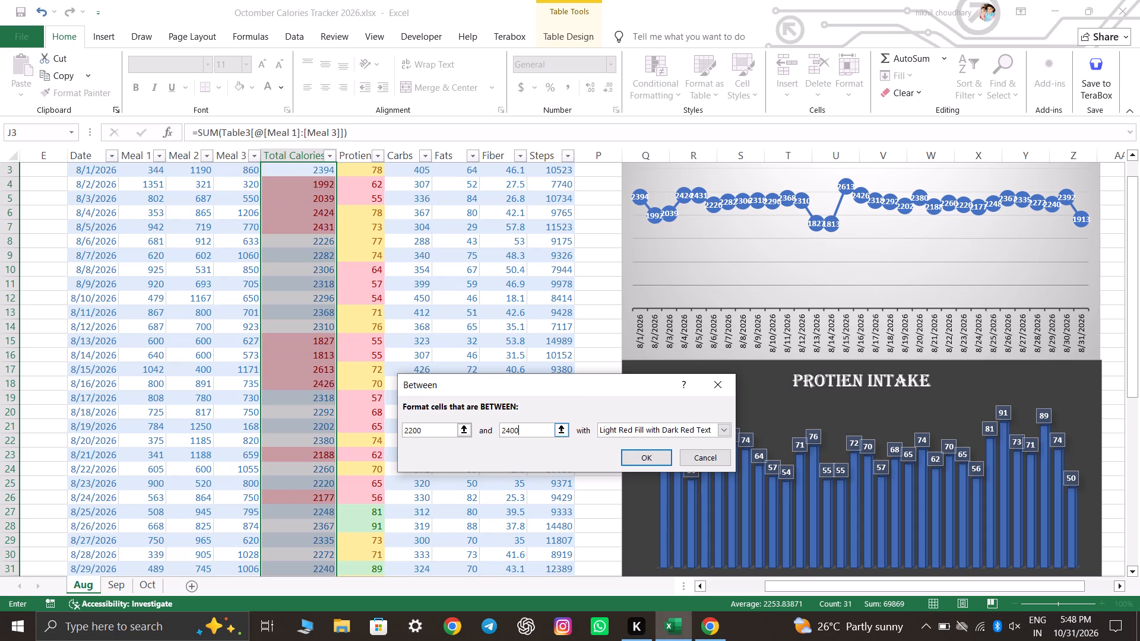
left_click(653, 433)
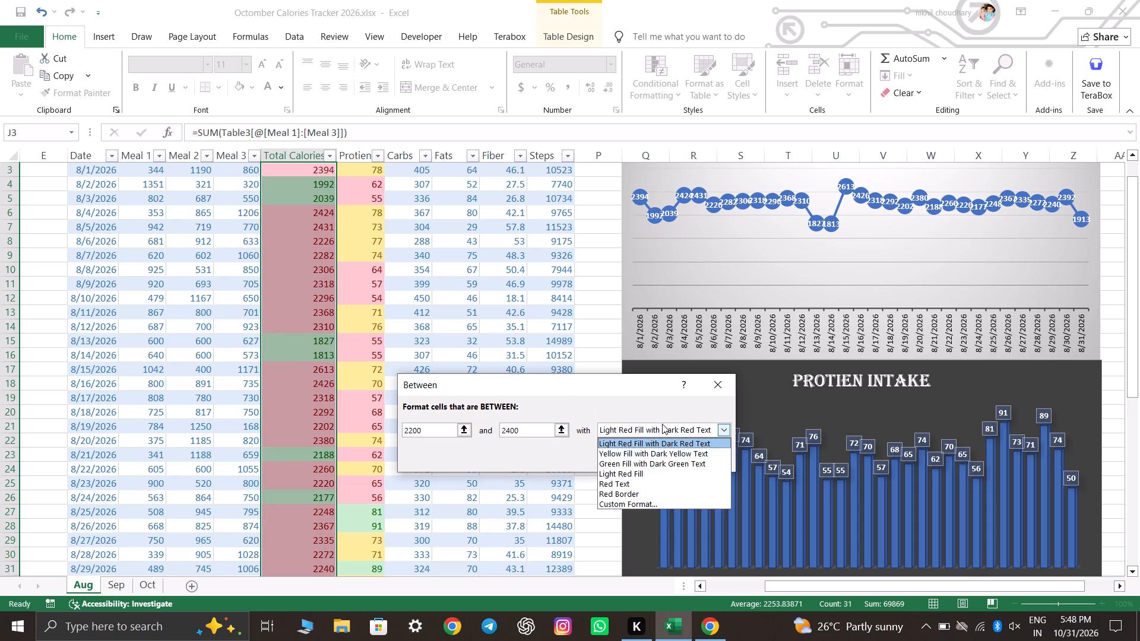
left_click(657, 454)
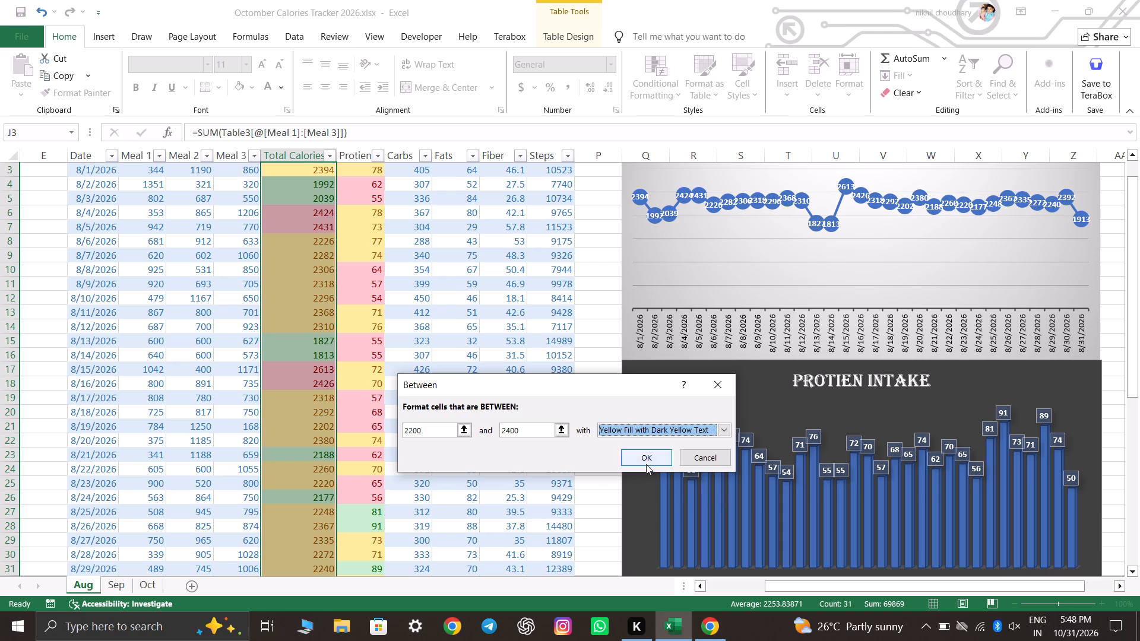
left_click(646, 464)
scroll(591, 391, "down", 3)
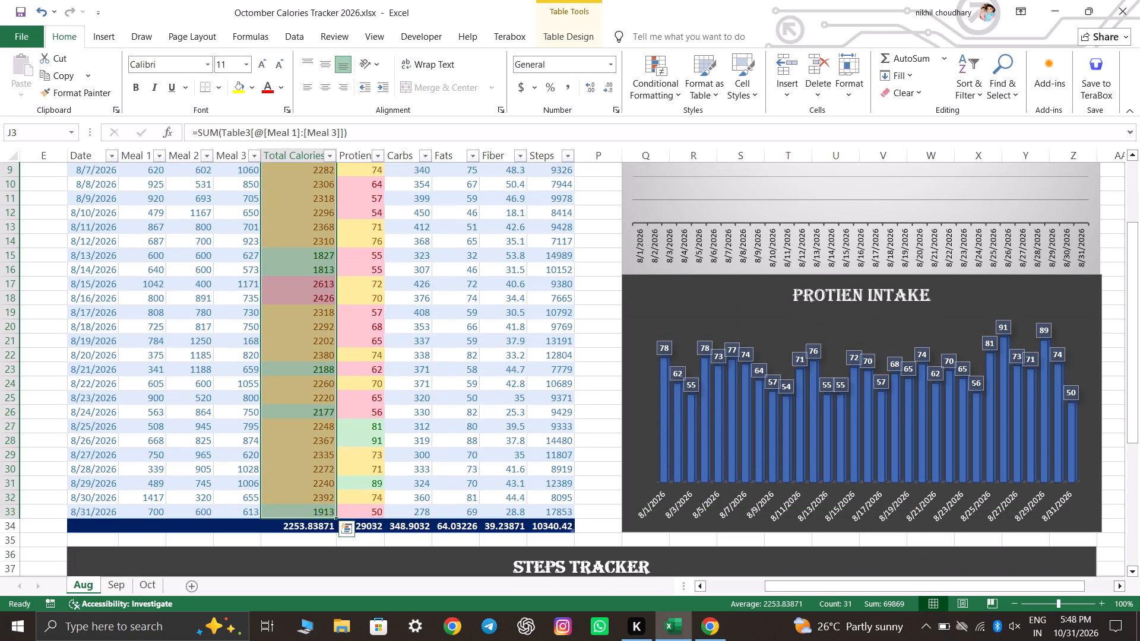
left_click(604, 379)
Highlight August's daily Steps values greater than 10000 with Green Fill with Dark Green Text.
scroll(603, 378, "up", 7)
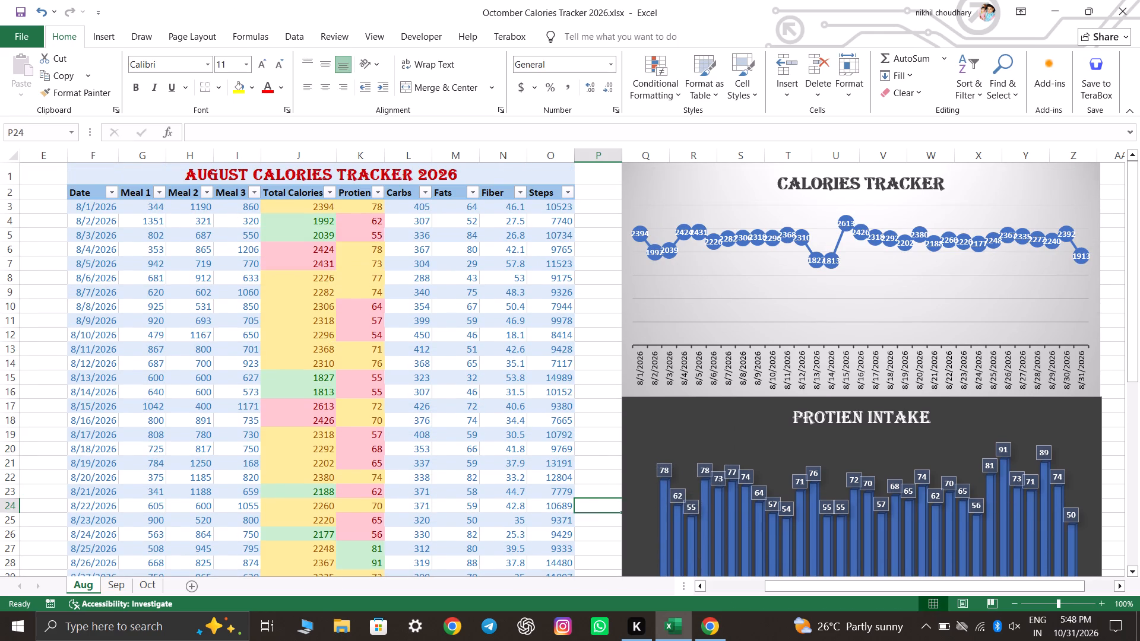
left_click_drag(555, 211, 560, 585)
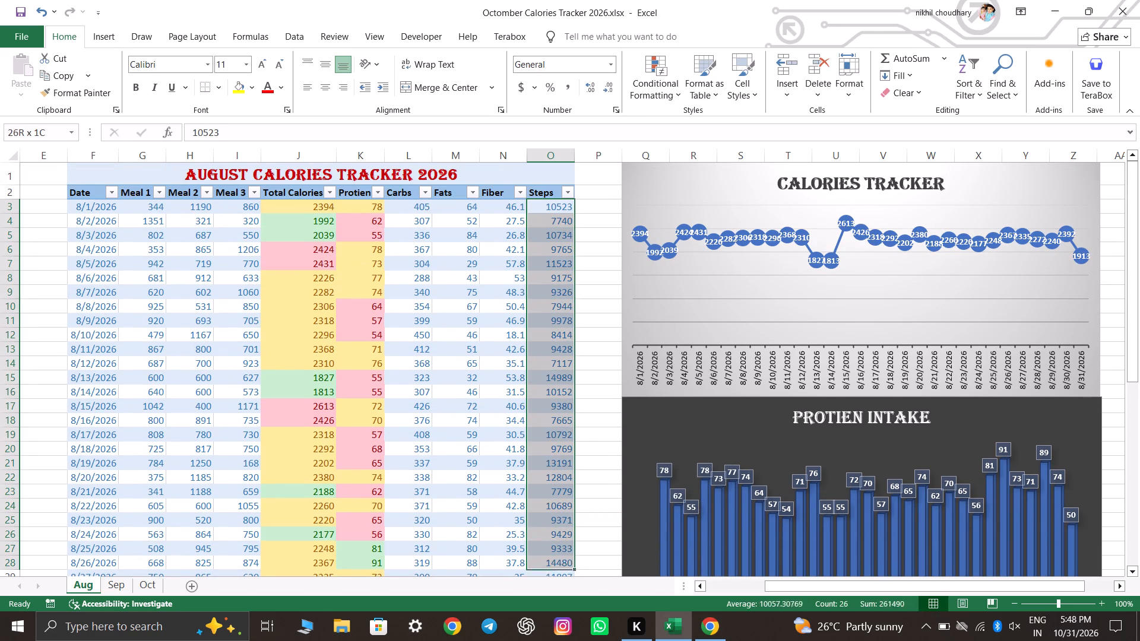
left_click_drag(560, 585, 559, 548)
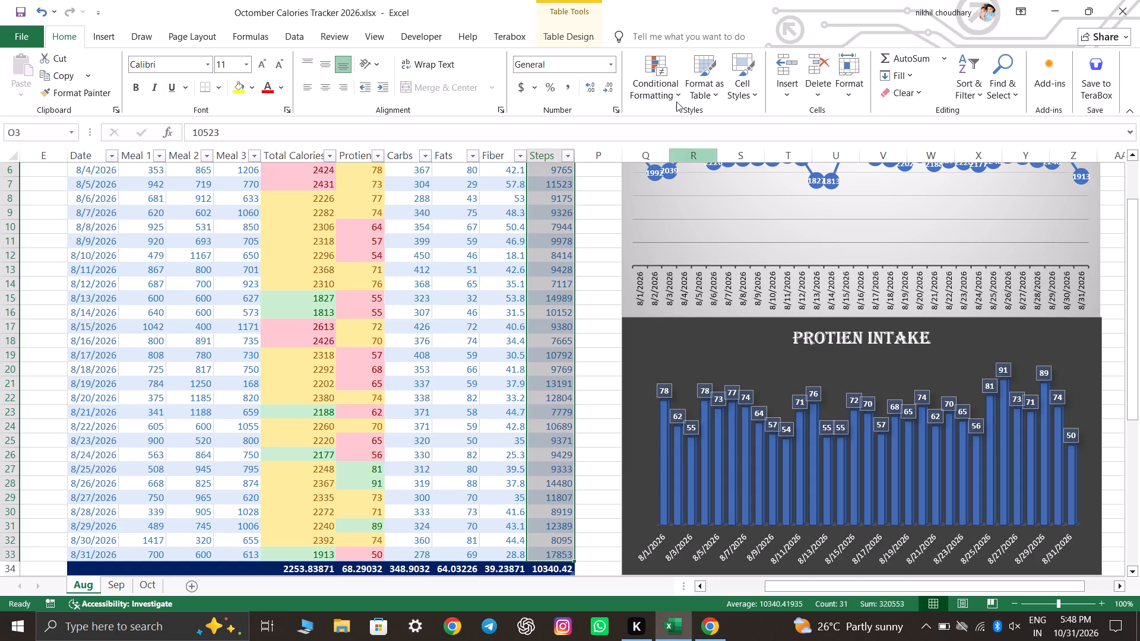
left_click(661, 80)
left_click(707, 115)
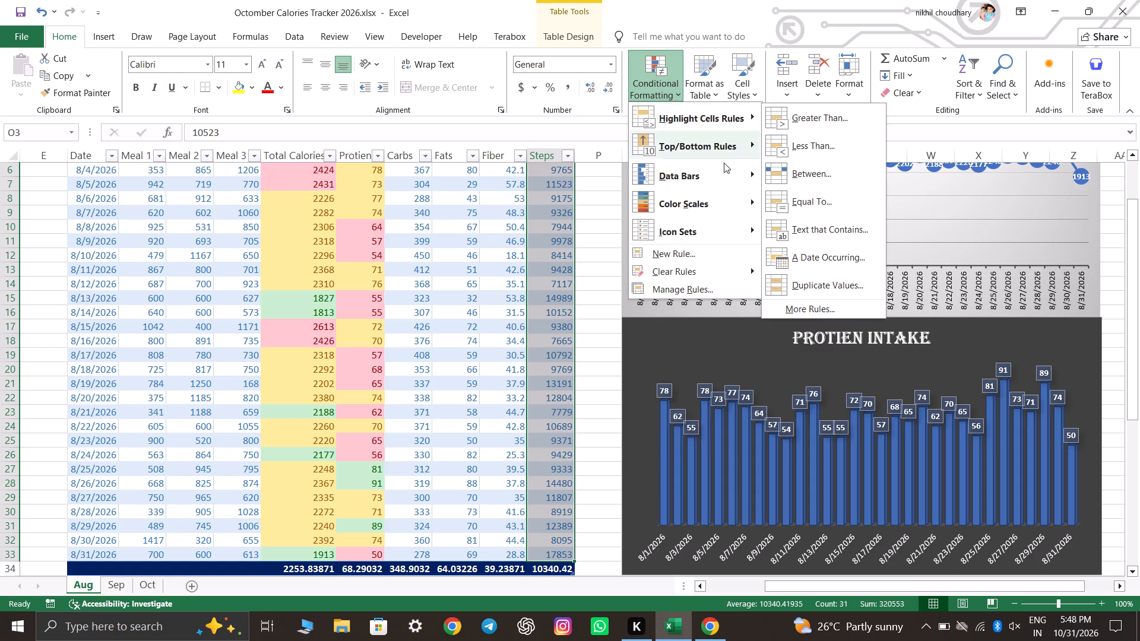
left_click(786, 123)
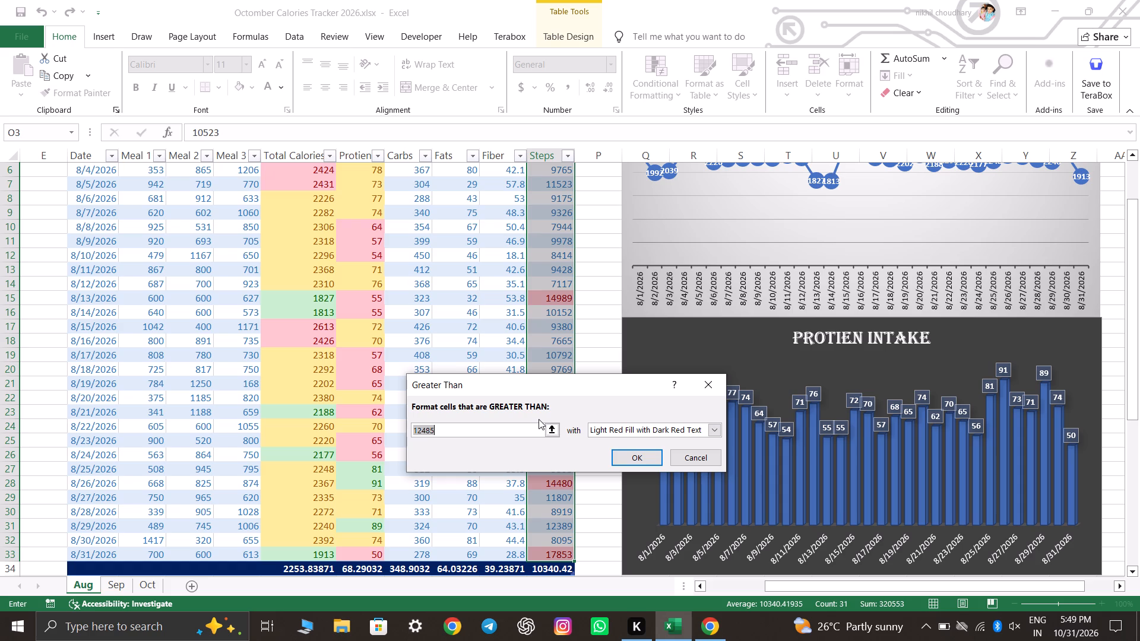
left_click(507, 426)
key("BackSpace")
key("BackSpace")
key("BackSpace")
key("BackSpace")
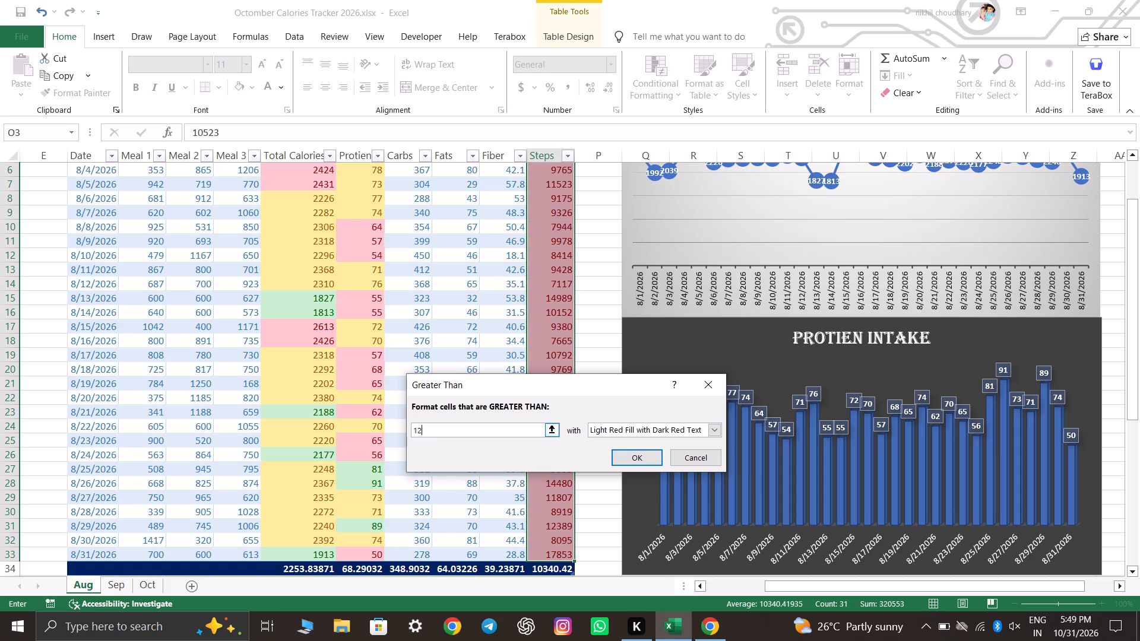
key("BackSpace")
key("BackSpace")
key("BackSpace")
key("BackSpace")
key("BackSpace")
key("BackSpace")
key("BackSpace")
key("BackSpace")
key("BackSpace")
key("BackSpace")
key("BackSpace")
key("BackSpace")
key("BackSpace")
key("BackSpace")
key("BackSpace")
key("BackSpace")
key("BackSpace")
key("BackSpace")
key("BackSpace")
key("BackSpace")
key("BackSpace")
key("BackSpace")
key("BackSpace")
key("BackSpace")
key("BackSpace")
key("BackSpace")
key("BackSpace")
key("BackSpace")
key("BackSpace")
key("BackSpace")
key("BackSpace")
key("BackSpace")
key("BackSpace")
key("BackSpace")
key("BackSpace")
key("BackSpace")
key("BackSpace")
key("BackSpace")
key("BackSpace")
key("BackSpace")
key("BackSpace")
key("BackSpace")
key("BackSpace")
key("BackSpace")
key("BackSpace")
key("BackSpace")
type("1000")
key("0")
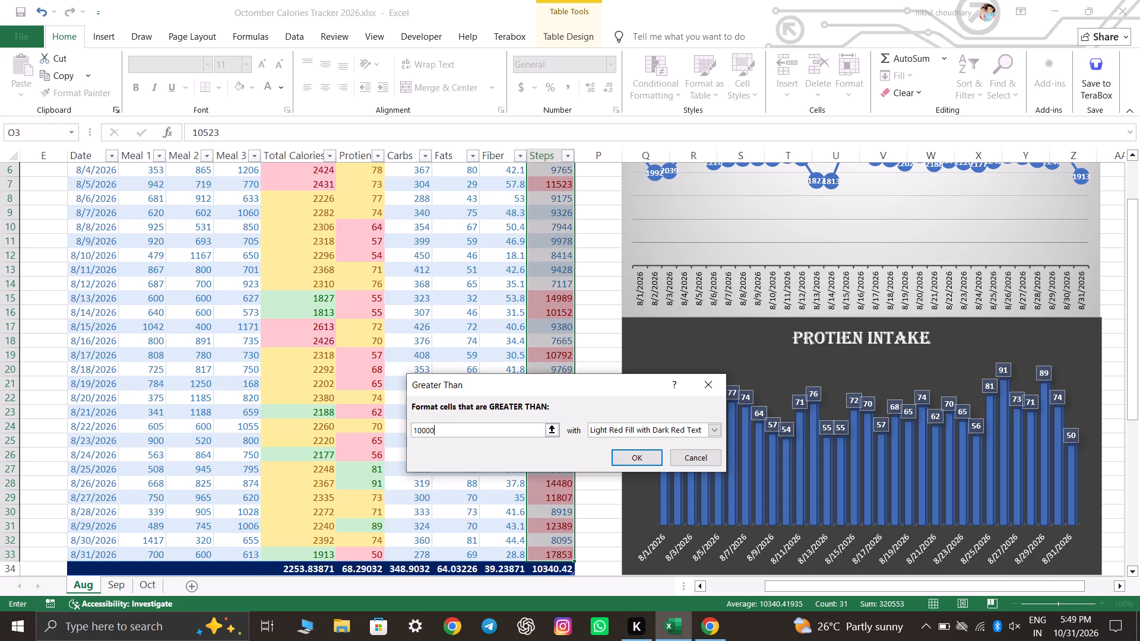
left_click(685, 432)
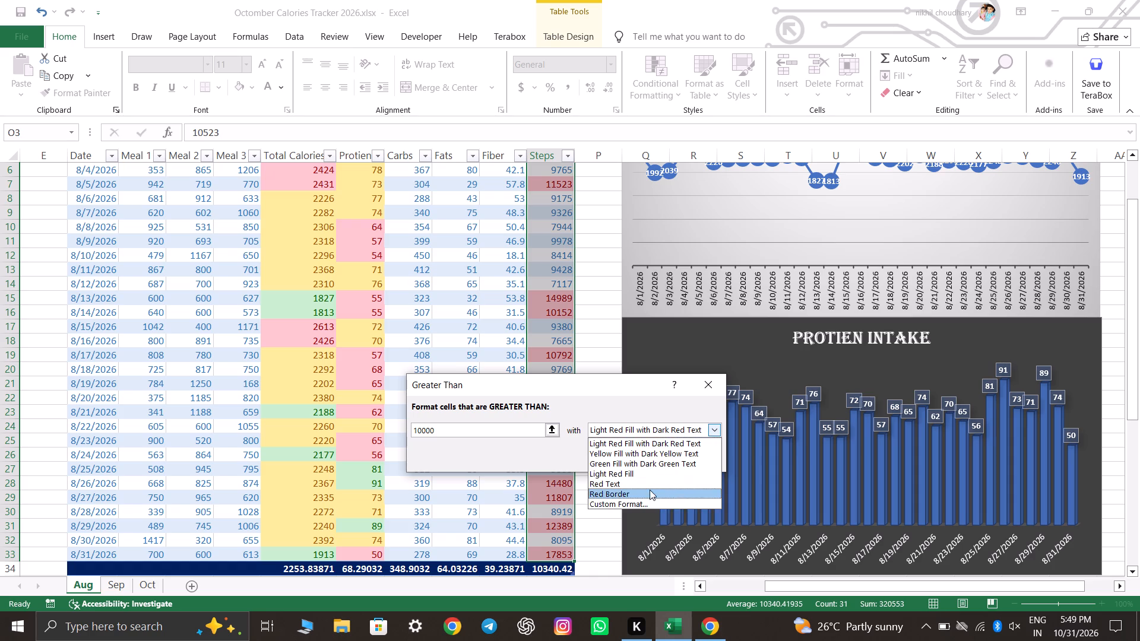
left_click(639, 462)
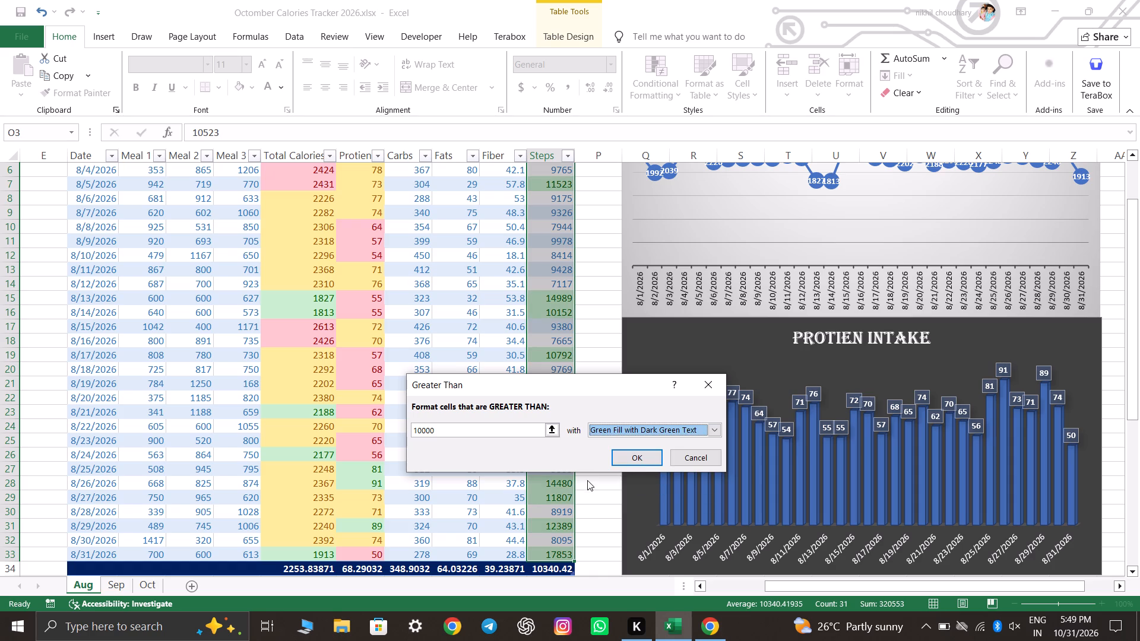
left_click(640, 460)
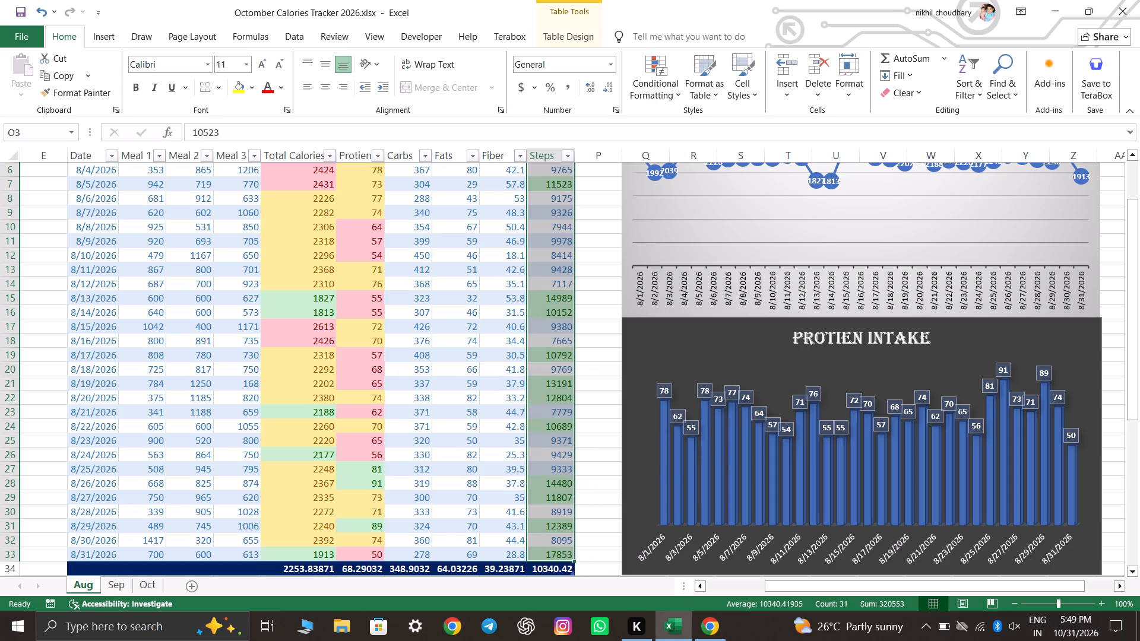
Highlight August's daily Steps values less than 8000 with Light Red Fill with Dark Red Text.
left_click(650, 74)
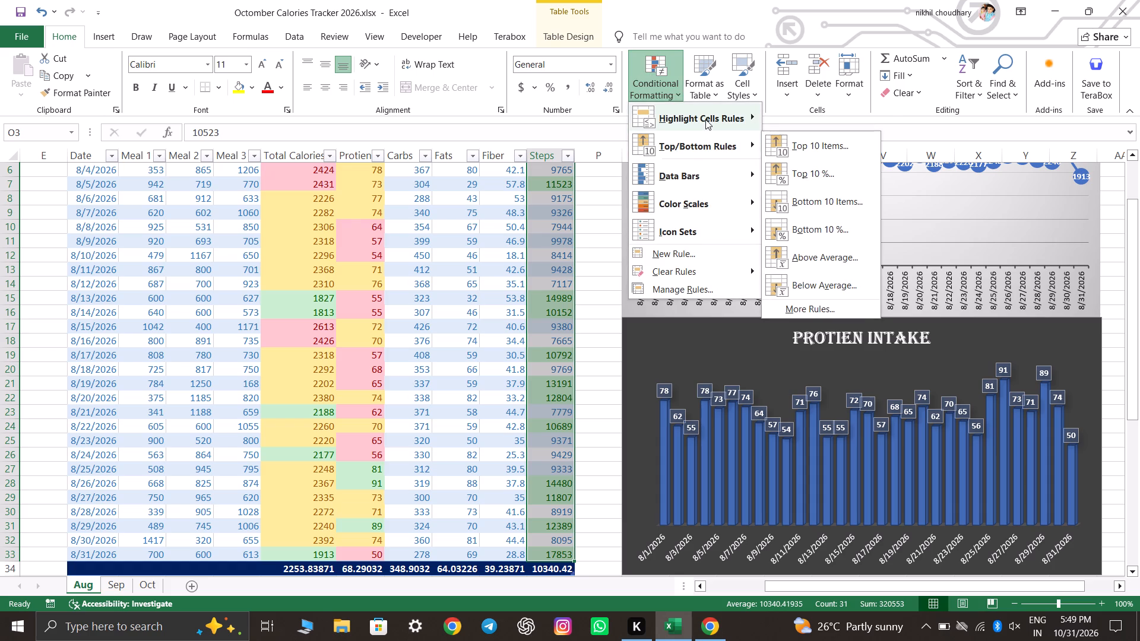
left_click(803, 146)
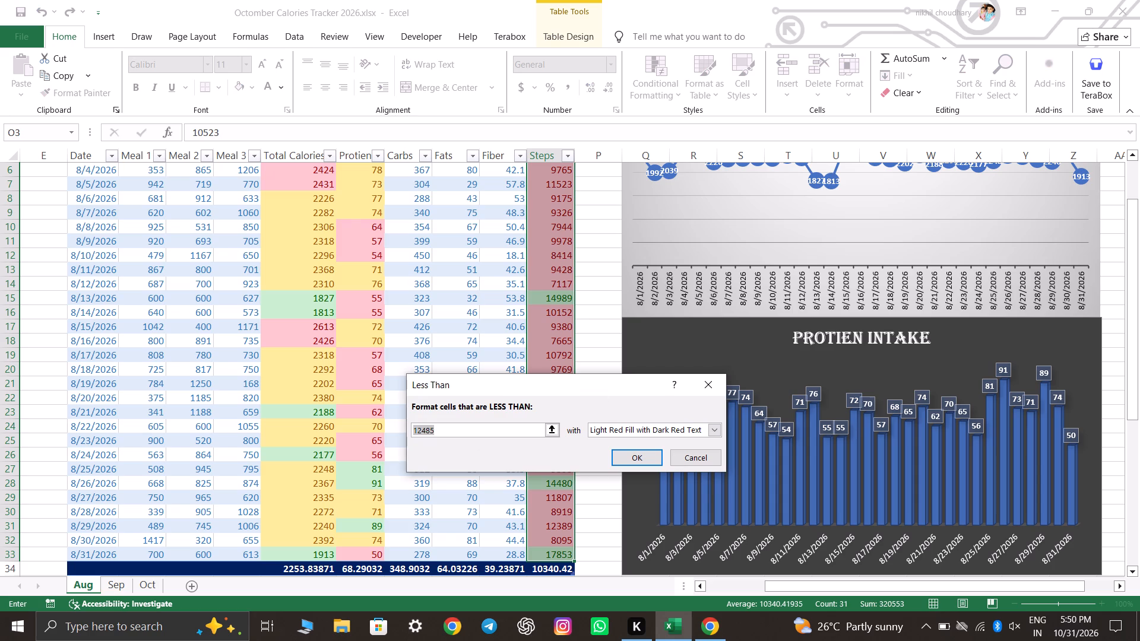
type("75")
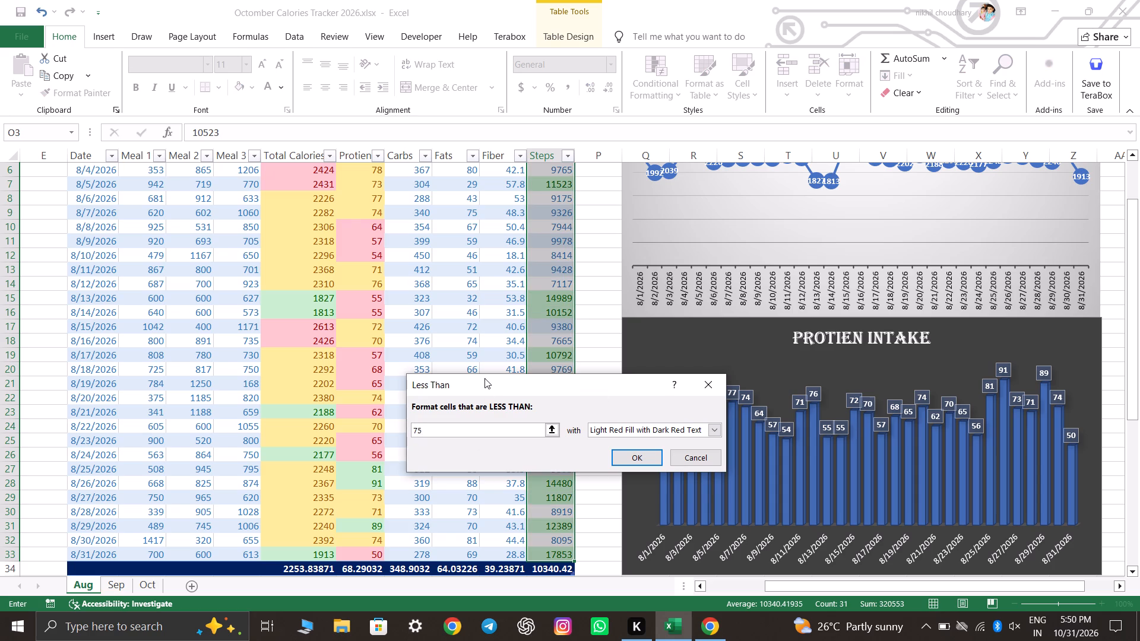
key("BackSpace")
key("BackSpace")
type("8000")
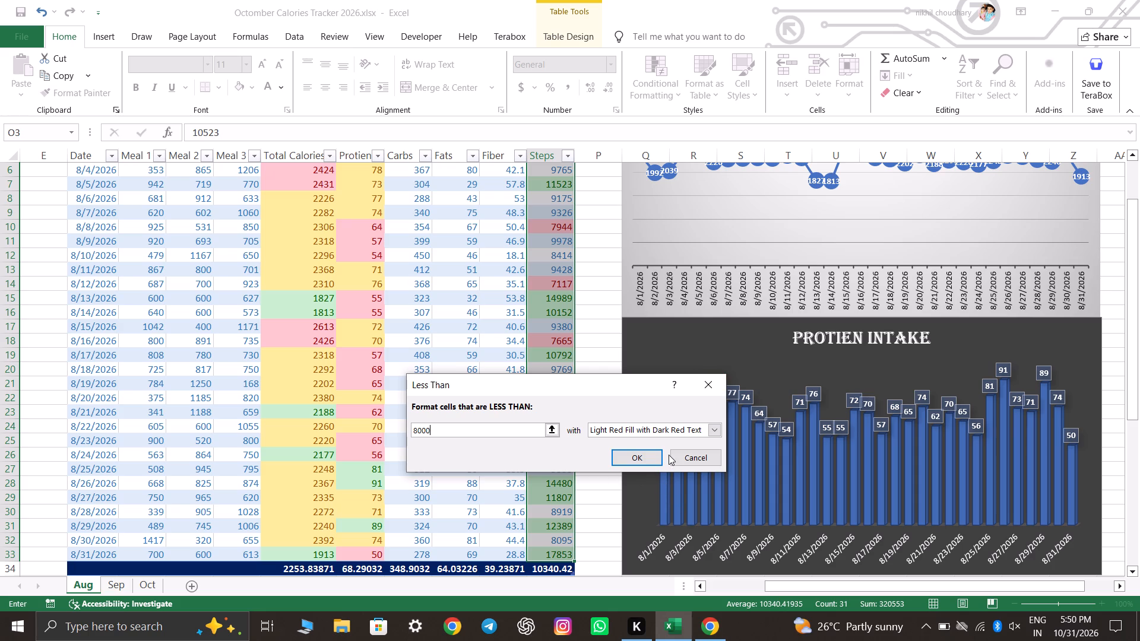
left_click(653, 462)
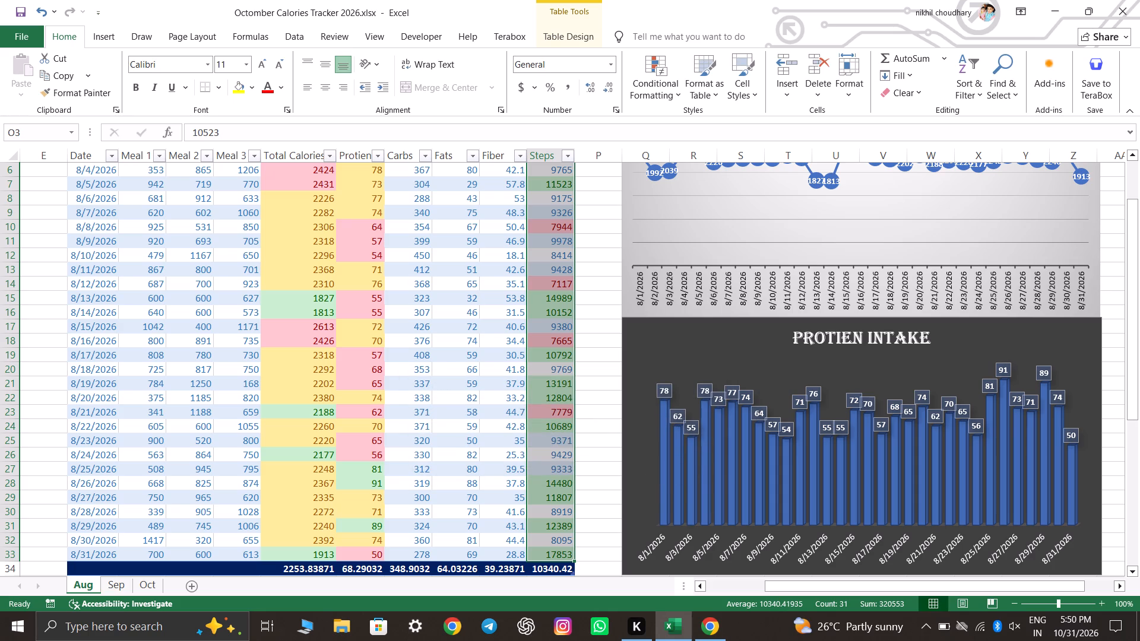
Highlight August's daily Steps values between 8000 and 10000 with Yellow Fill with Dark Yellow Text.
left_click(647, 88)
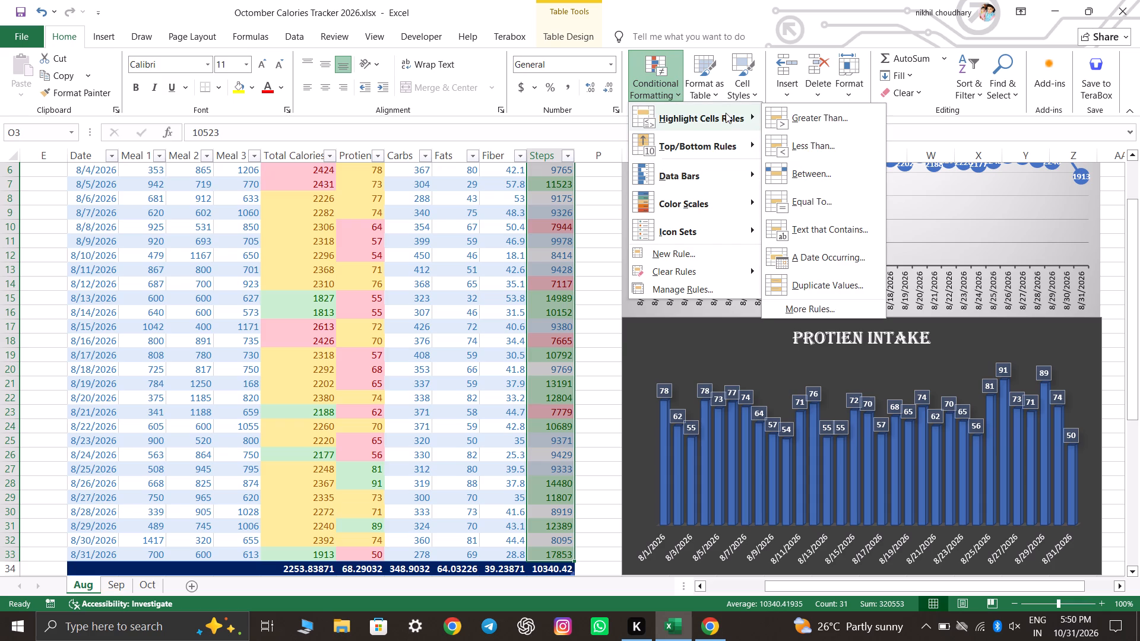
left_click(819, 180)
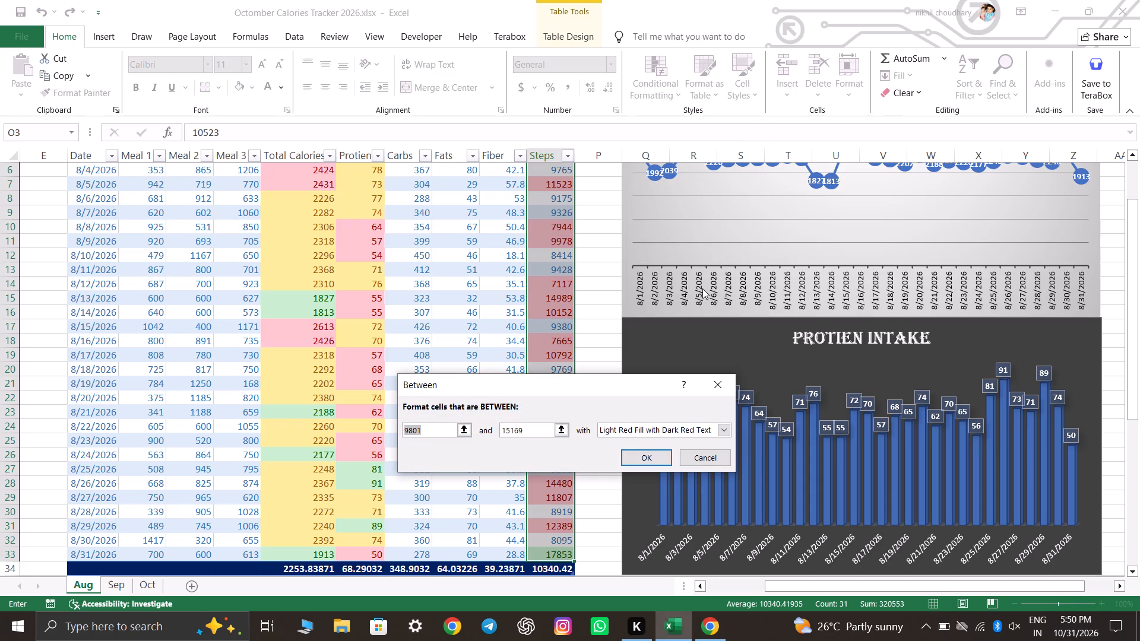
type("8000")
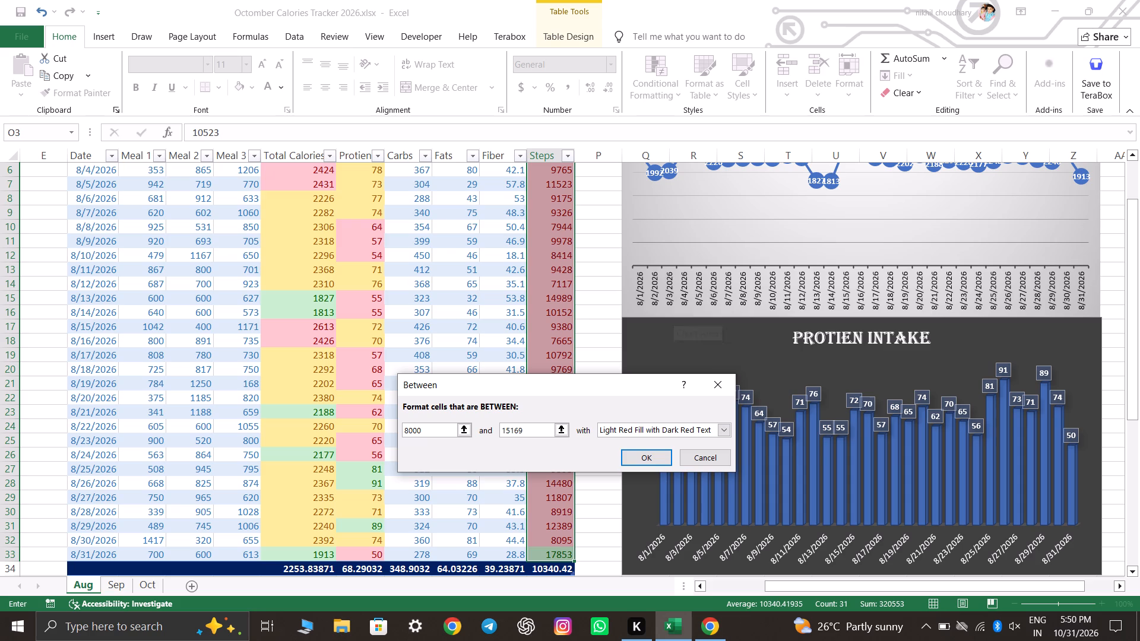
left_click(540, 427)
key("BackSpace")
key("BackSpace")
key("BackSpace")
key("BackSpace")
key("BackSpace")
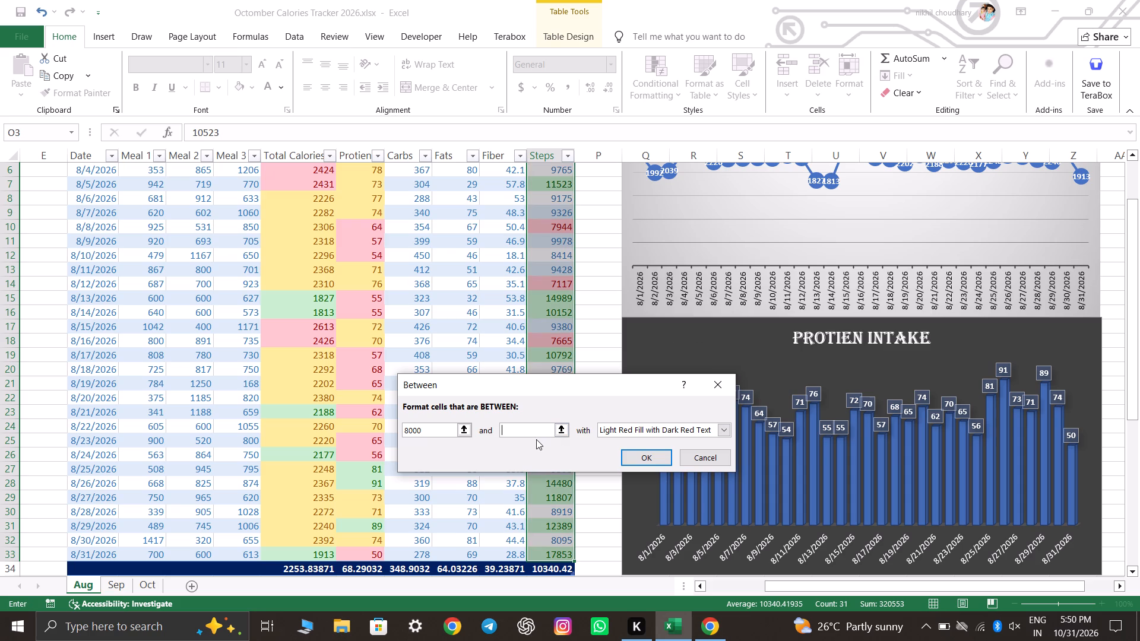
type("10000")
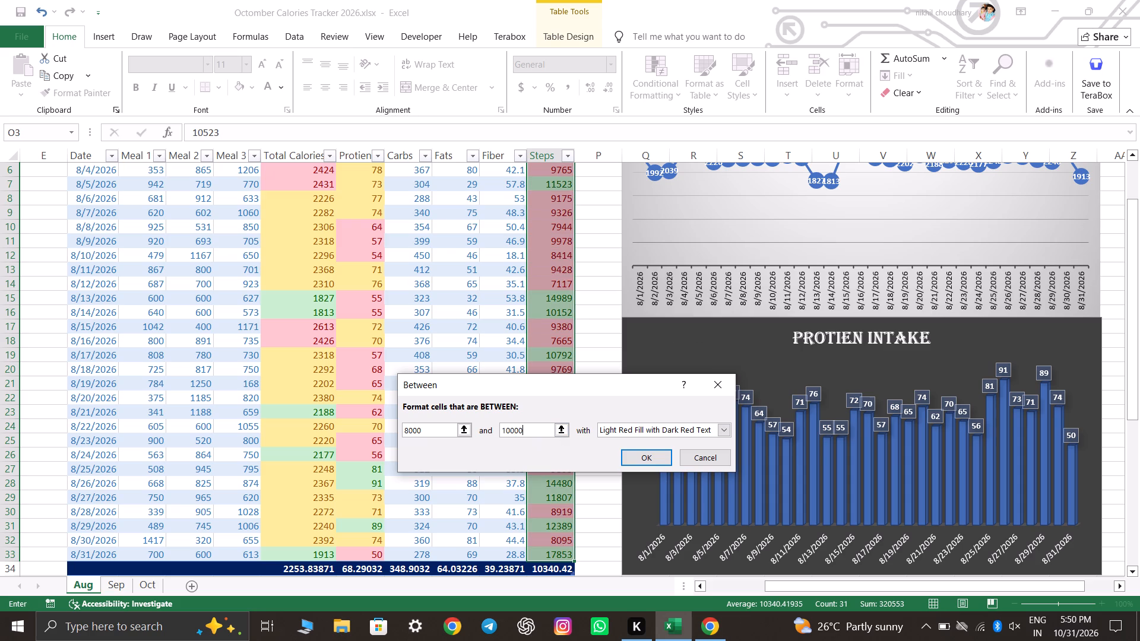
left_click(647, 429)
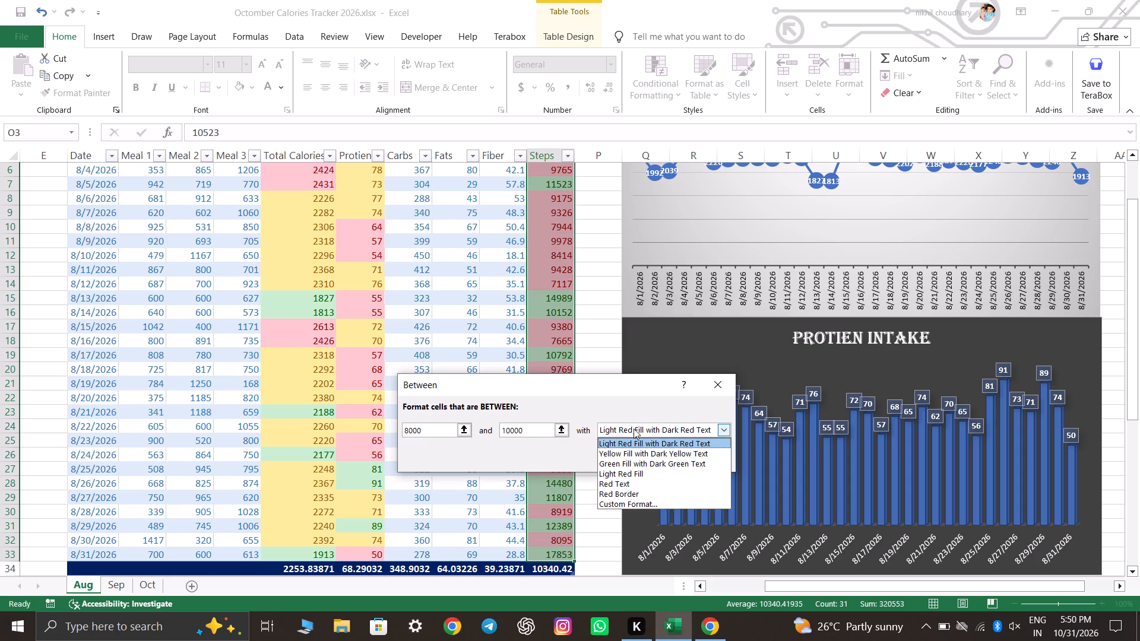
left_click(632, 451)
left_click(645, 459)
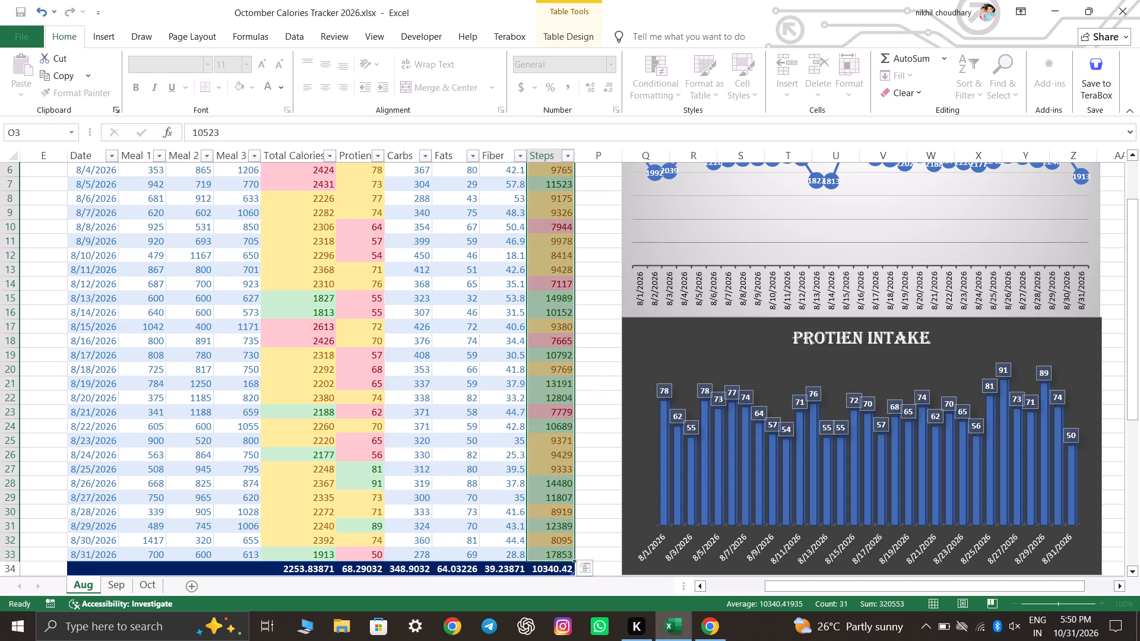
Review the colour highlighting down August's Total Calories, Protien and Steps columns, along with the charts.
left_click(615, 383)
scroll(568, 421, "up", 4)
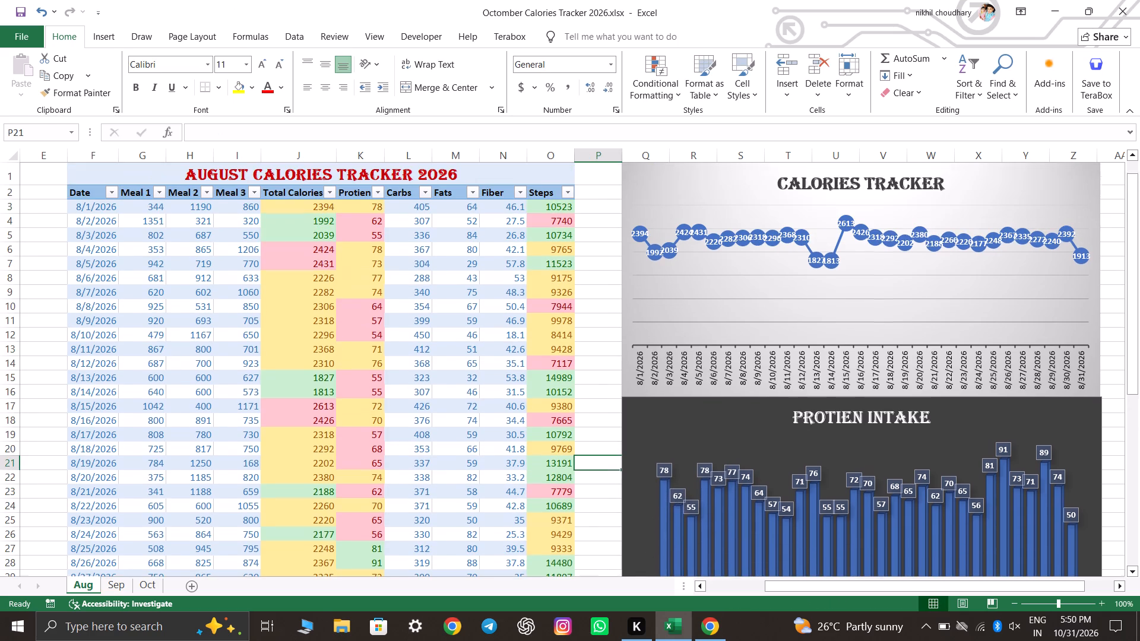
scroll(568, 421, "up", 2)
scroll(568, 422, "down", 7)
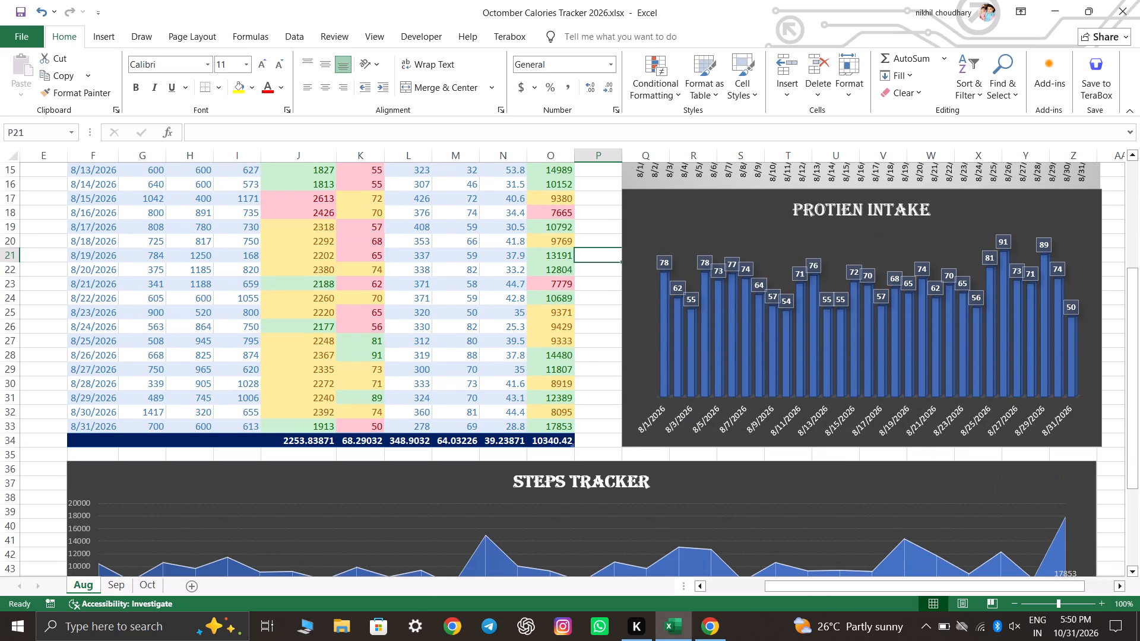
scroll(607, 399, "up", 3)
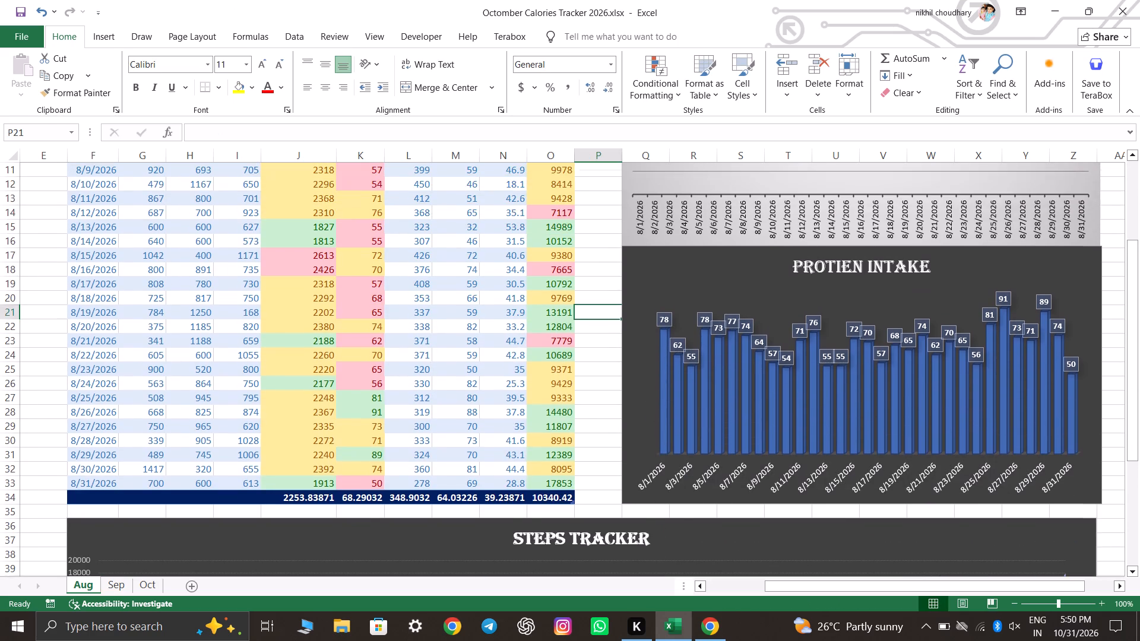
scroll(607, 399, "up", 6)
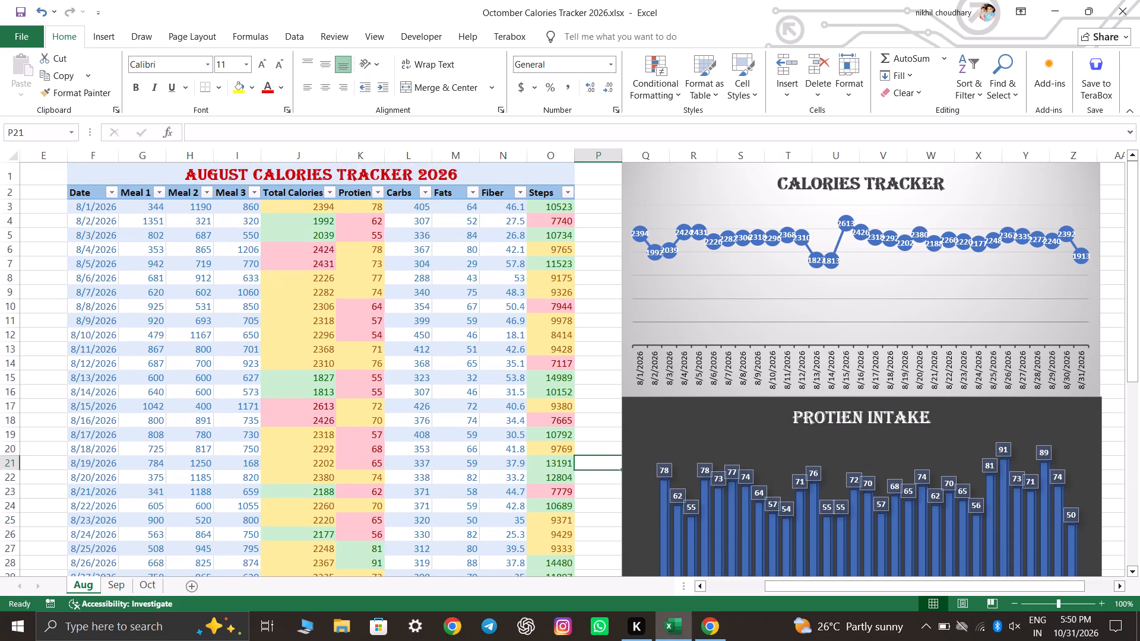
Review August's colour-coded table together with the calories, protein and steps charts.
scroll(610, 395, "down", 3)
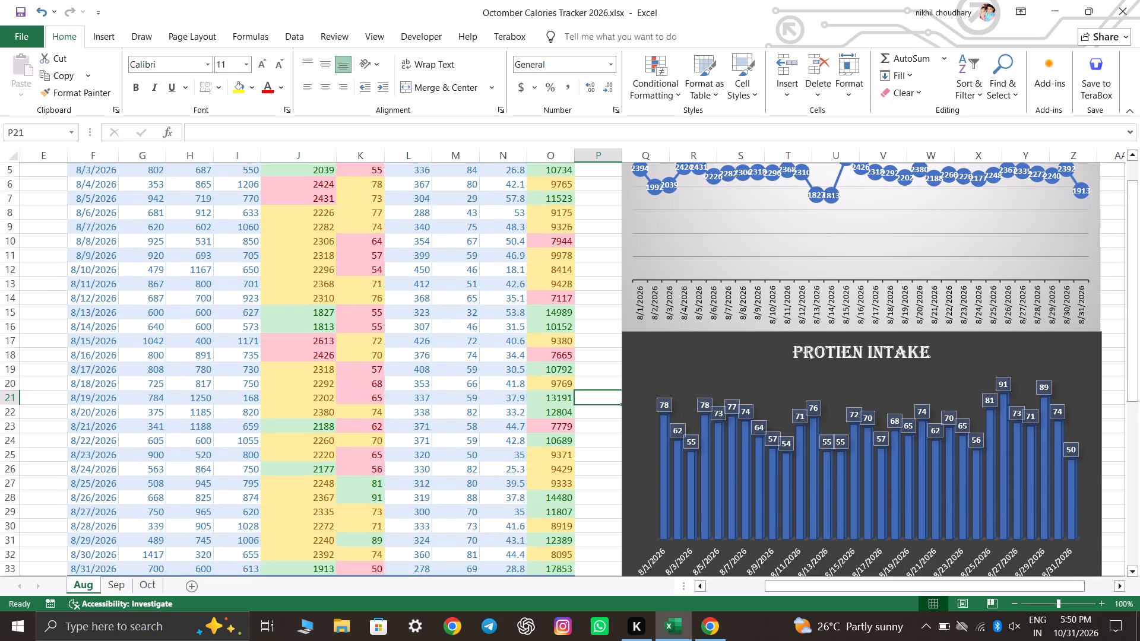
scroll(610, 395, "down", 4)
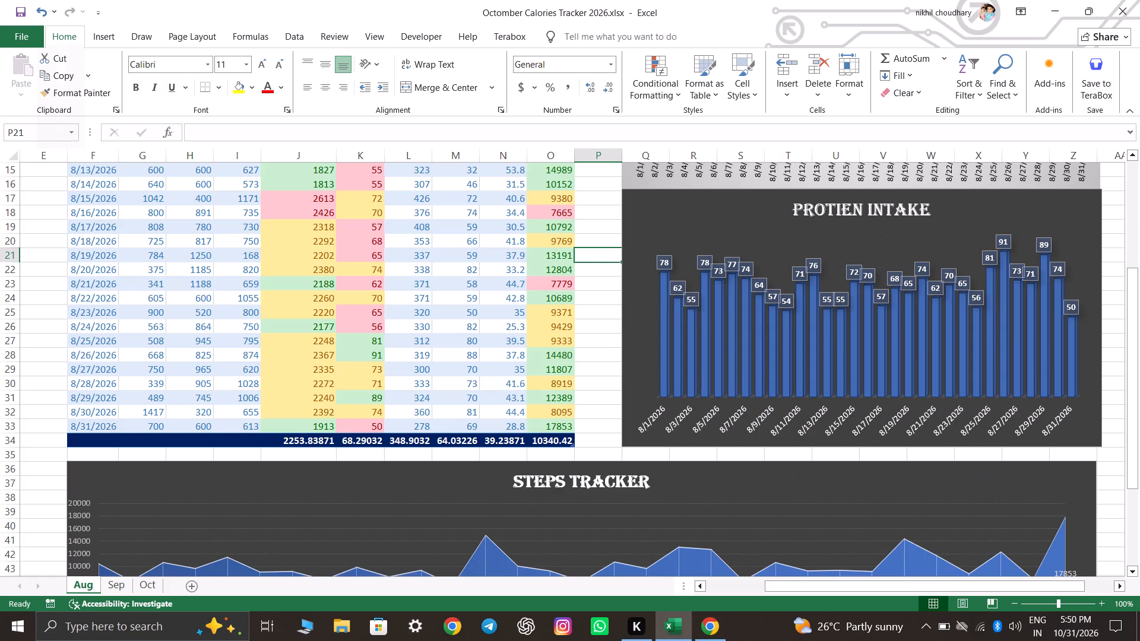
left_click(593, 361)
scroll(718, 370, "up", 12)
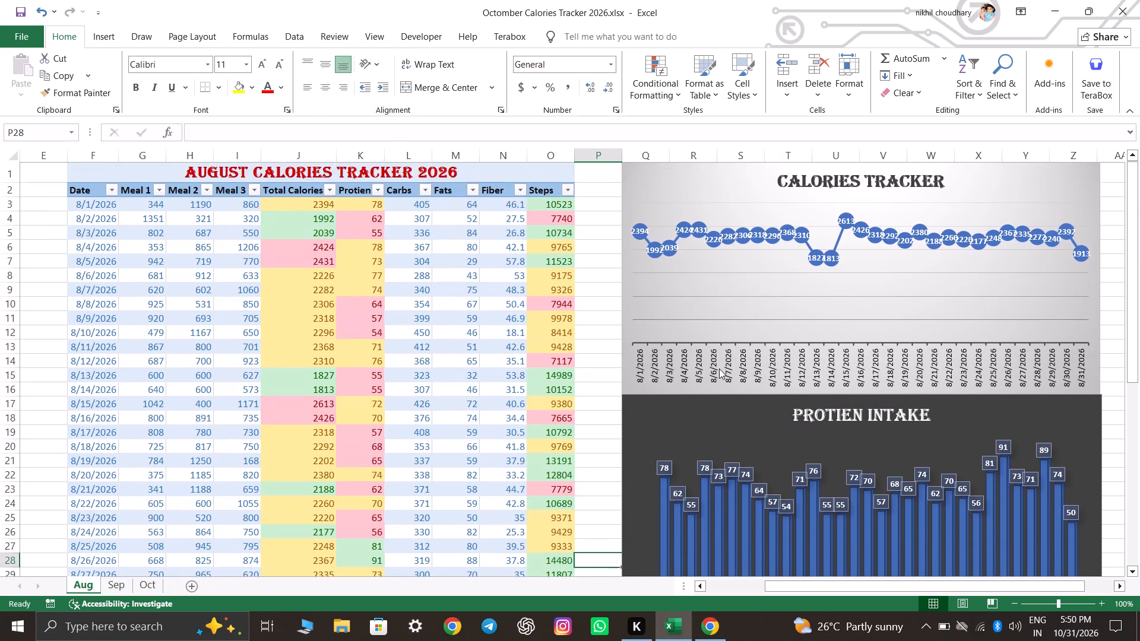
scroll(719, 369, "down", 11)
scroll(702, 364, "up", 3)
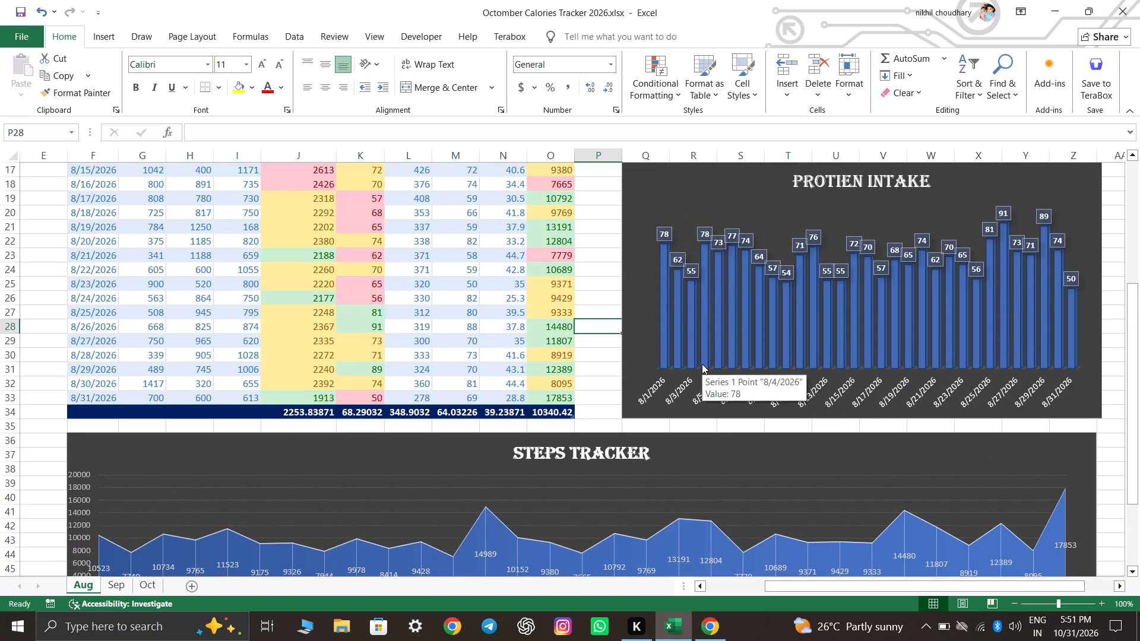
scroll(702, 364, "up", 8)
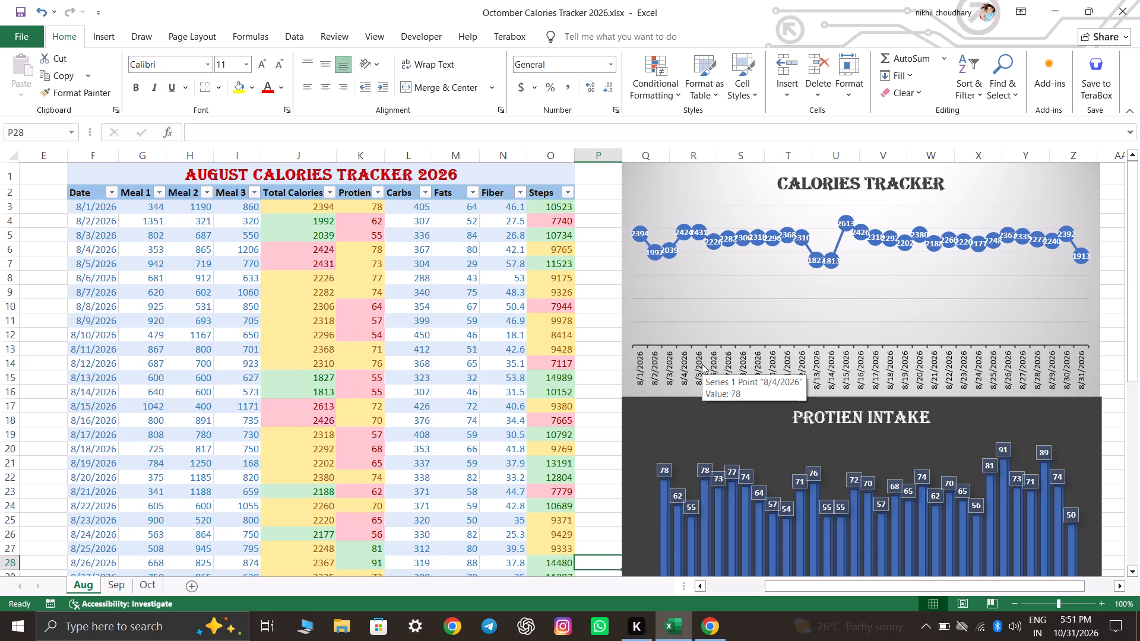
scroll(709, 389, "down", 4)
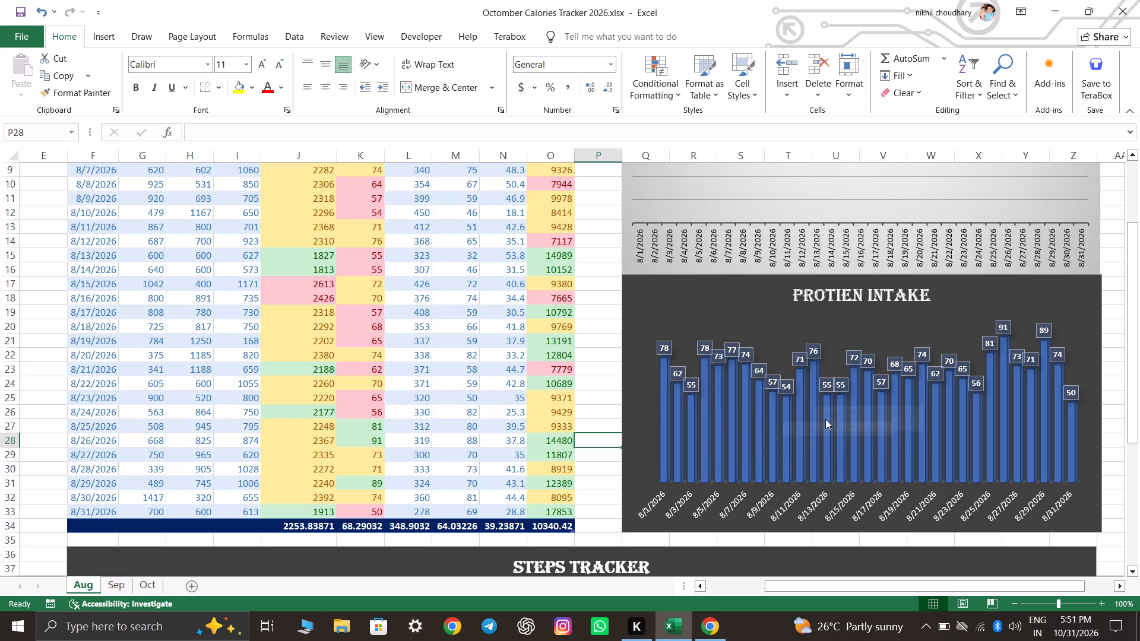
scroll(505, 384, "down", 5)
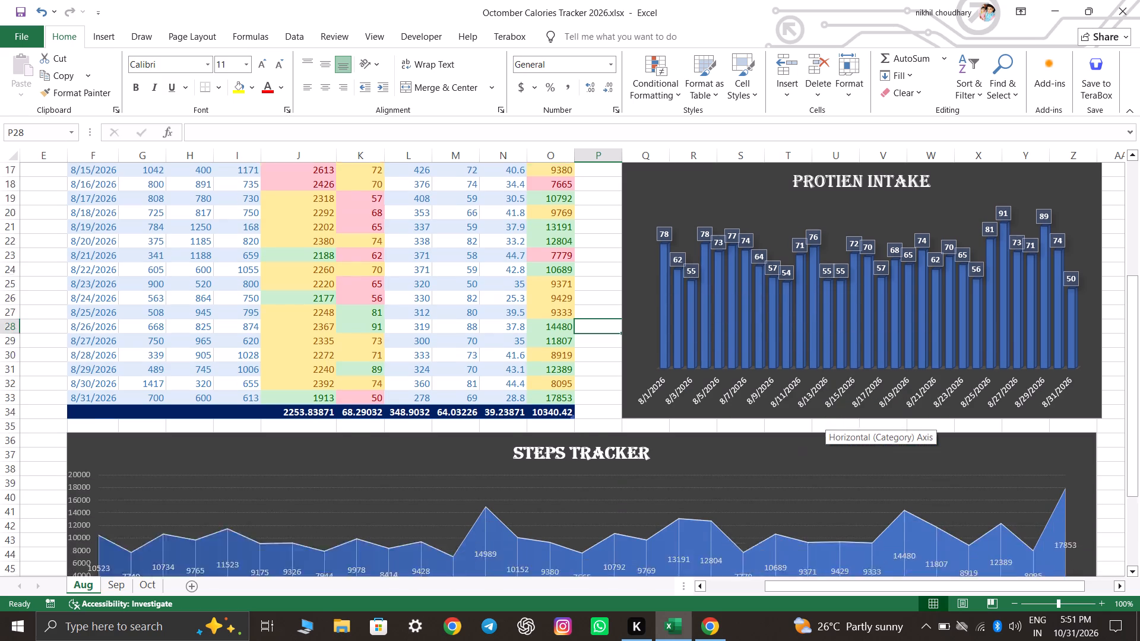
scroll(505, 384, "down", 5)
scroll(544, 356, "down", 2)
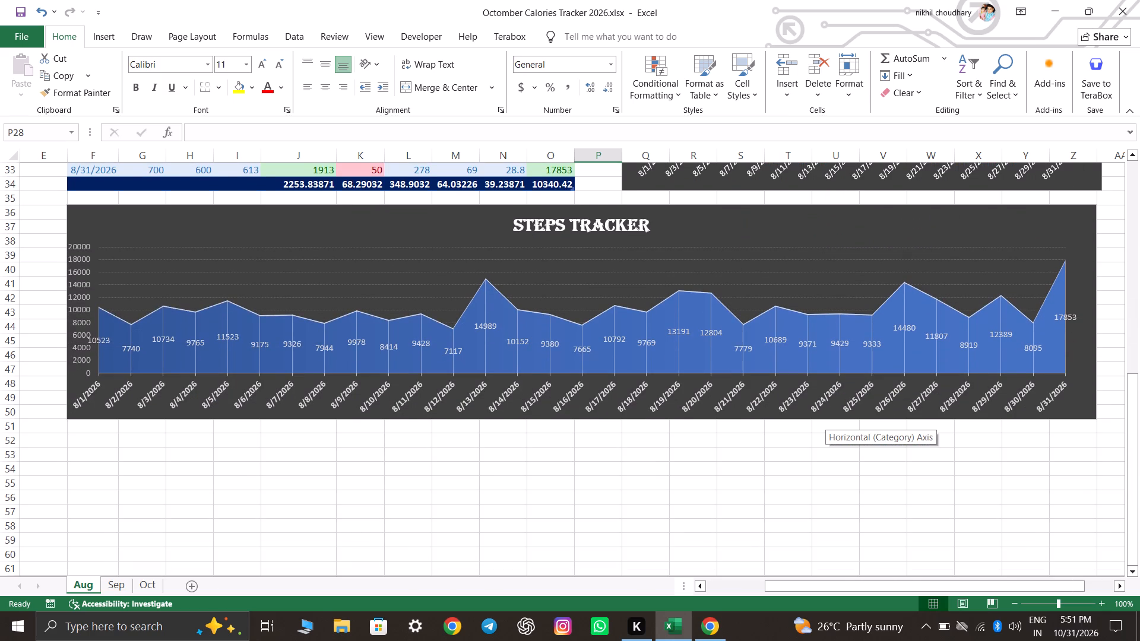
scroll(761, 391, "up", 20)
scroll(761, 391, "up", 4)
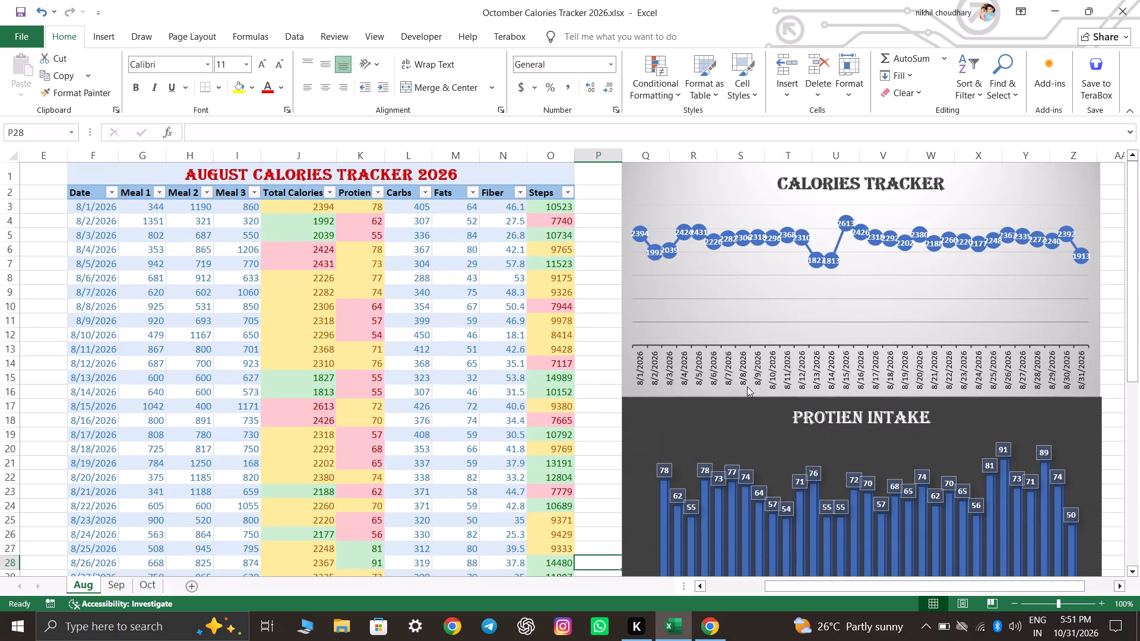
On the Sep sheet, highlight September's daily Total Calories values greater than 2400 with Light Red Fill with Dark Red Text.
left_click(116, 589)
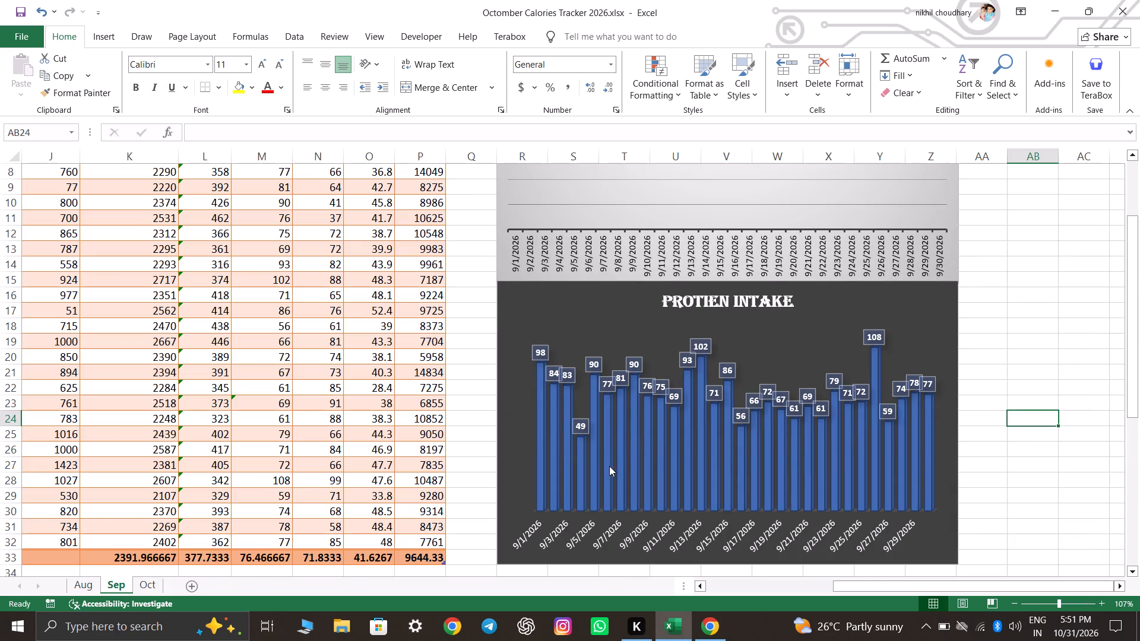
scroll(479, 425, "up", 6)
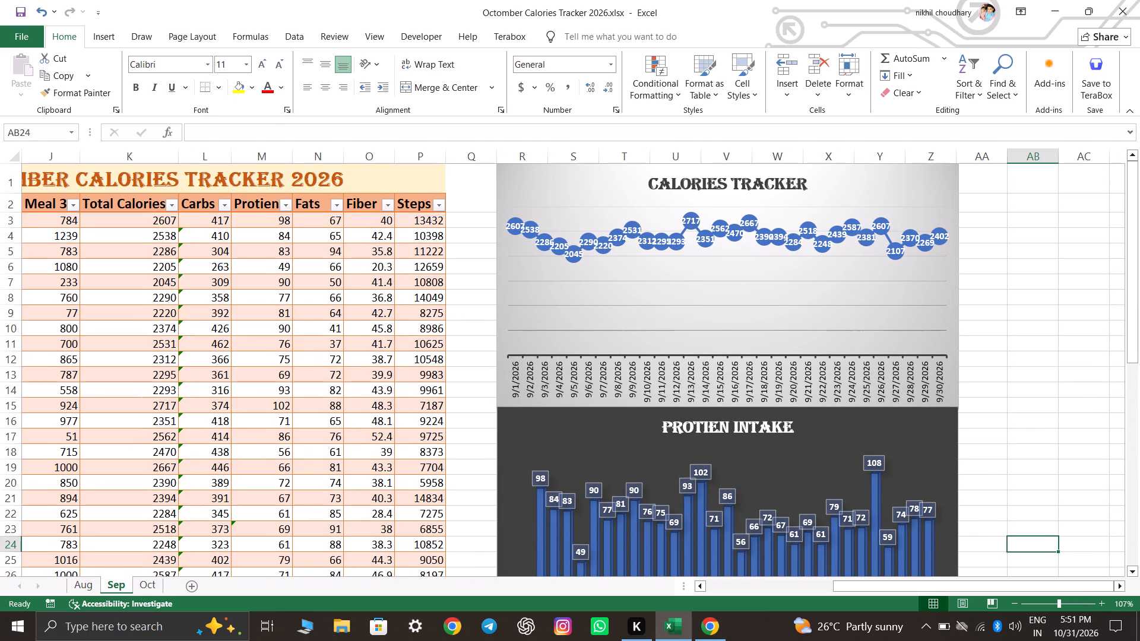
left_click_drag(163, 222, 147, 529)
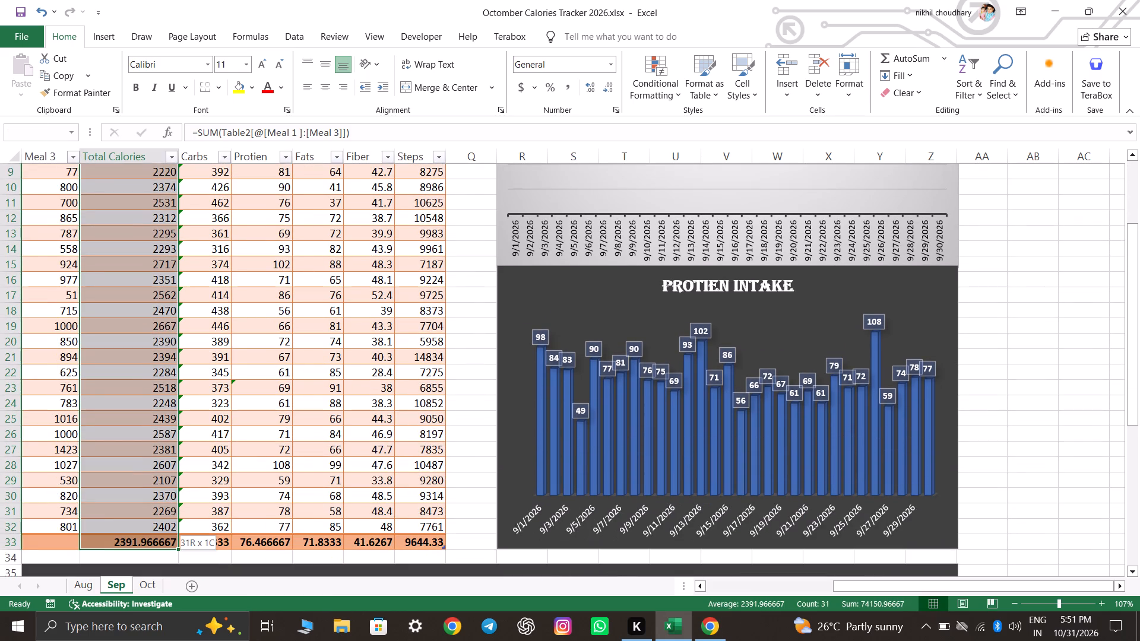
left_click_drag(147, 529, 147, 523)
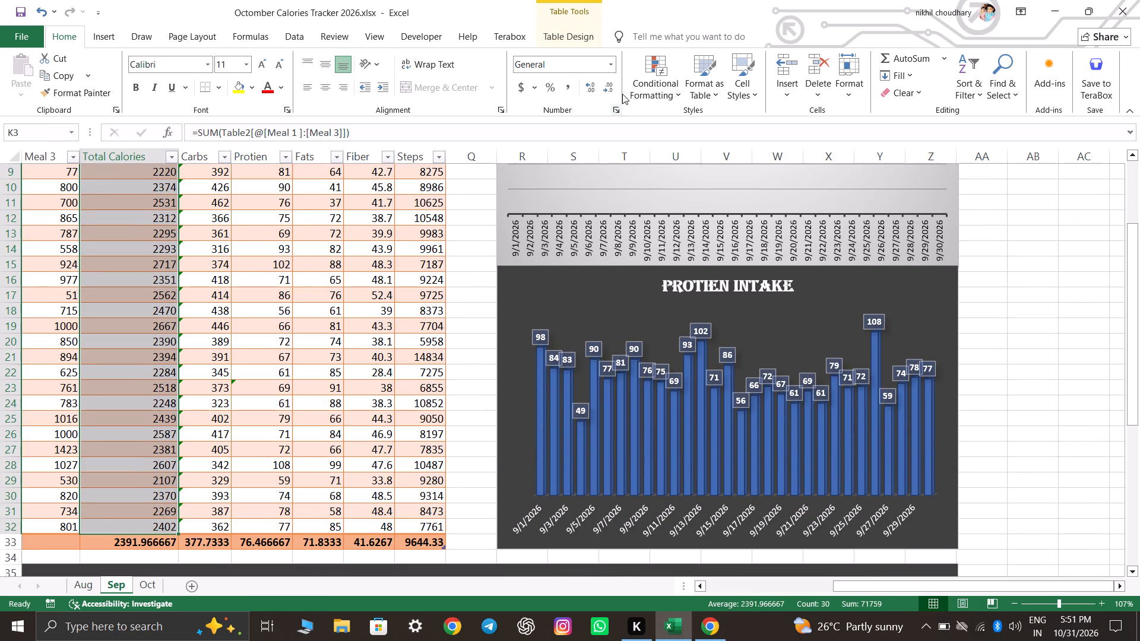
left_click(655, 75)
left_click(680, 114)
left_click(805, 117)
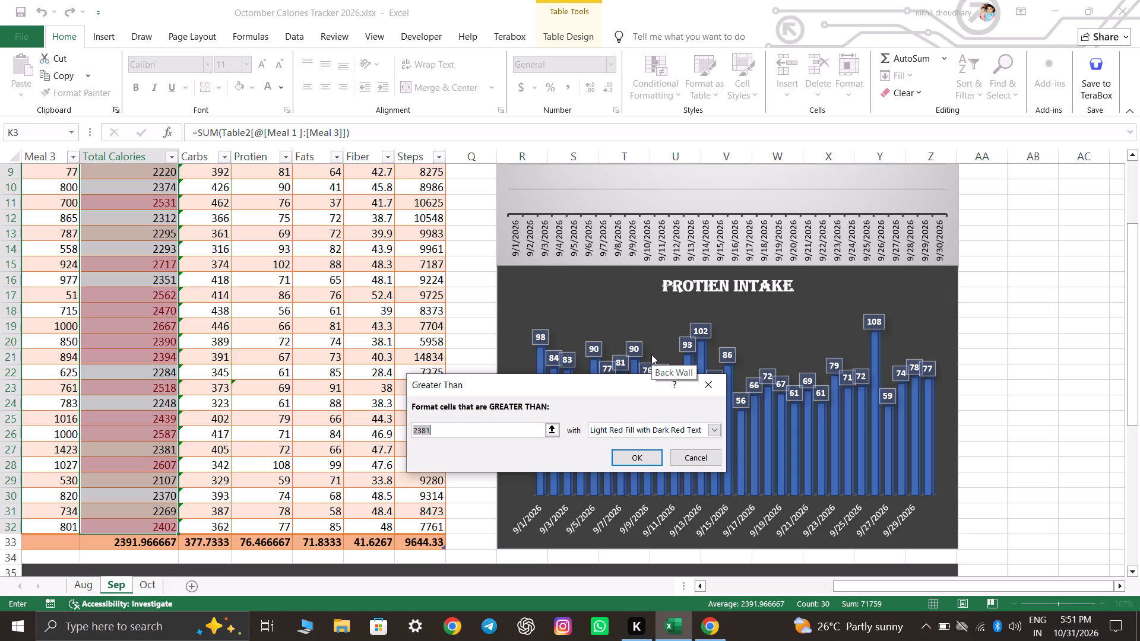
type("24")
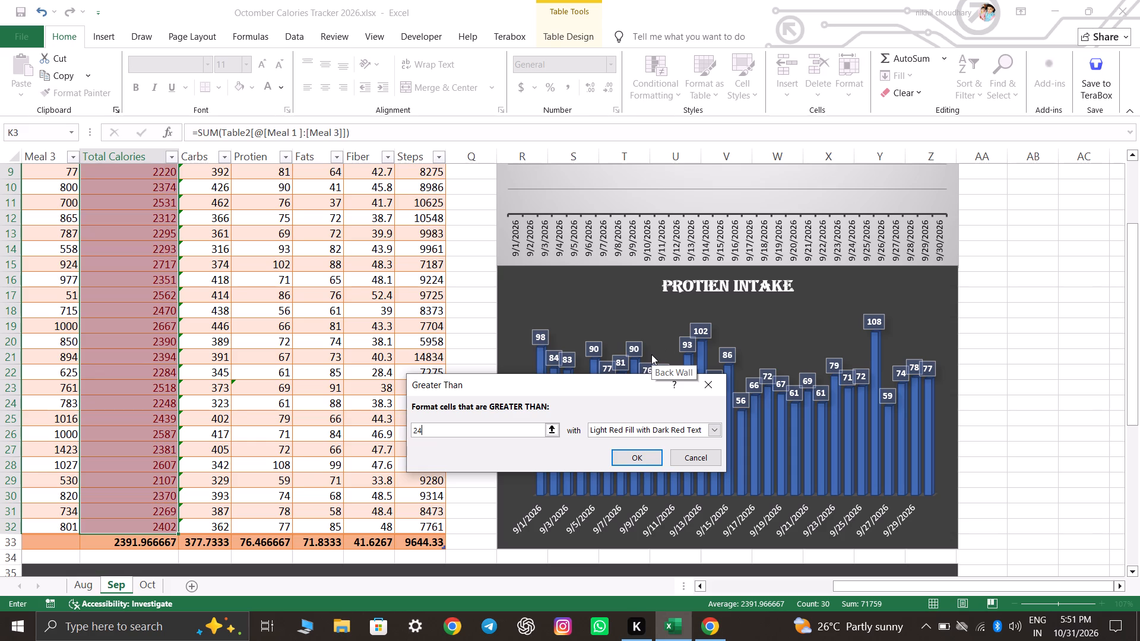
type("00")
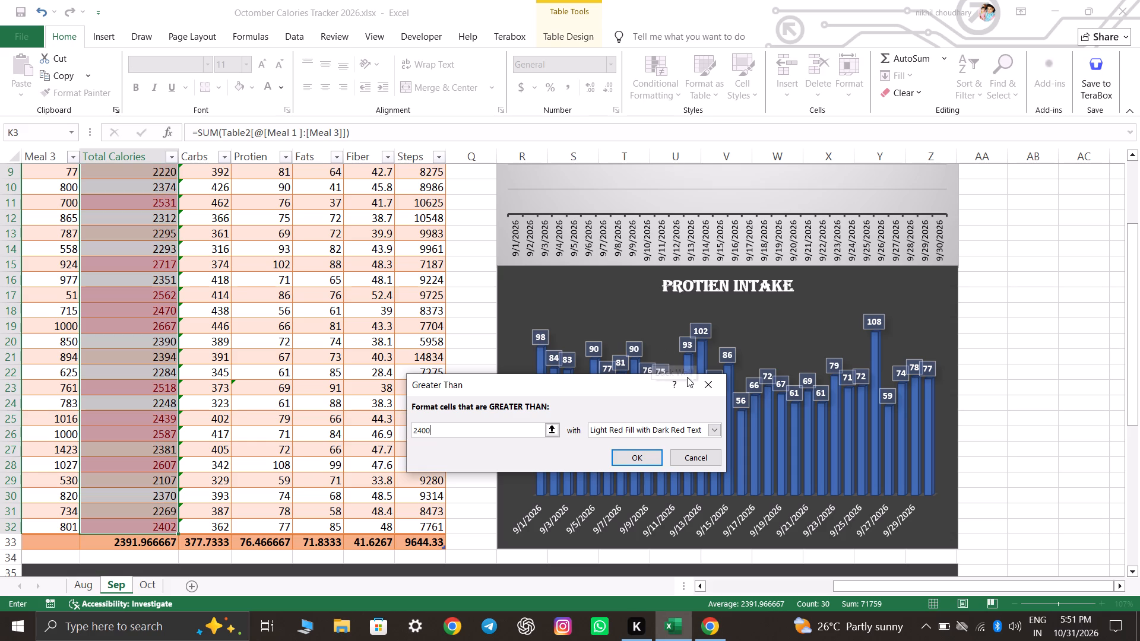
left_click(653, 460)
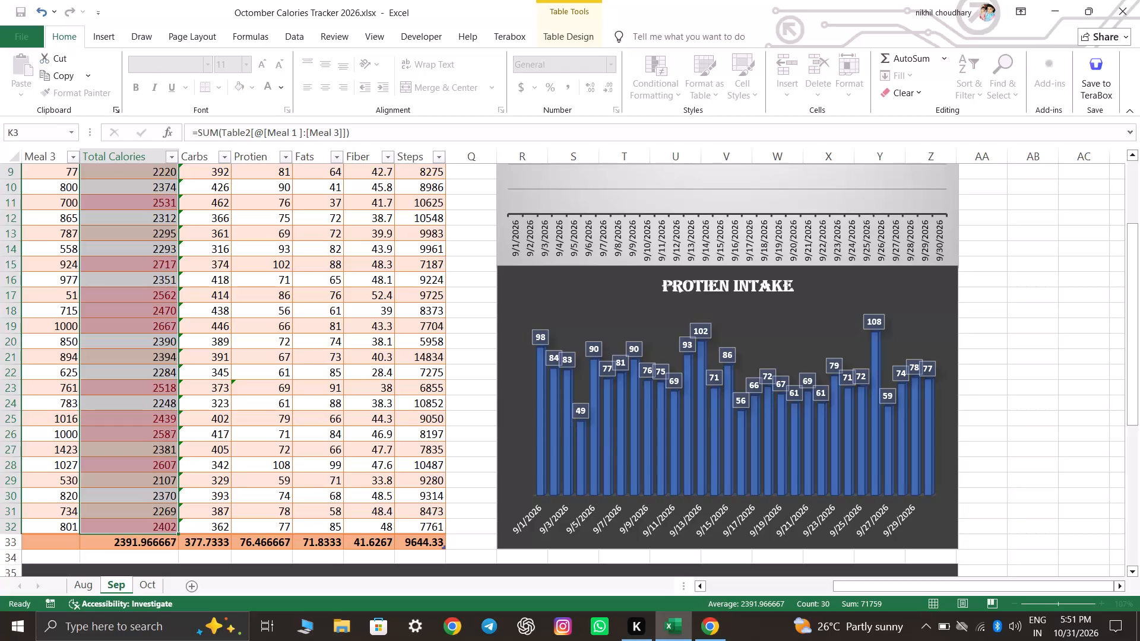
left_click(341, 570)
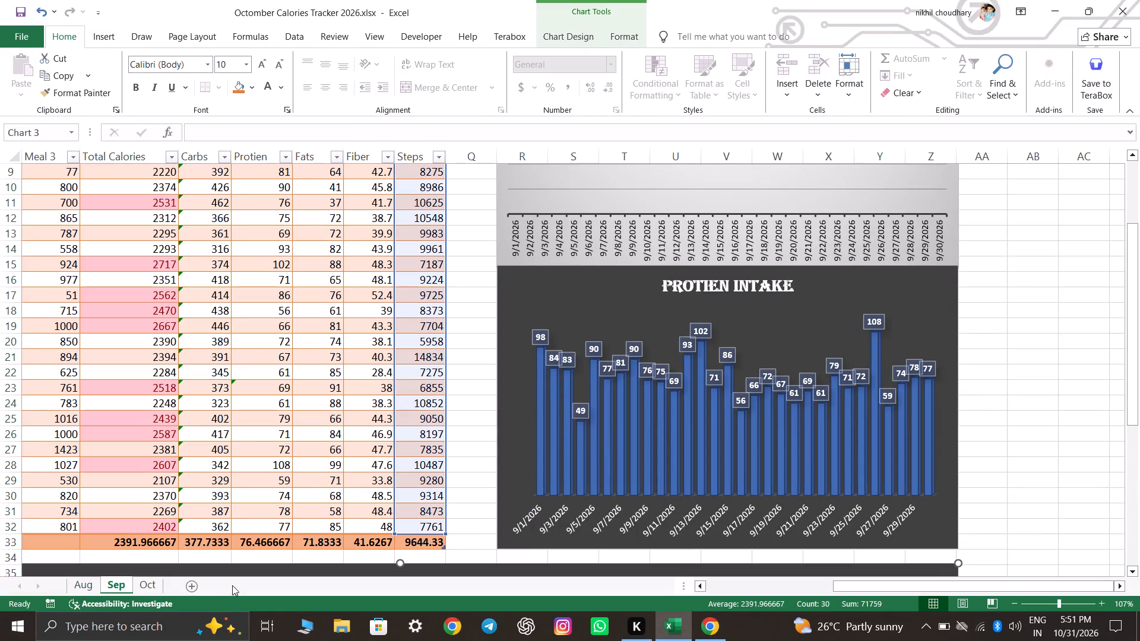
Check August's colour coding, and highlight September's daily Total Calories values less than 2201 with Green Fill with Dark Green Text.
left_click(77, 591)
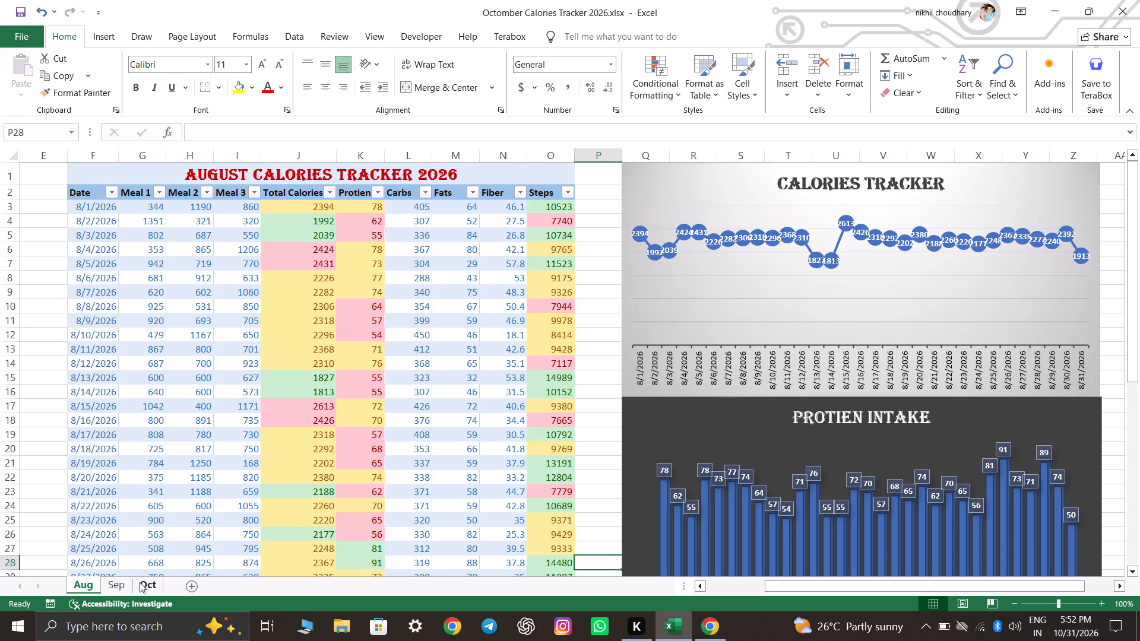
left_click(116, 584)
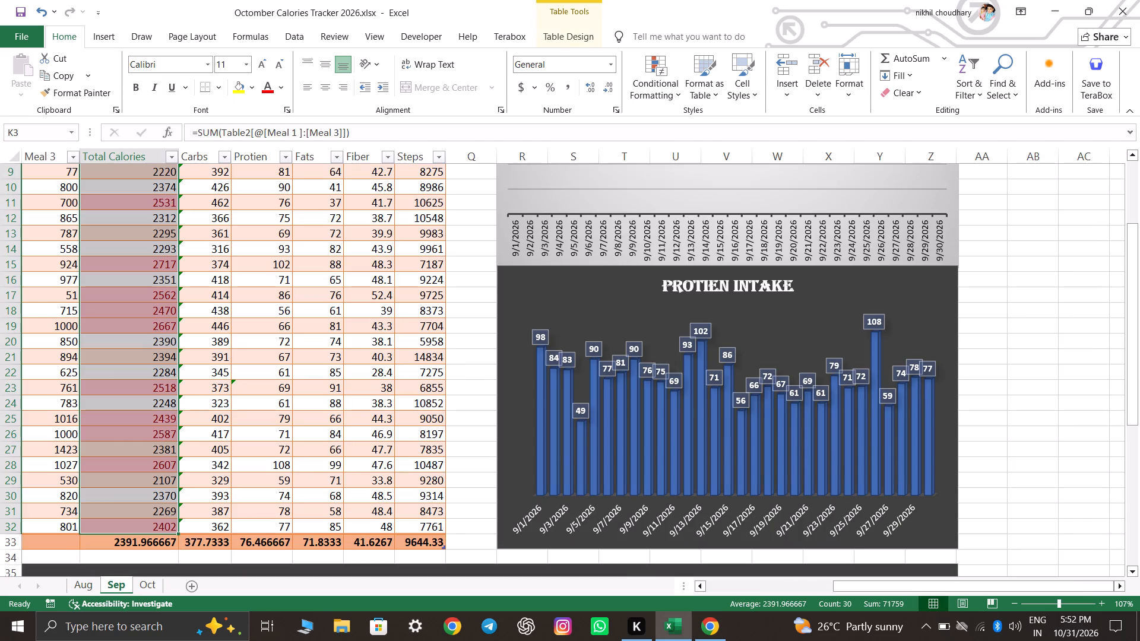
left_click(641, 82)
left_click(659, 126)
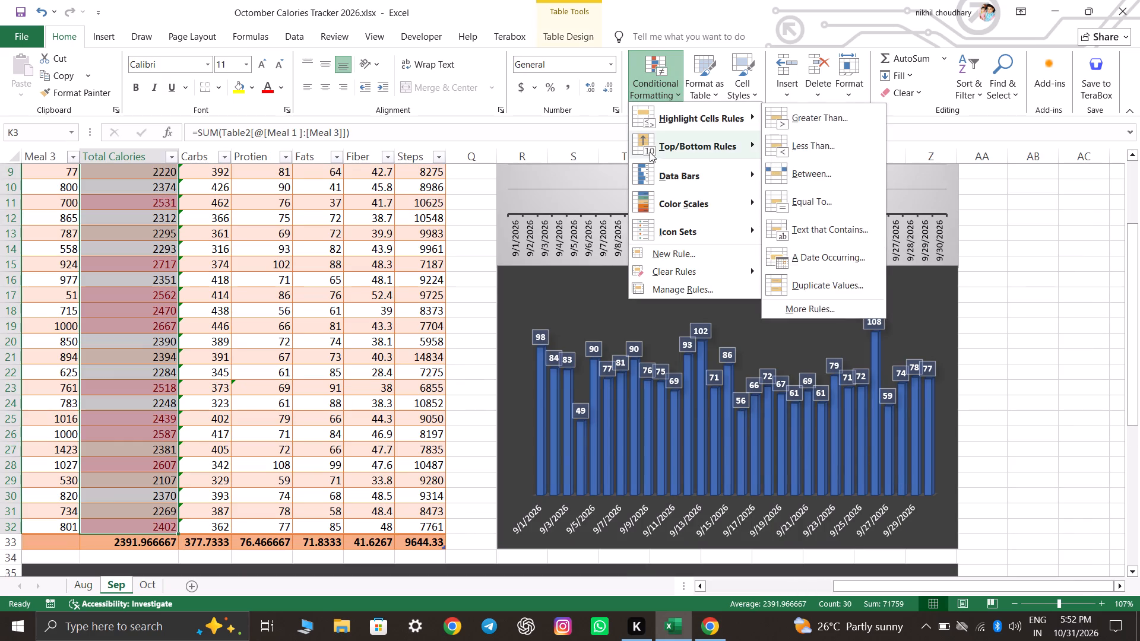
left_click(821, 147)
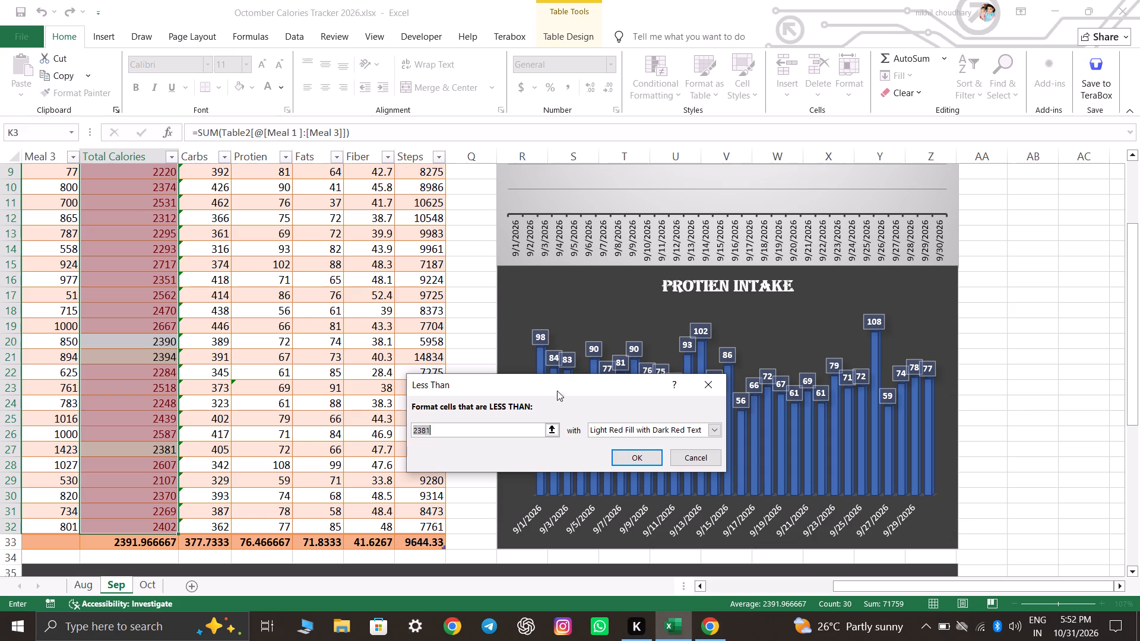
type("2200")
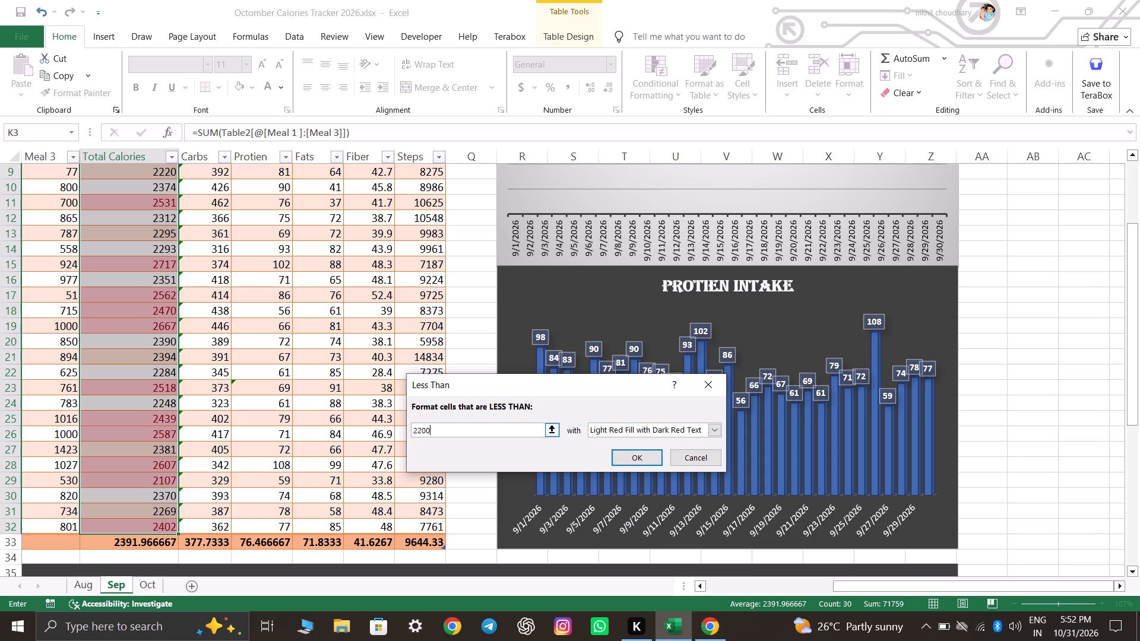
key("BackSpace")
key("BackSpace")
type("01")
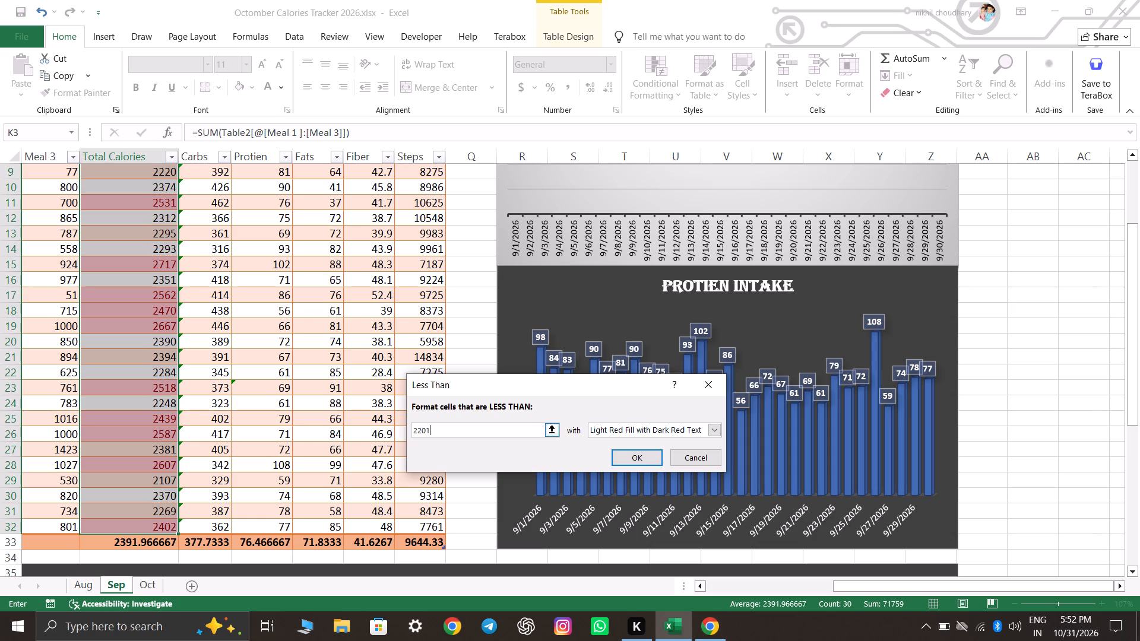
left_click(619, 431)
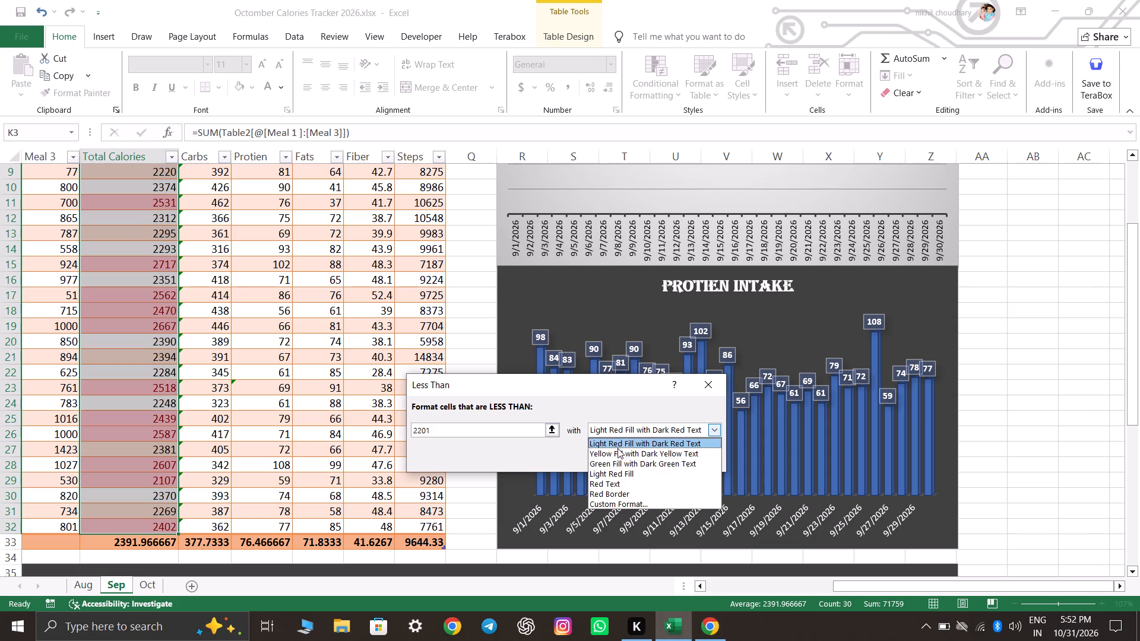
left_click(617, 462)
left_click(635, 458)
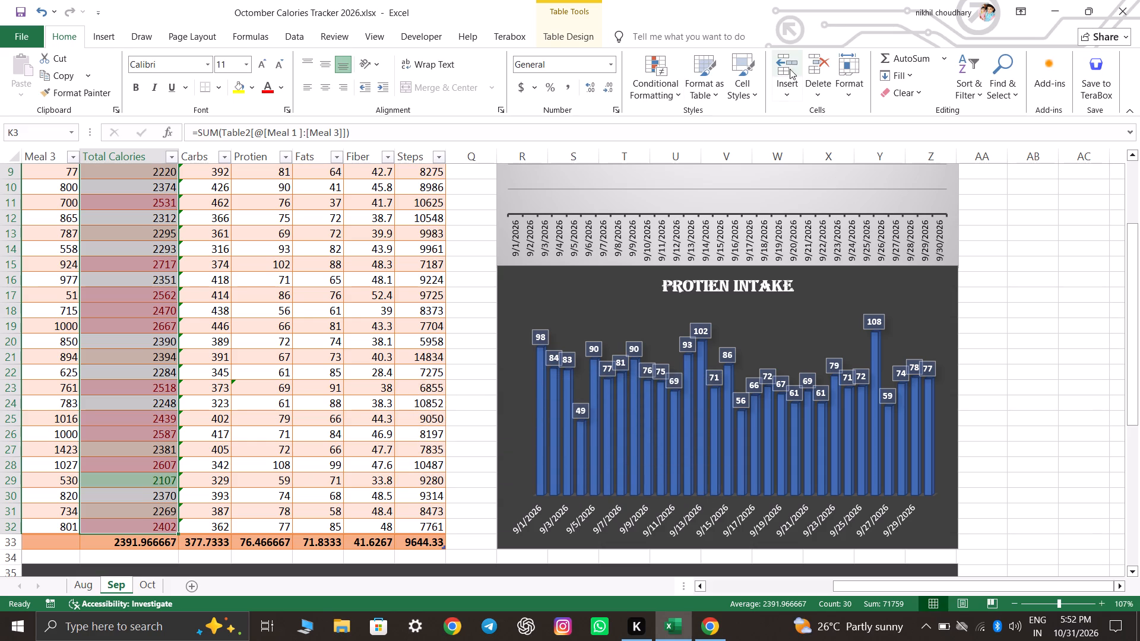
Highlight September's daily Total Calories values between 2200 and 2400 with Yellow Fill with Dark Yellow Text.
left_click(664, 85)
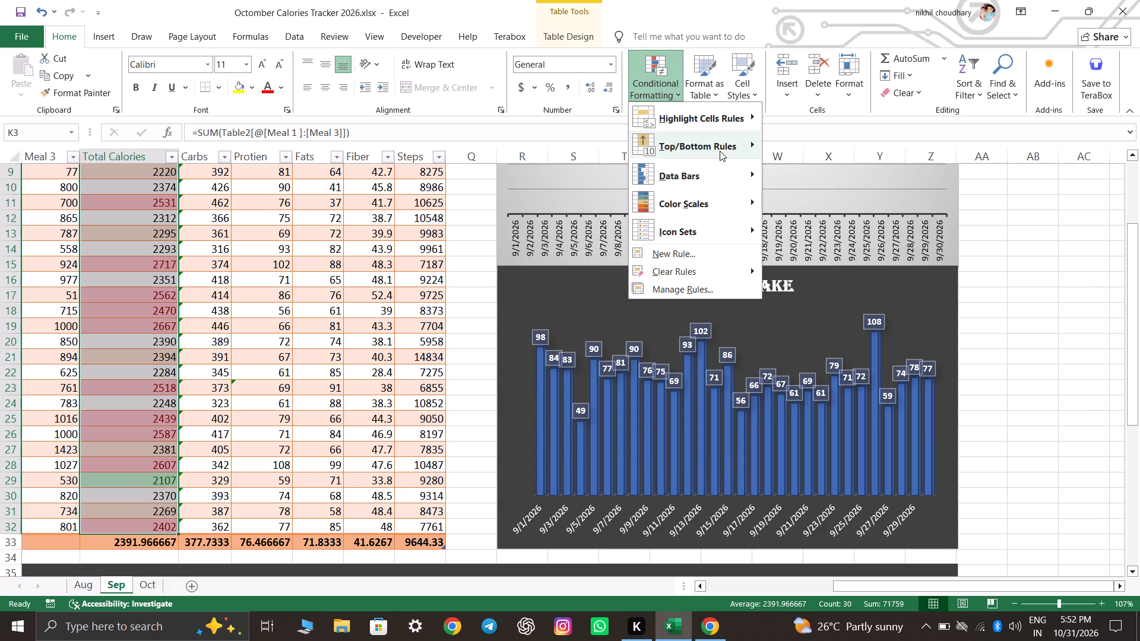
left_click(718, 116)
left_click(809, 175)
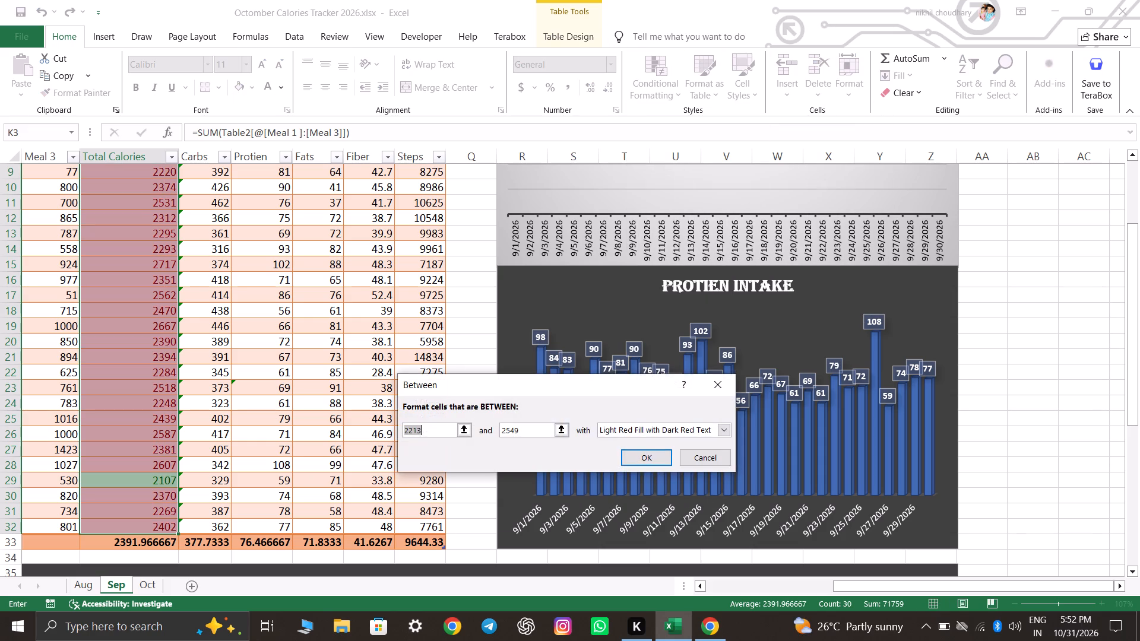
type("2200")
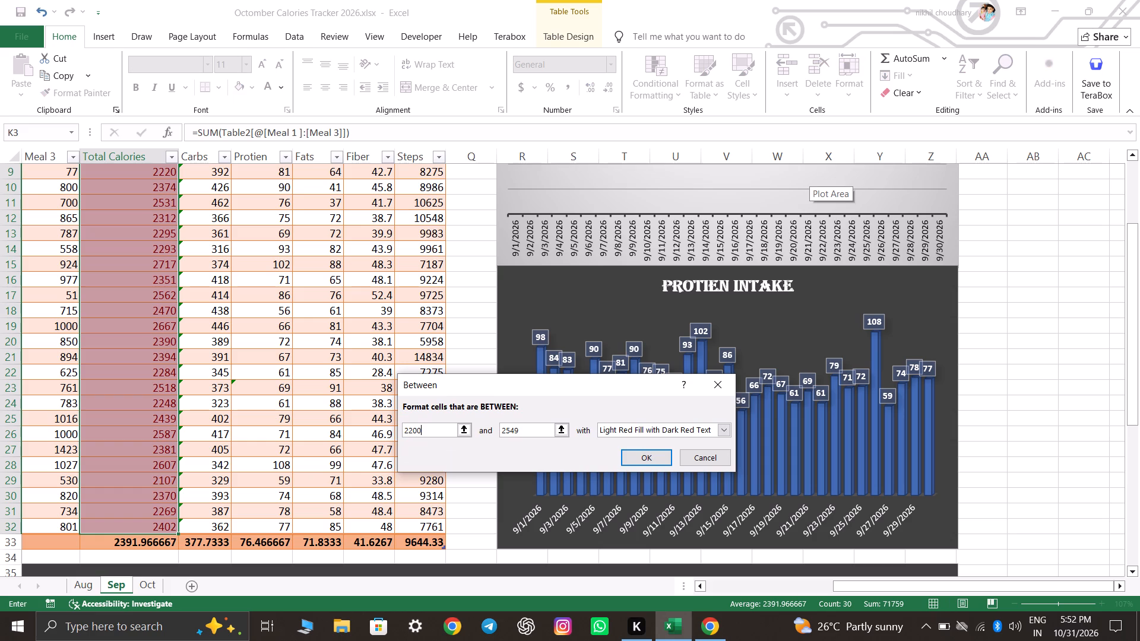
left_click(537, 426)
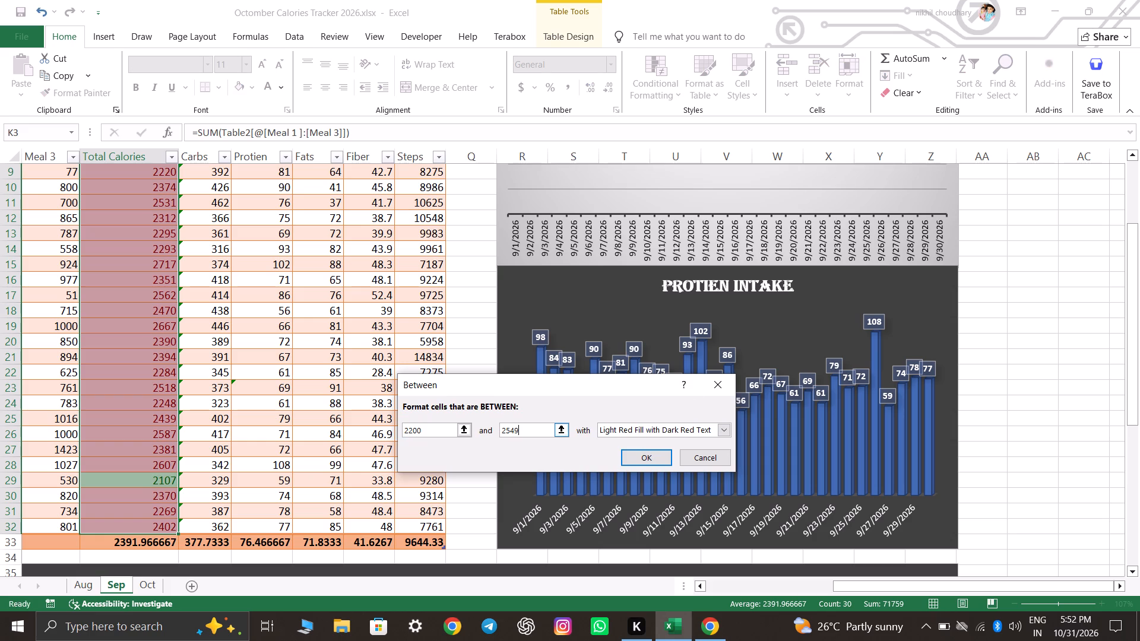
key("BackSpace")
key("BackSpace")
key("BackSpace")
key("BackSpace")
key("BackSpace")
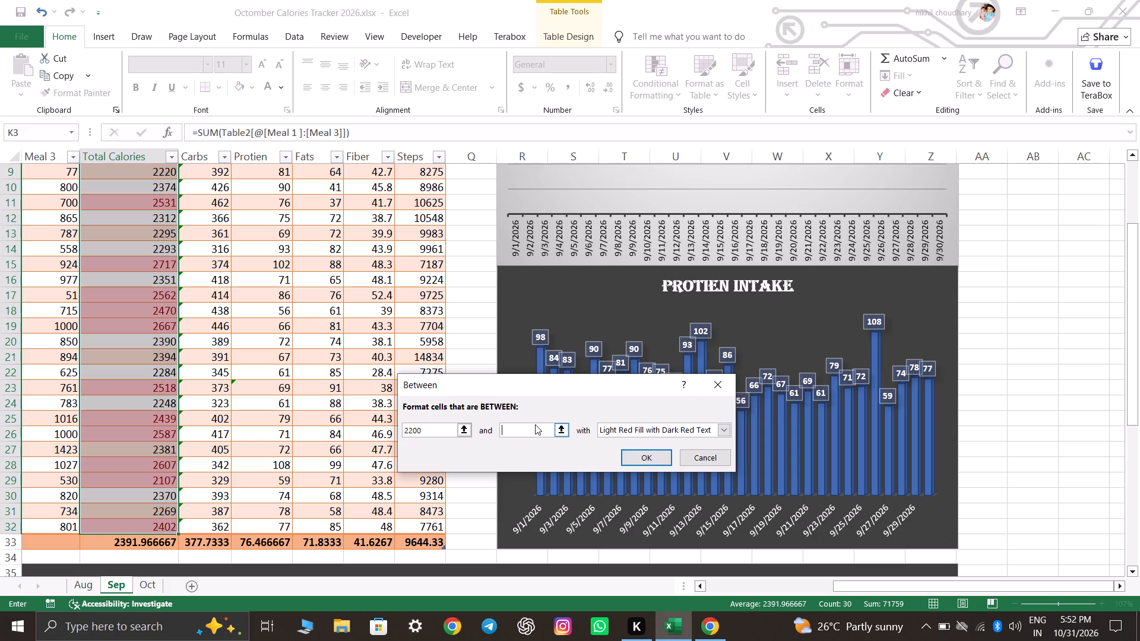
type("2400")
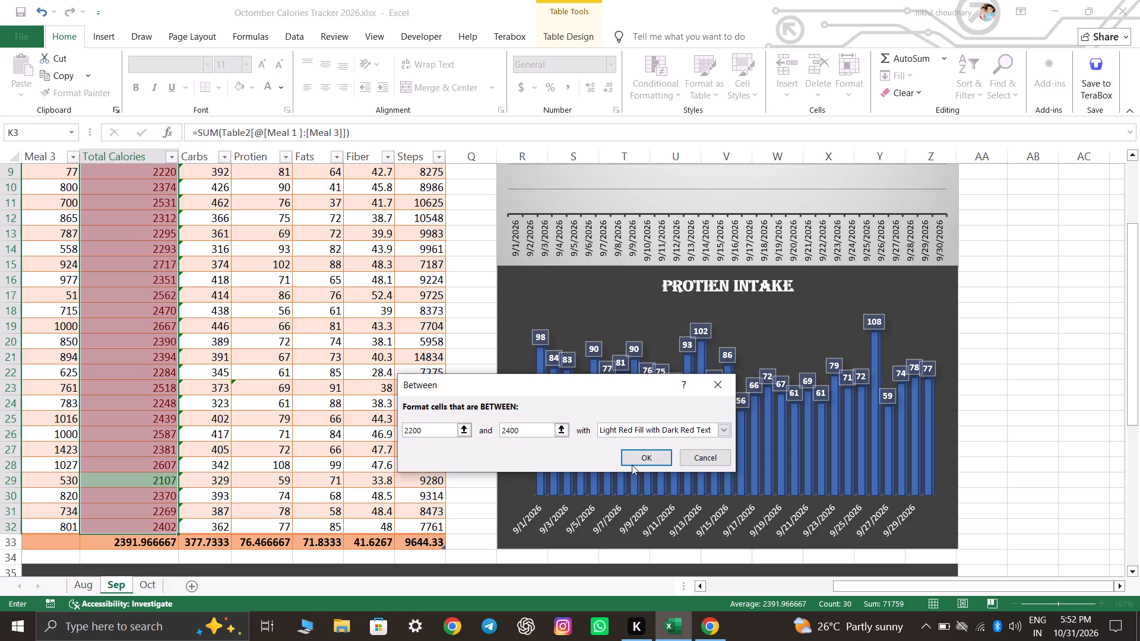
left_click(651, 426)
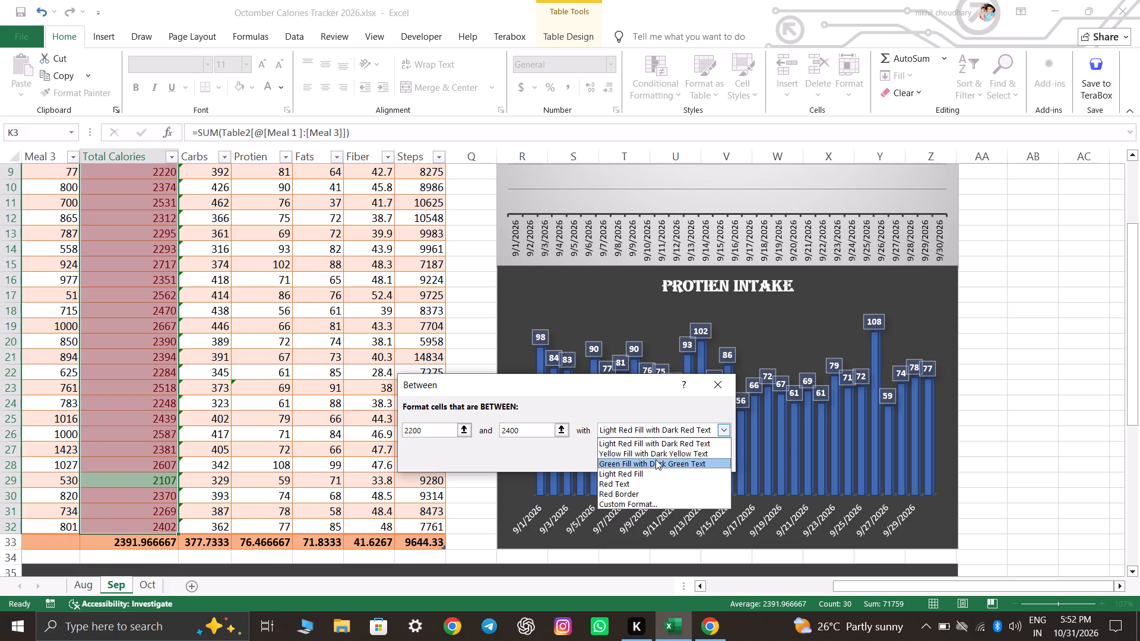
left_click(658, 455)
left_click(632, 460)
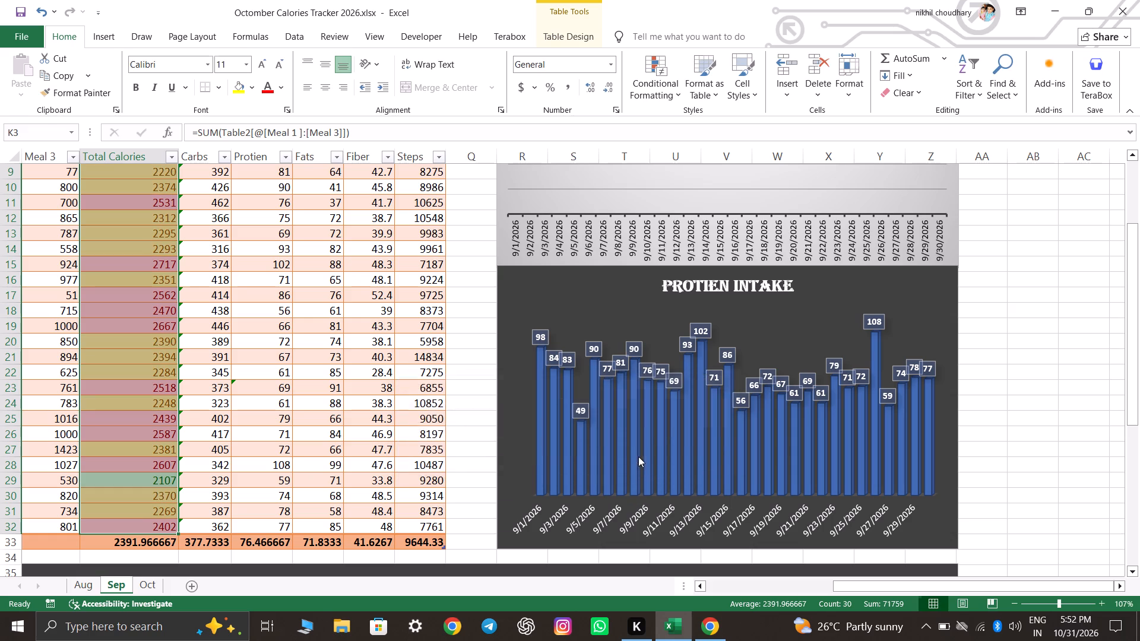
left_click(386, 385)
scroll(381, 396, "up", 4)
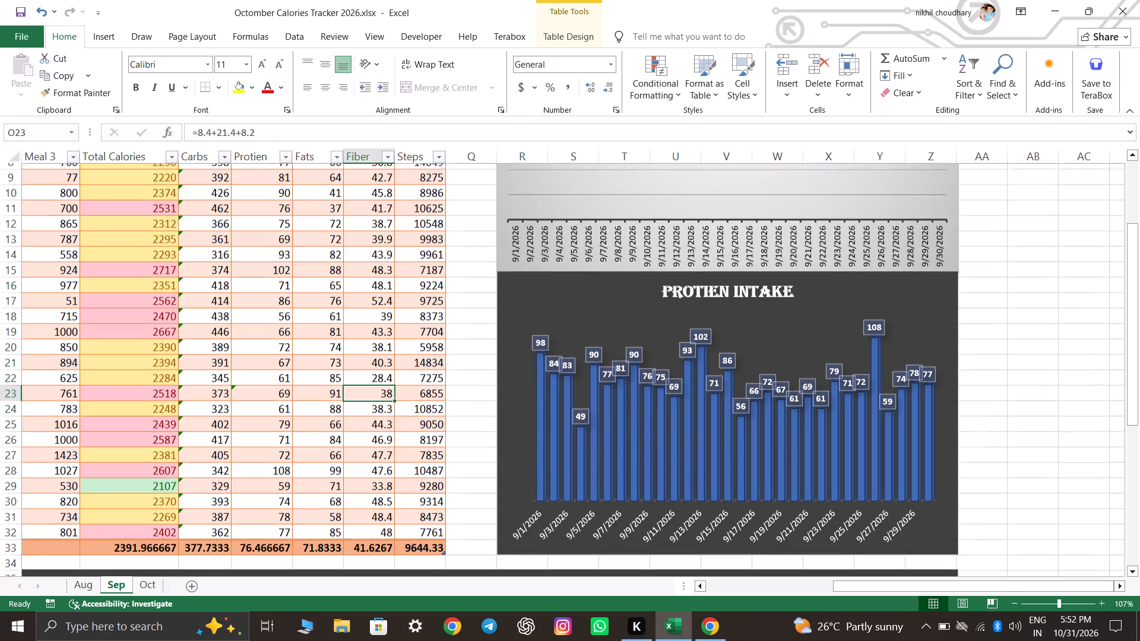
Highlight September's daily Protien values greater than 80 with Green Fill with Dark Green Text.
scroll(381, 396, "down", 5)
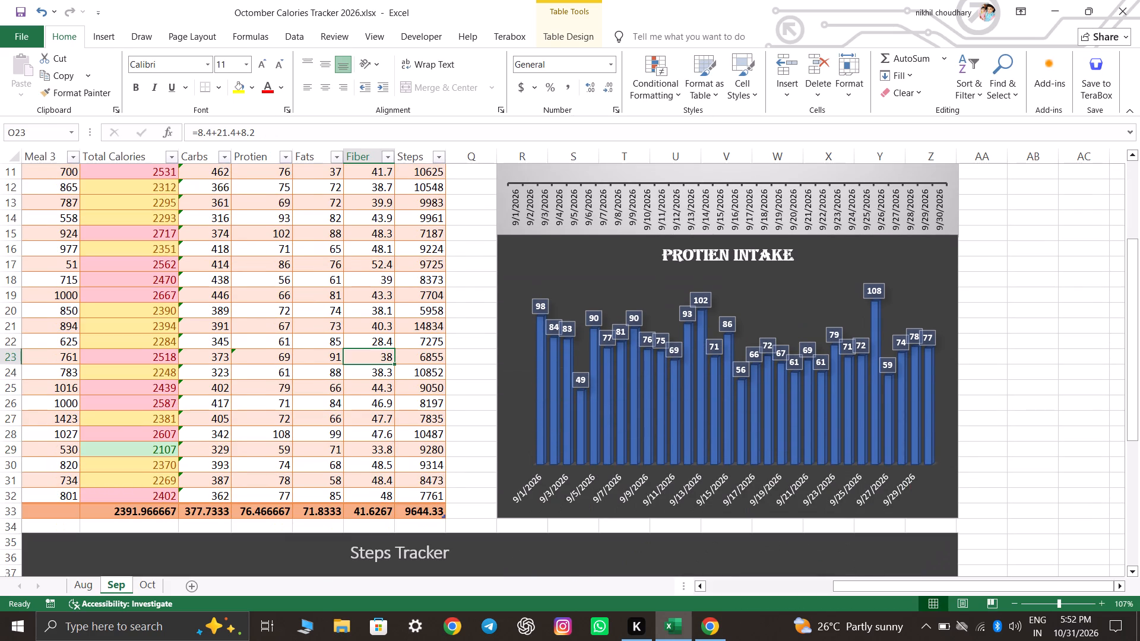
scroll(401, 402, "up", 9)
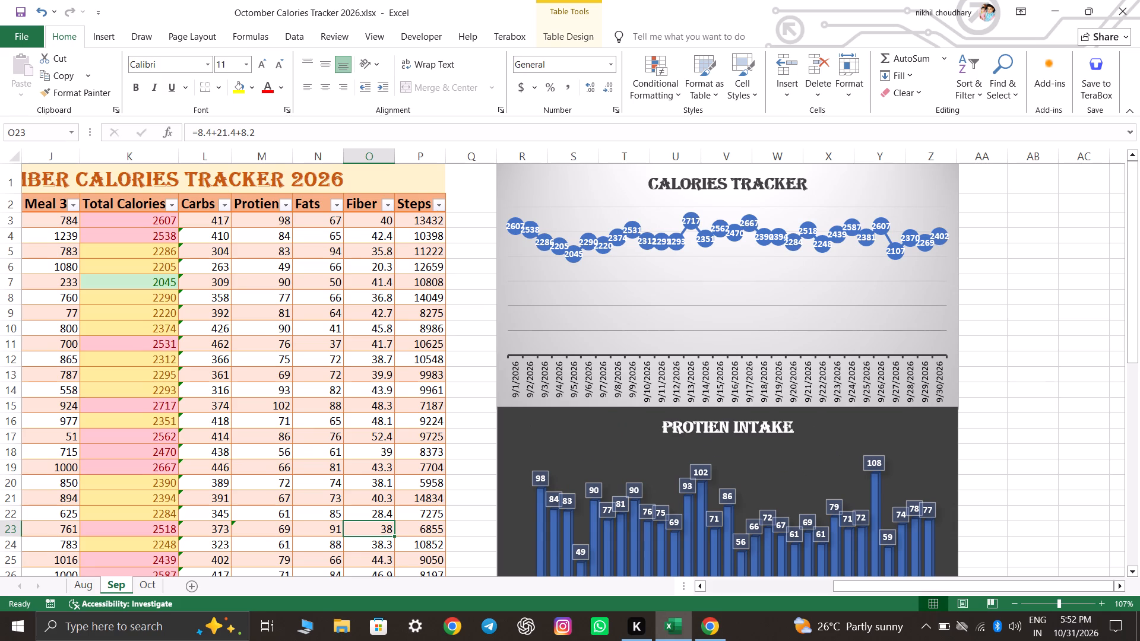
left_click_drag(278, 223, 267, 621)
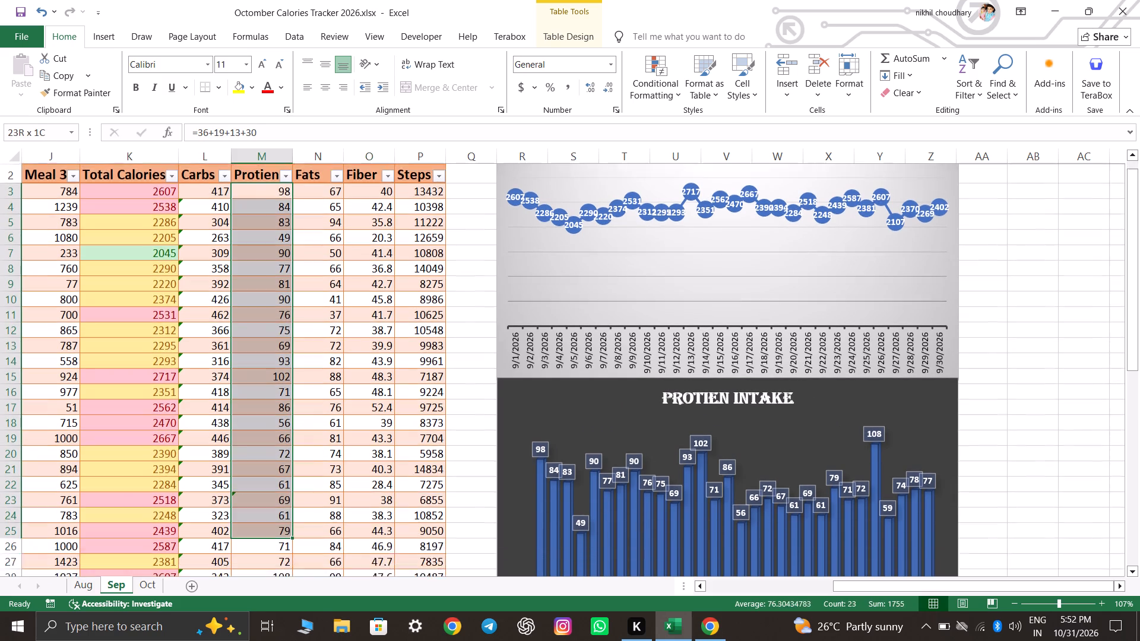
left_click_drag(267, 621, 277, 559)
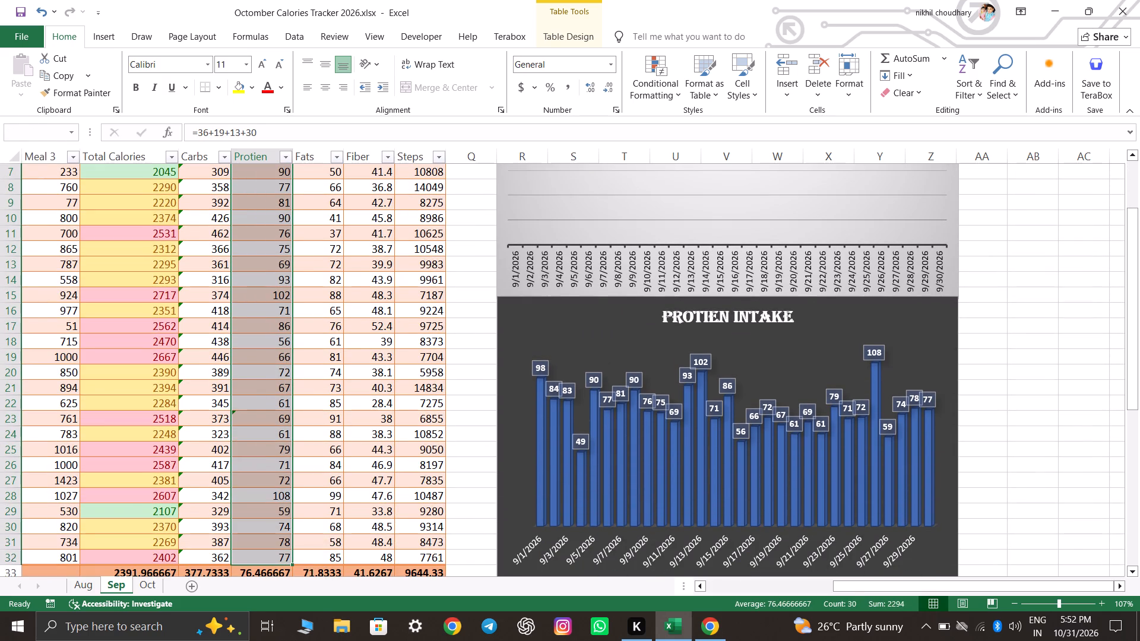
left_click(644, 83)
left_click(664, 115)
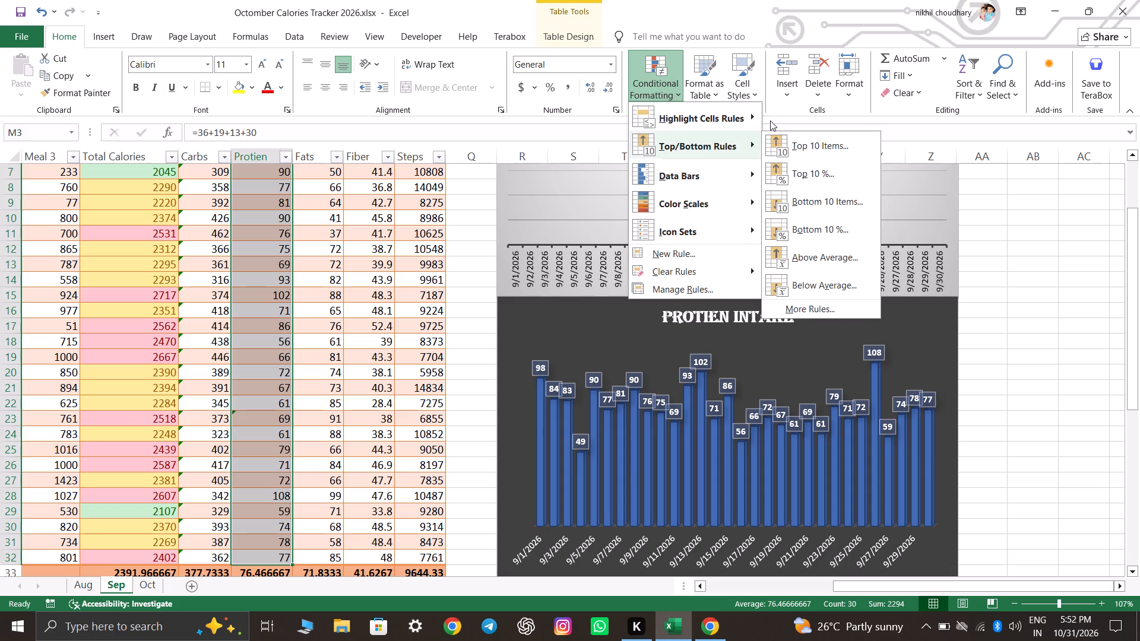
left_click(783, 118)
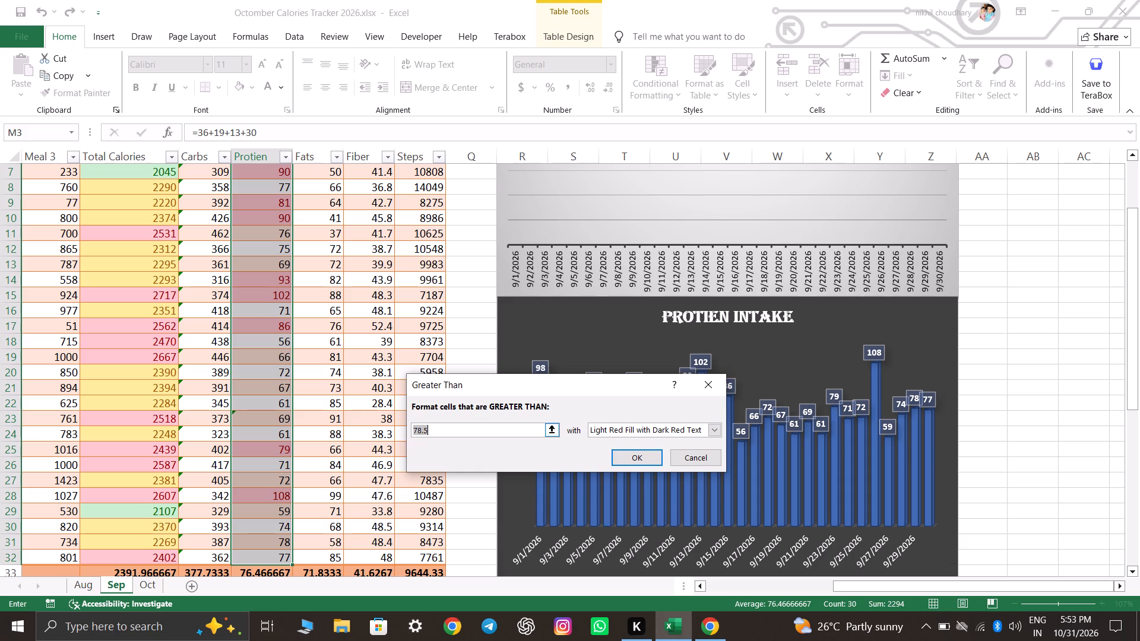
type("80")
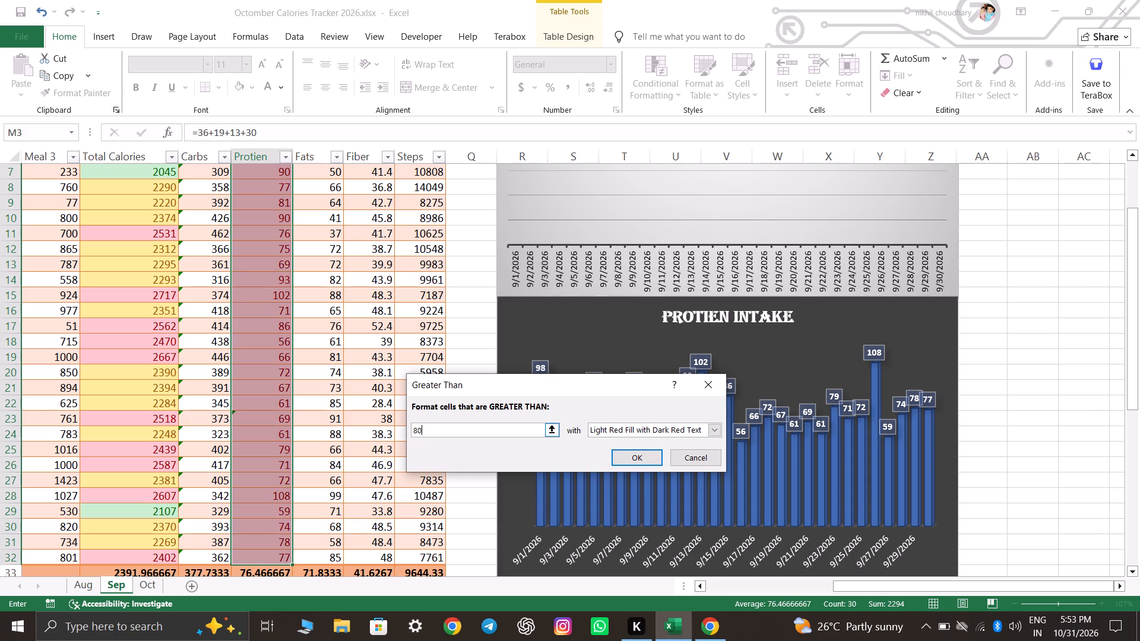
left_click(613, 420)
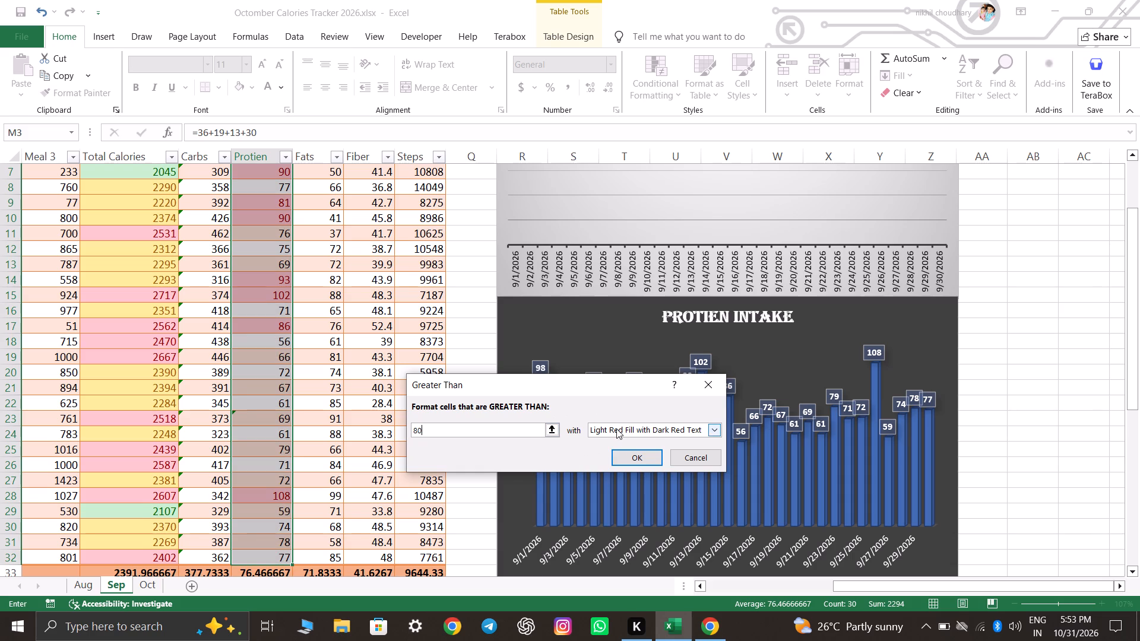
left_click(616, 429)
left_click(616, 459)
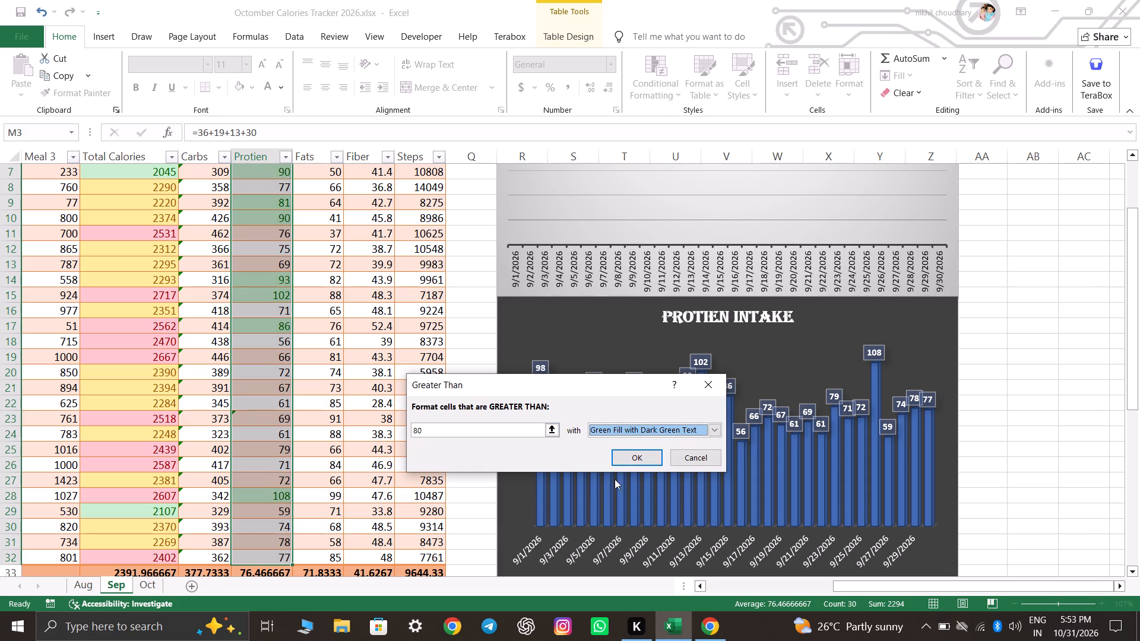
left_click(625, 465)
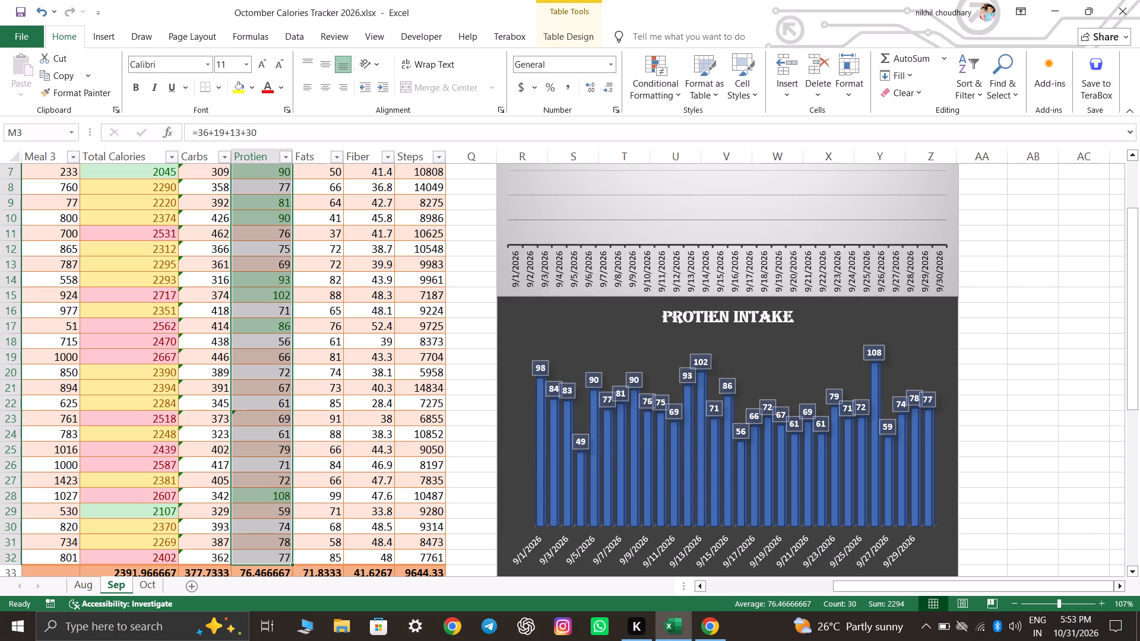
Highlight September's Protien values in rows 7 to 32 that are less than 70 with Light Red Fill with Dark Red Text.
left_click(375, 394)
left_click_drag(263, 173, 288, 472)
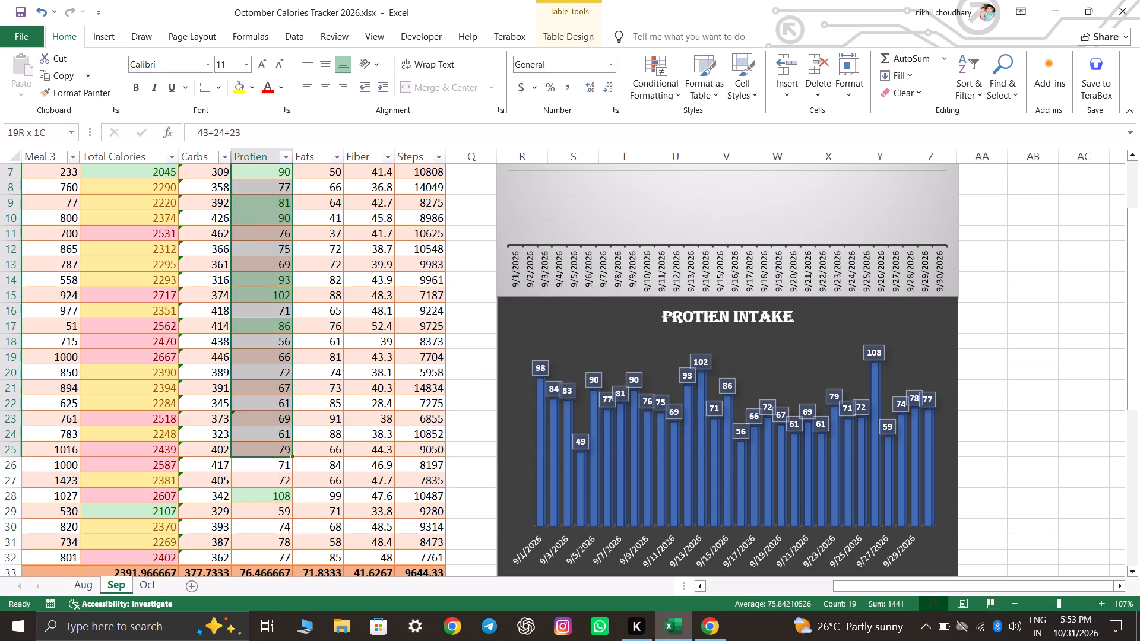
left_click_drag(288, 472, 284, 555)
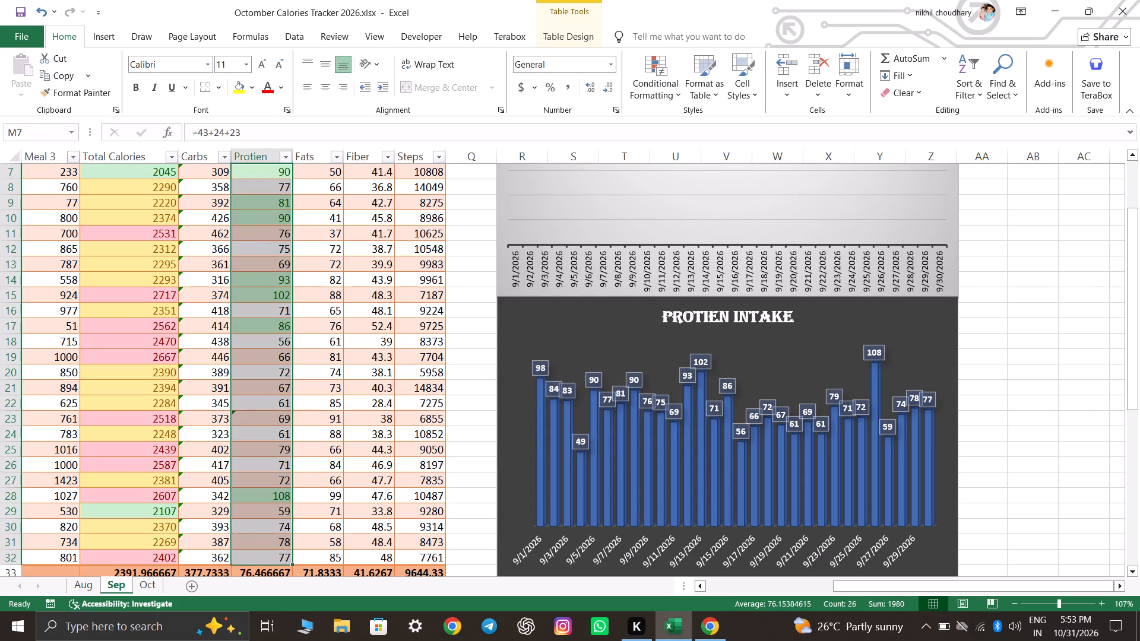
left_click(644, 75)
left_click(702, 128)
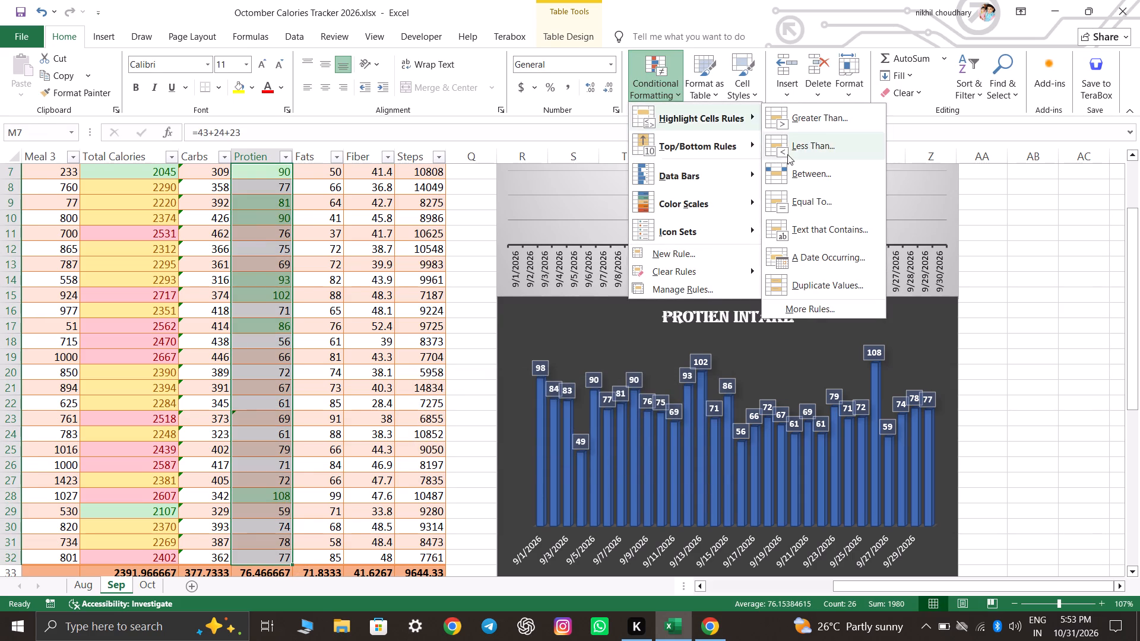
left_click(787, 154)
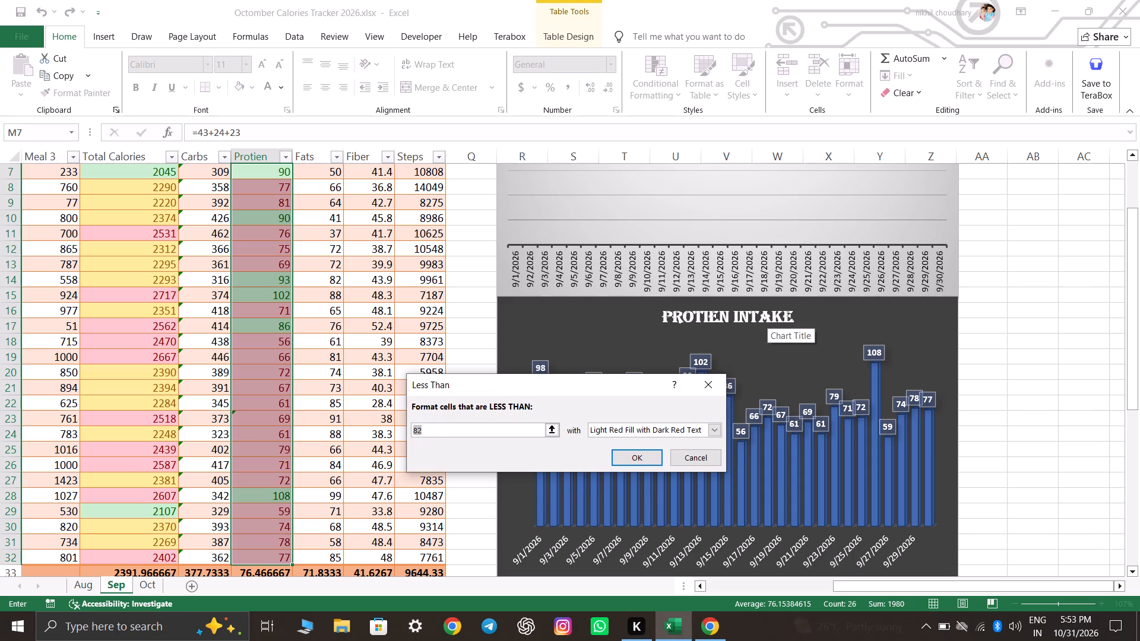
type("70")
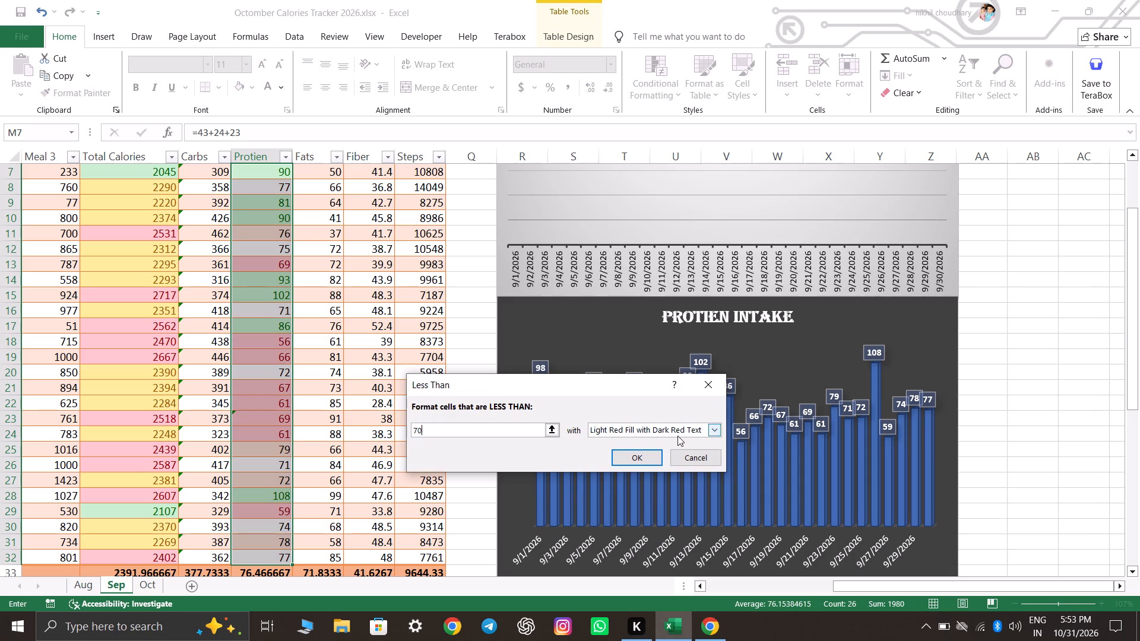
left_click(658, 455)
Highlight September's Protien values in rows 7 to 32 that are between 70 and 80 with Yellow Fill with Dark Yellow Text.
left_click(667, 88)
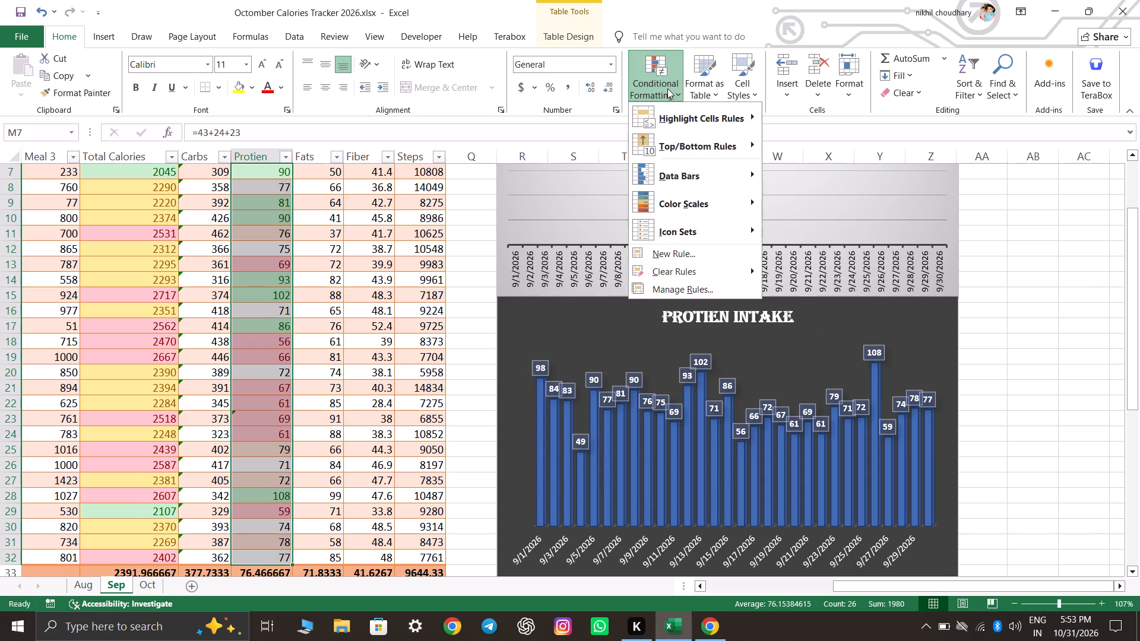
left_click(689, 117)
left_click(797, 173)
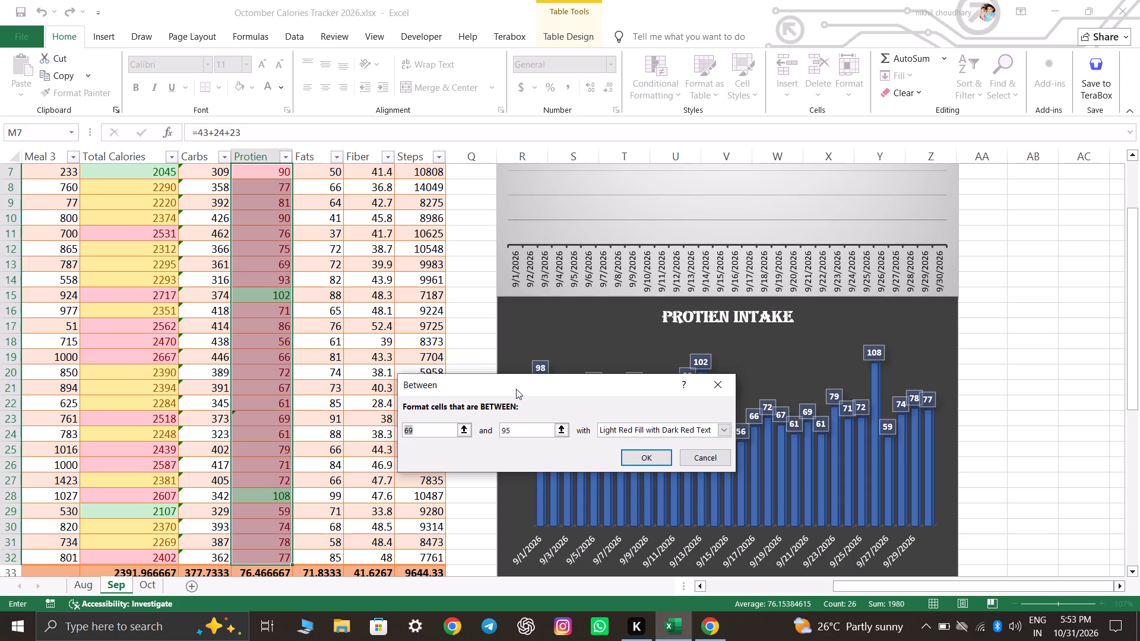
type("70")
left_click(514, 433)
key("BackSpace")
key("BackSpace")
type("80")
left_click(655, 431)
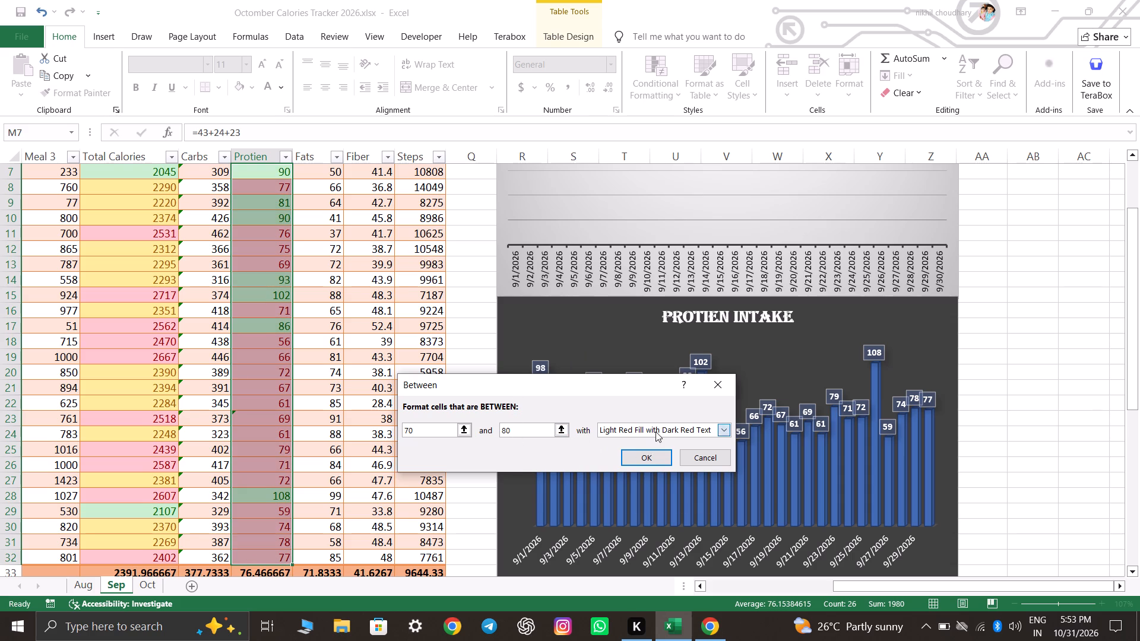
left_click(653, 453)
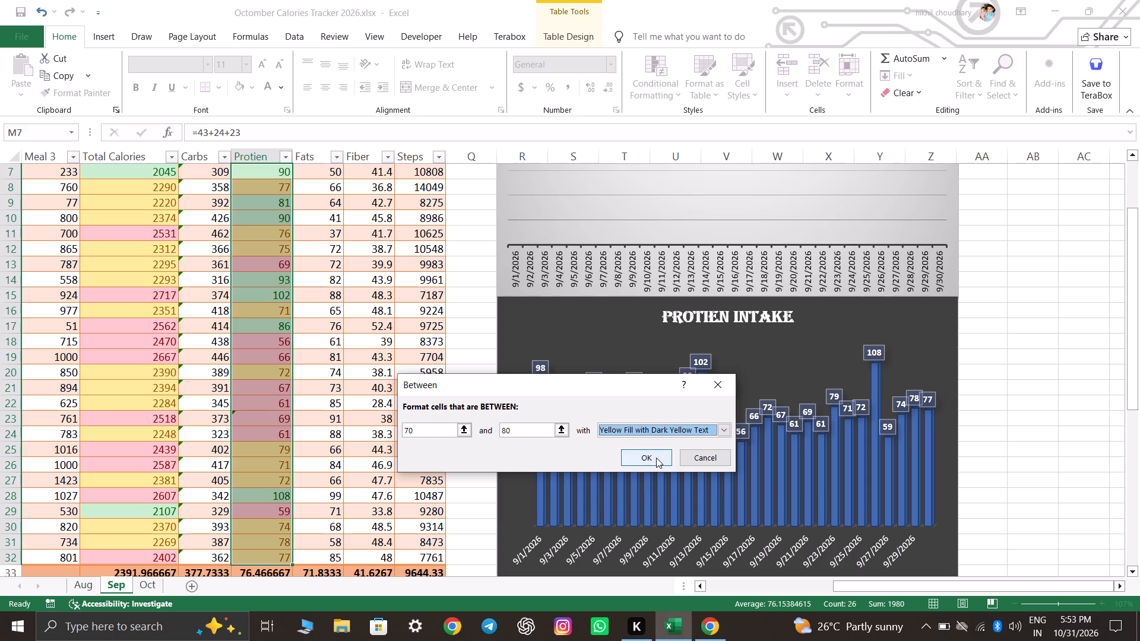
left_click(656, 456)
left_click(420, 370)
Highlight September's daily Steps values greater than 10000 with Green Fill with Dark Green Text.
scroll(420, 366, "up", 4)
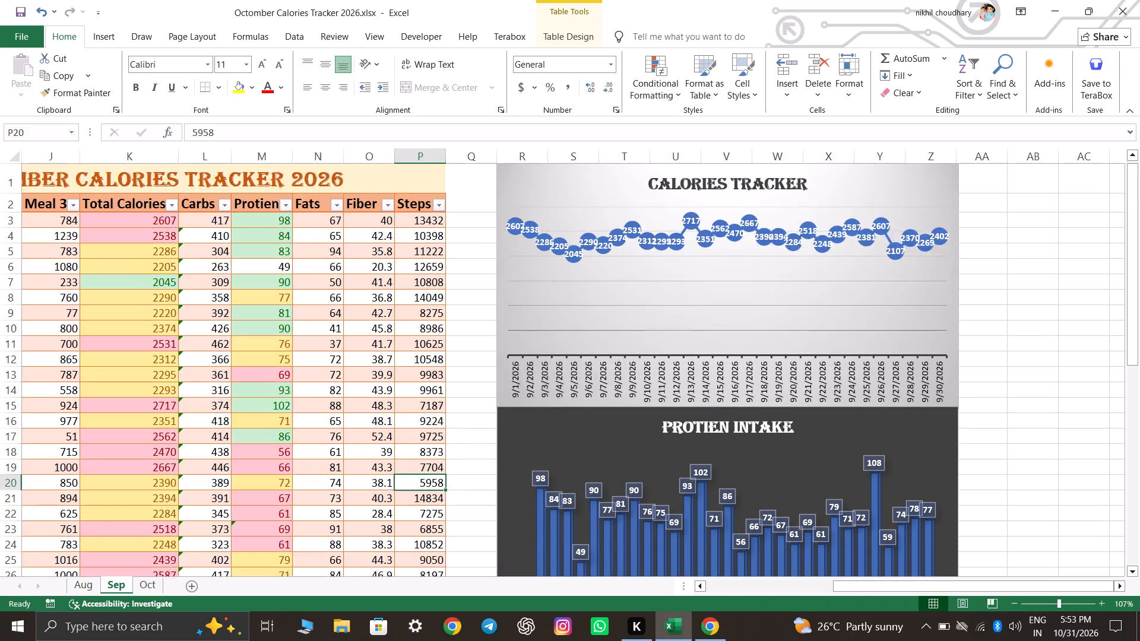
scroll(420, 366, "down", 8)
scroll(418, 353, "up", 9)
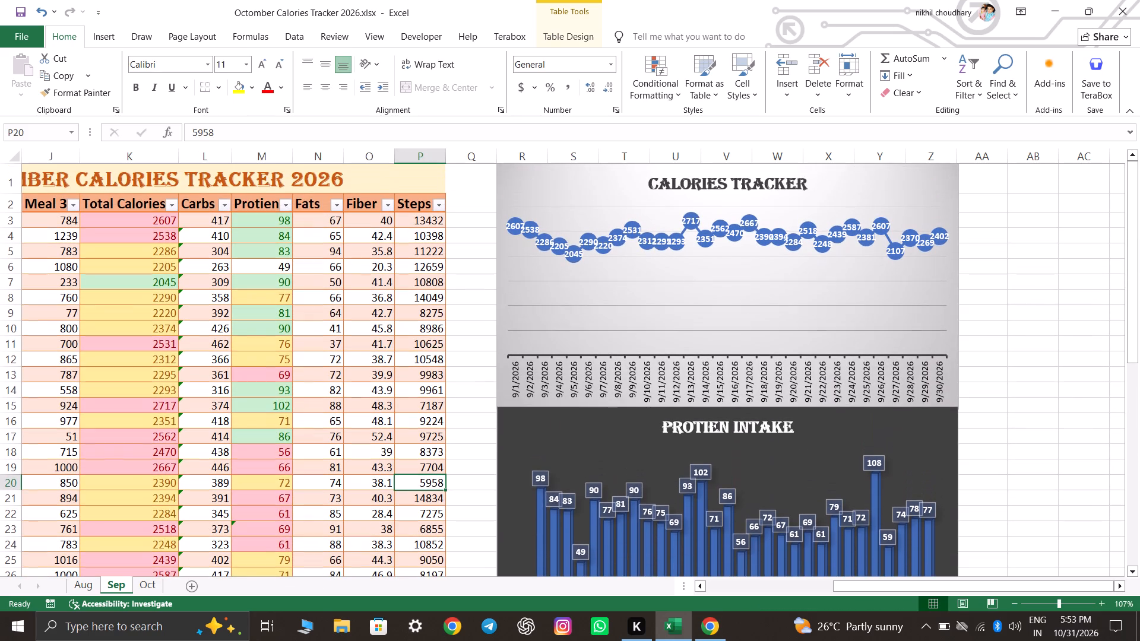
left_click_drag(416, 221, 439, 544)
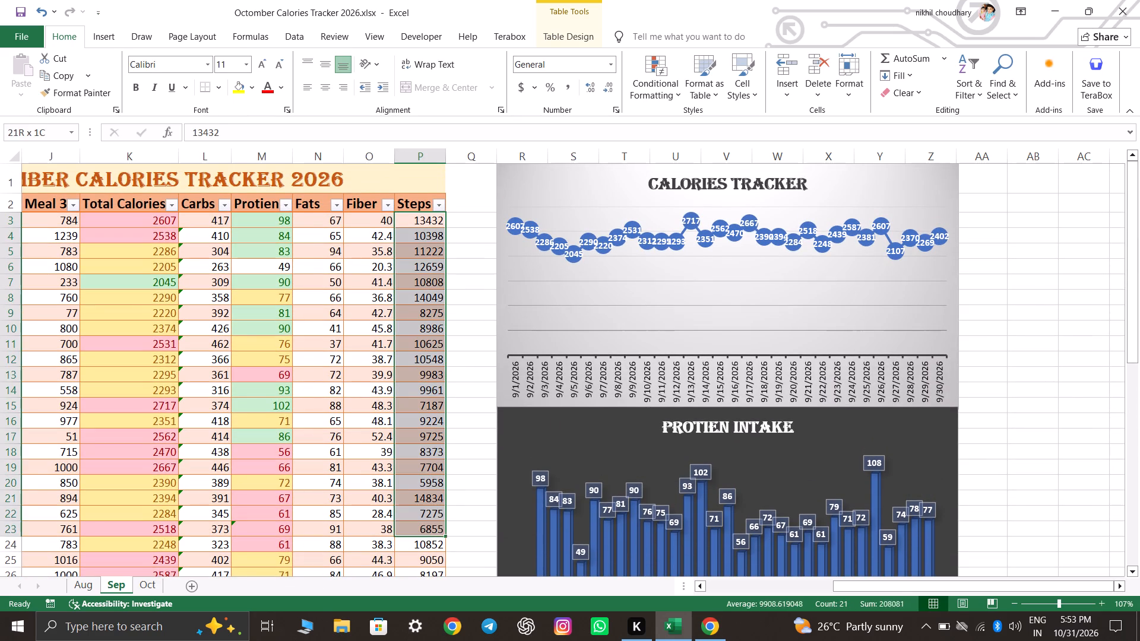
left_click_drag(439, 544, 437, 544)
left_click(650, 84)
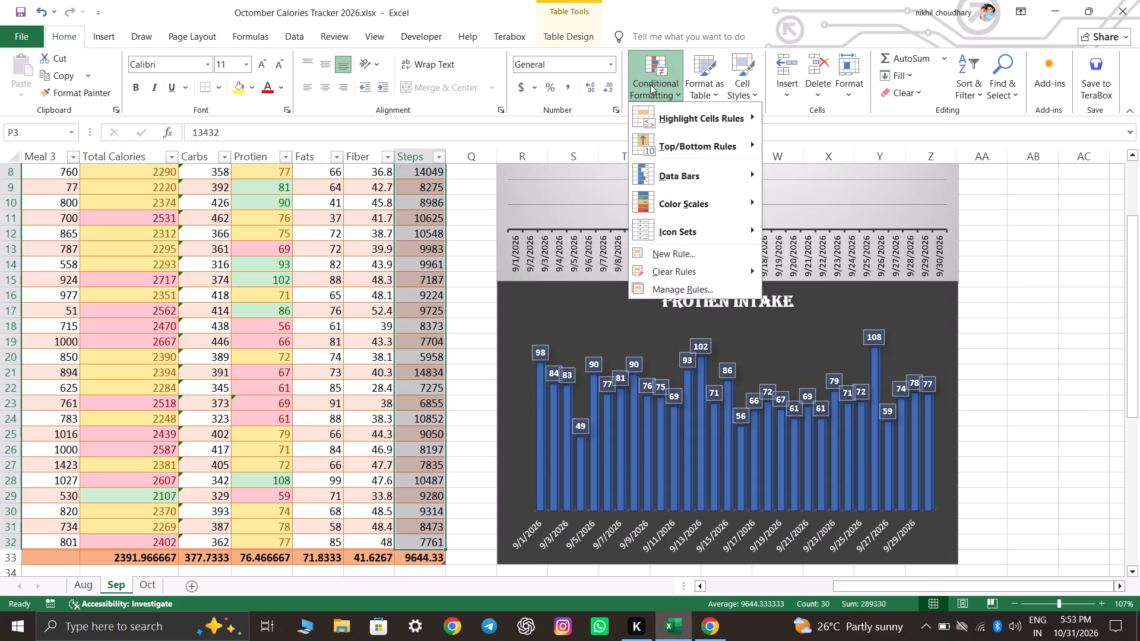
left_click(673, 124)
left_click(797, 120)
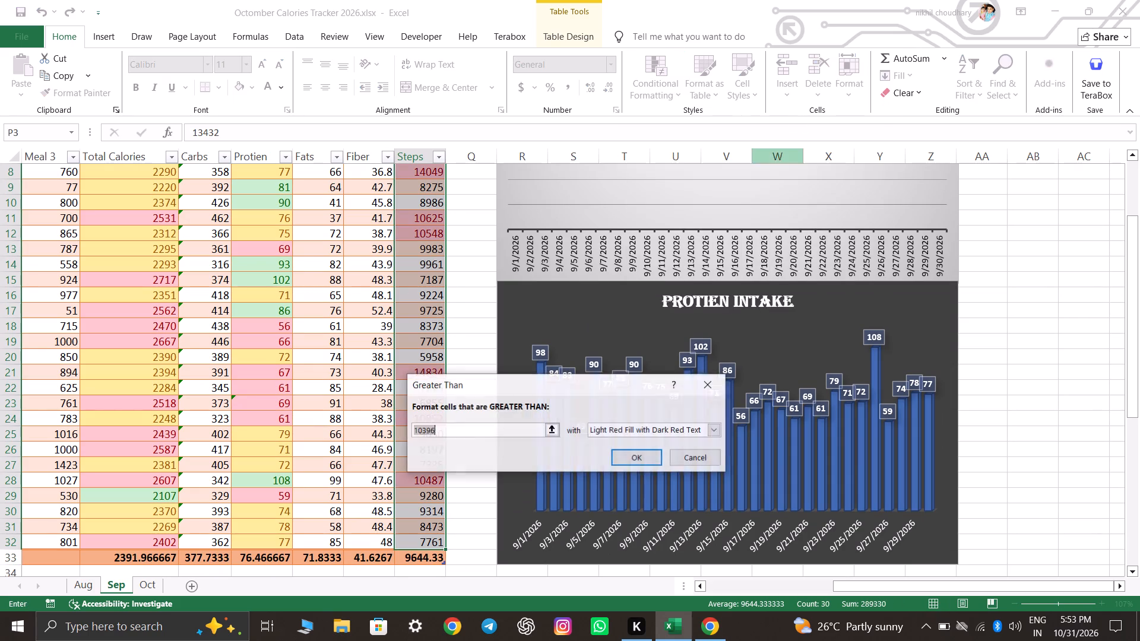
type("10000")
left_click(629, 431)
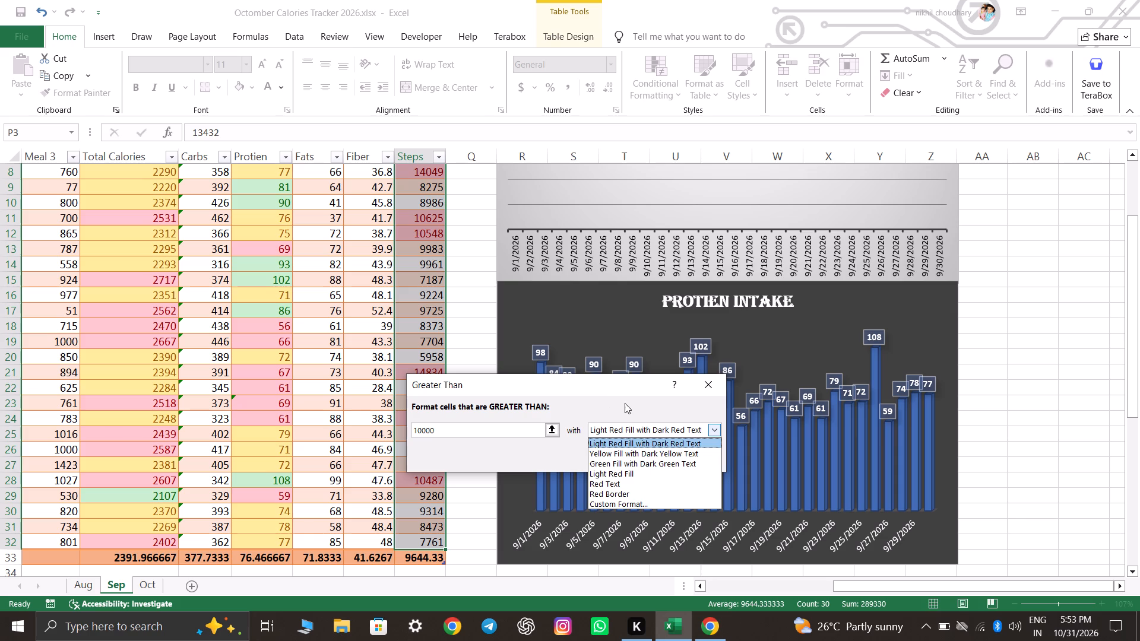
left_click(613, 459)
left_click(626, 459)
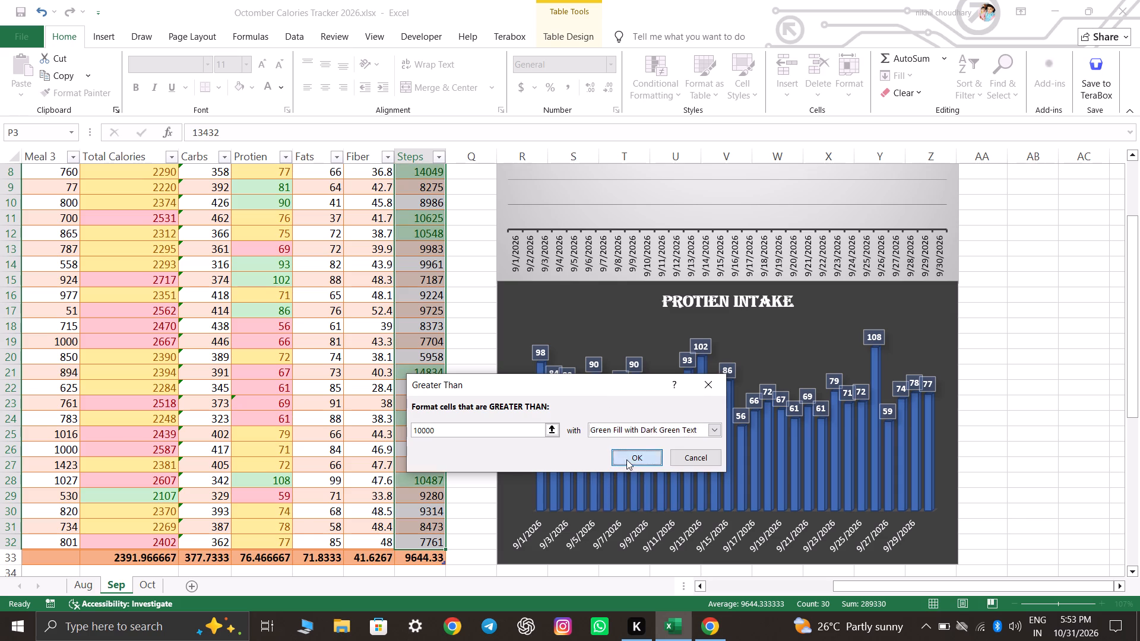
Highlight September's daily Steps values less than 8000 with Light Red Fill with Dark Red Text.
left_click(679, 79)
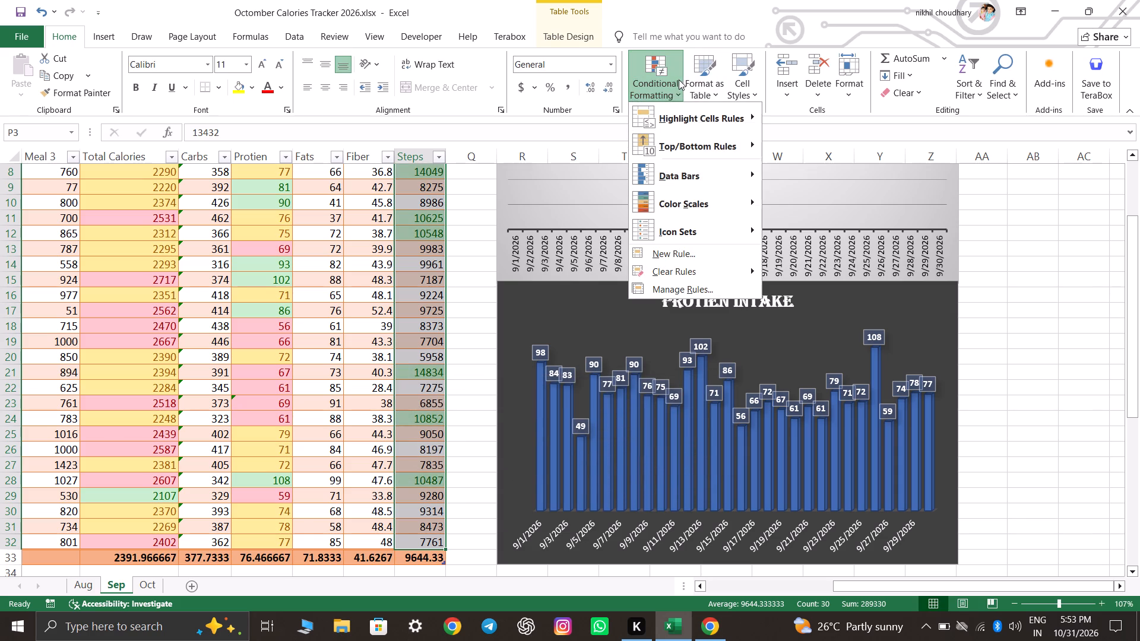
left_click(696, 119)
left_click(778, 139)
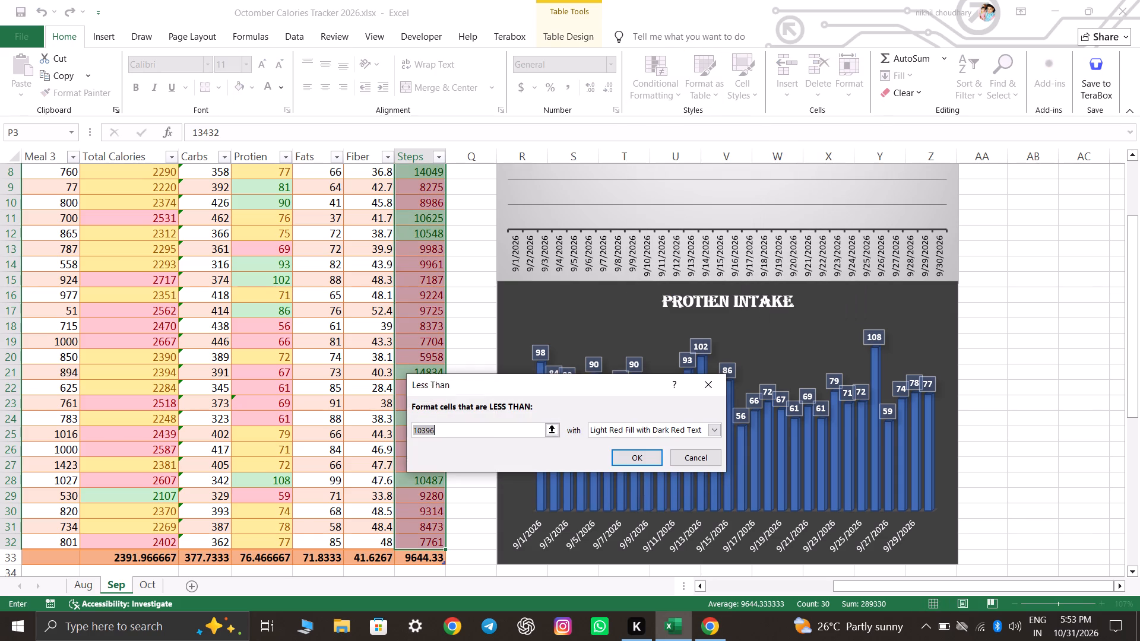
type("80000")
key("BackSpace")
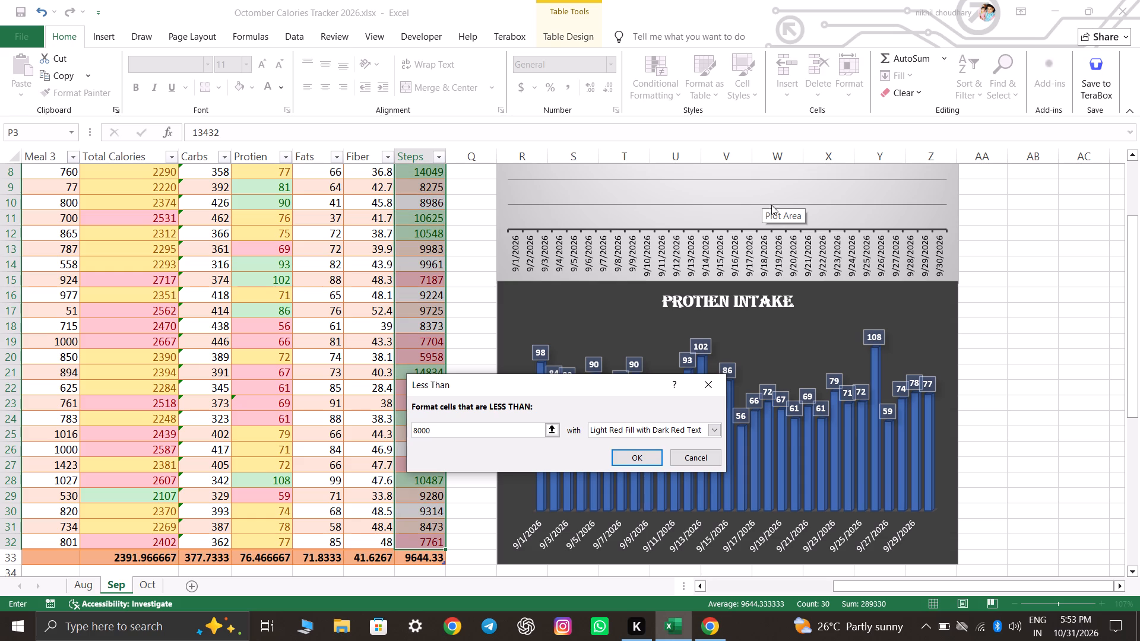
left_click(661, 434)
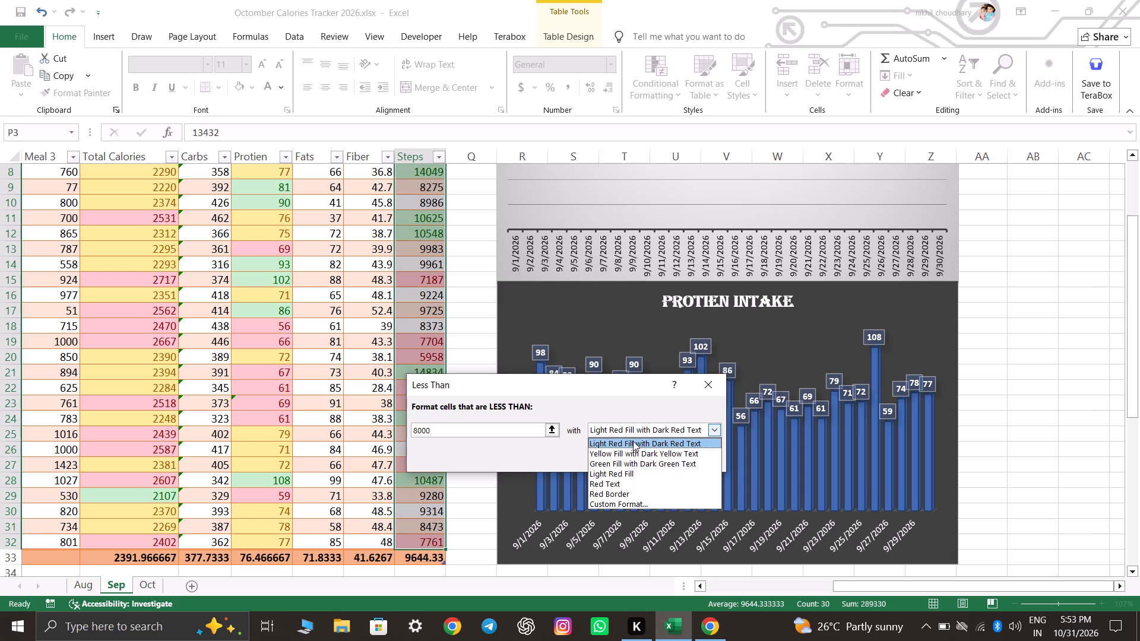
left_click(632, 445)
left_click(636, 462)
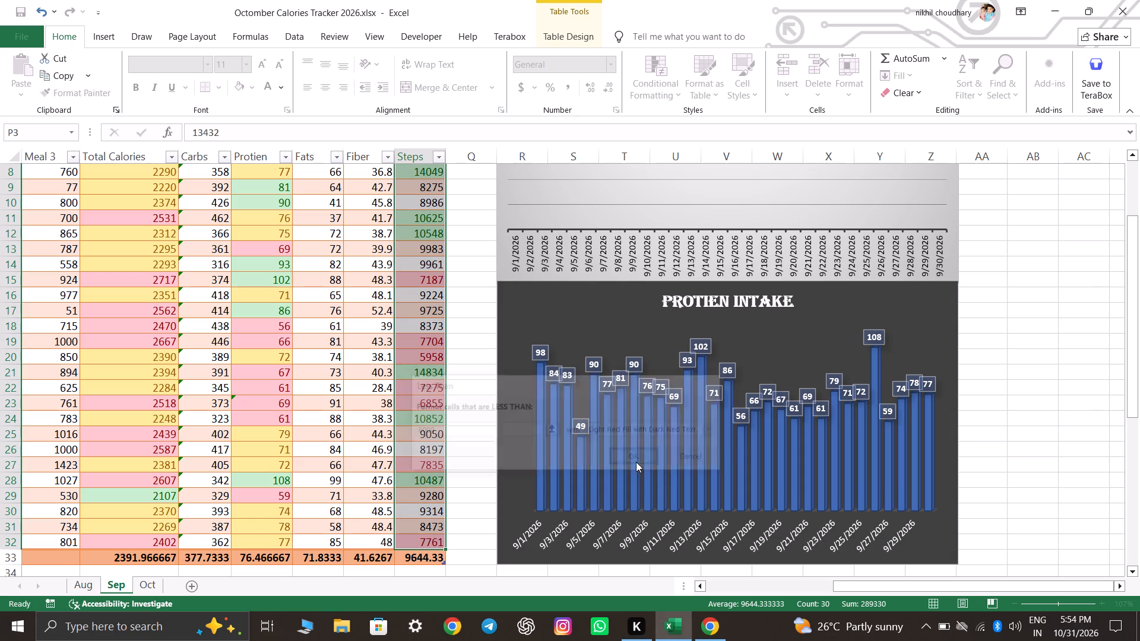
Highlight September's daily Steps values between 8000 and 10000 with Yellow Fill with Dark Yellow Text.
left_click(650, 85)
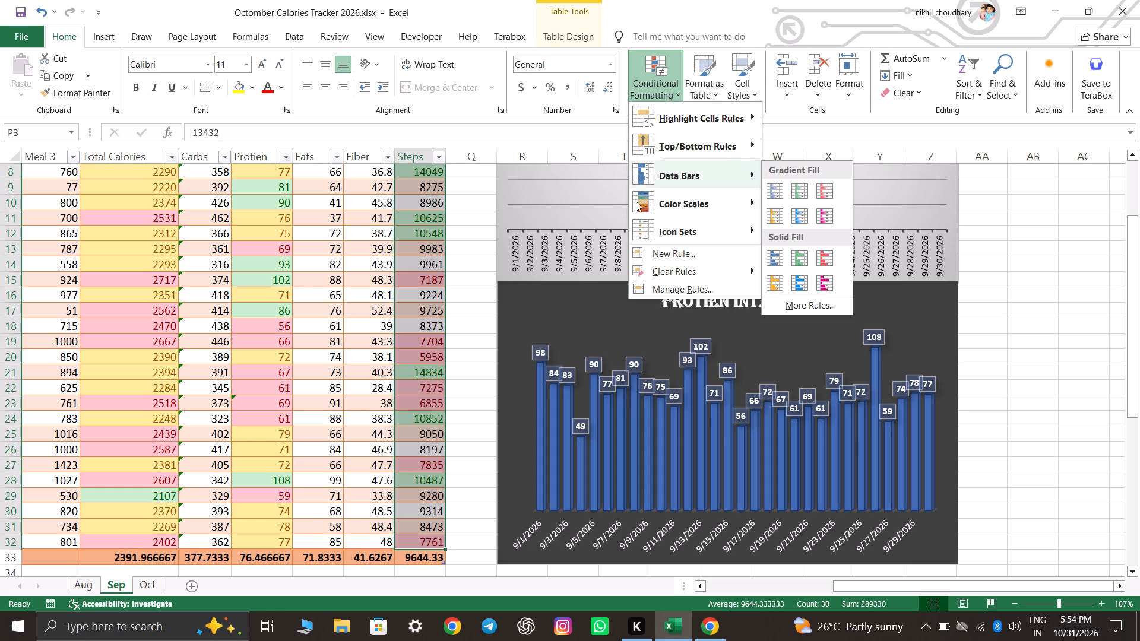
left_click(701, 118)
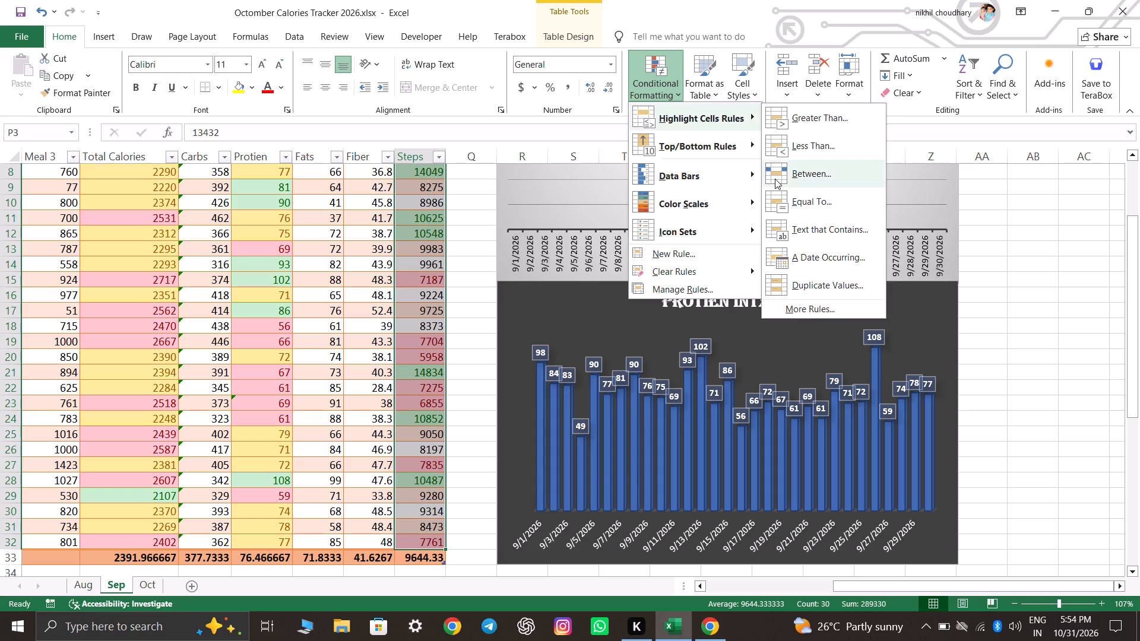
left_click(775, 179)
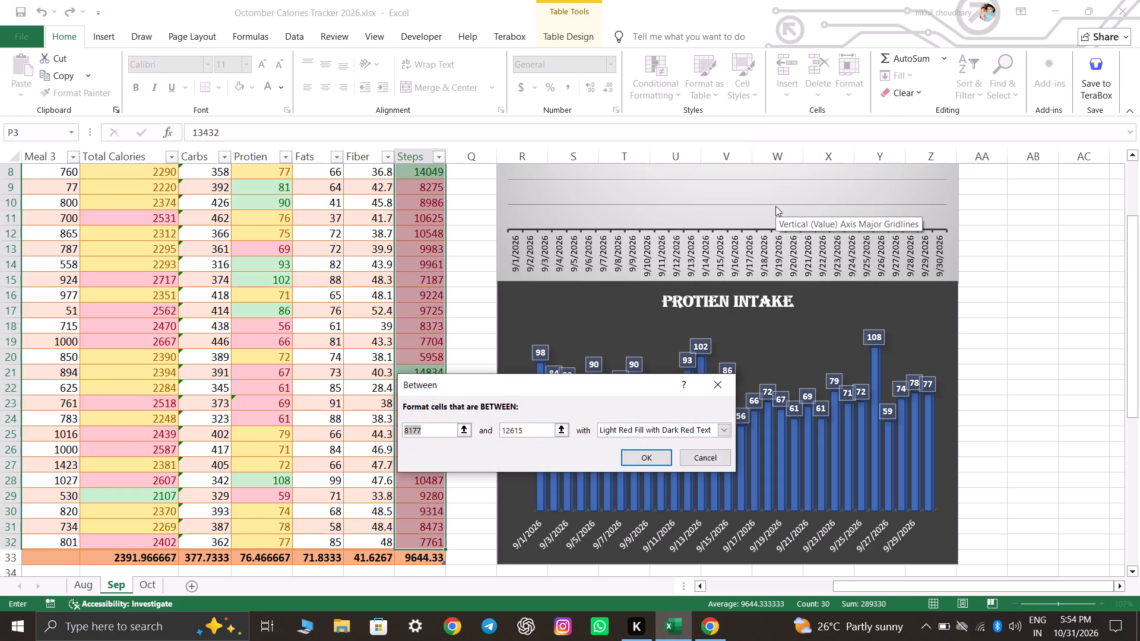
type("8000")
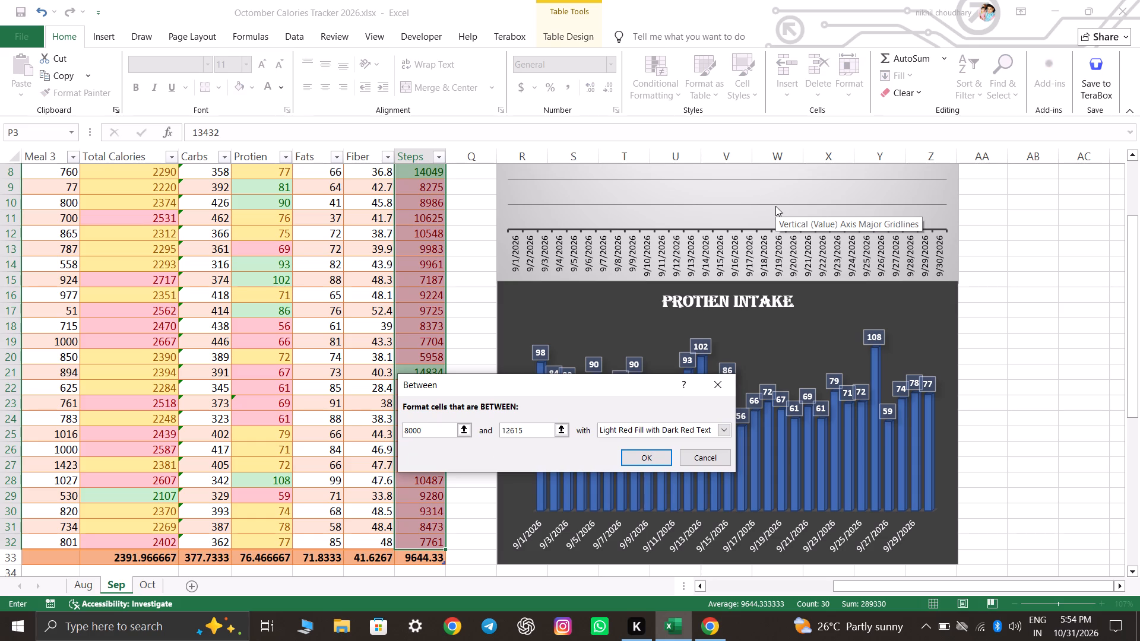
left_click(539, 430)
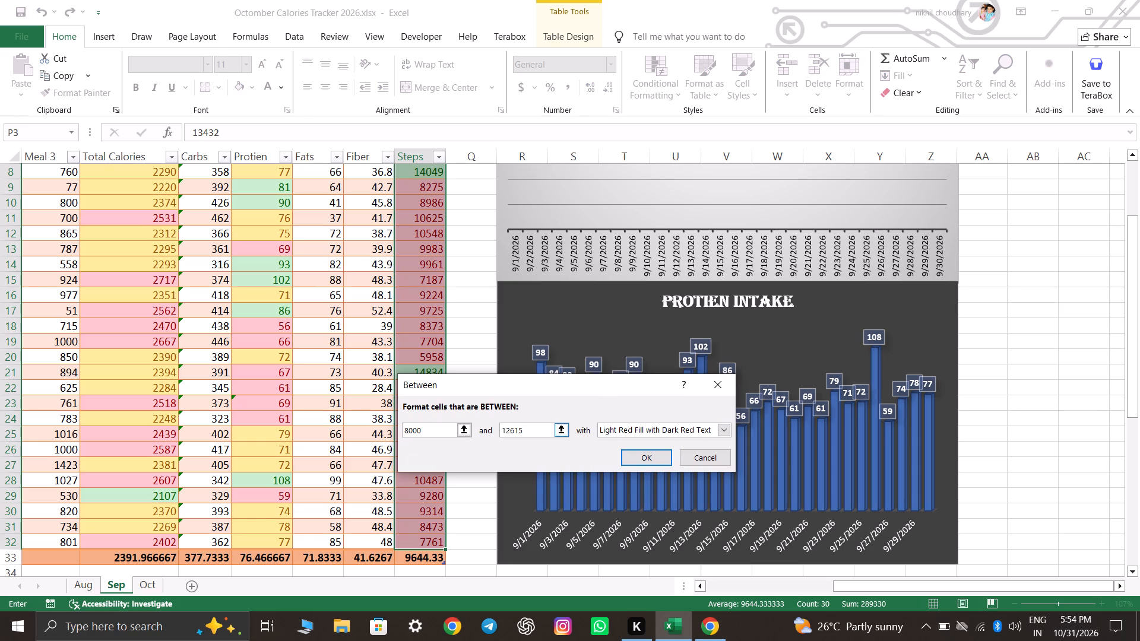
key("BackSpace")
key("BackSpace")
key("BackSpace")
key("BackSpace")
key("BackSpace")
key("BackSpace")
key("BackSpace")
key("BackSpace")
key("BackSpace")
key("BackSpace")
type("10000")
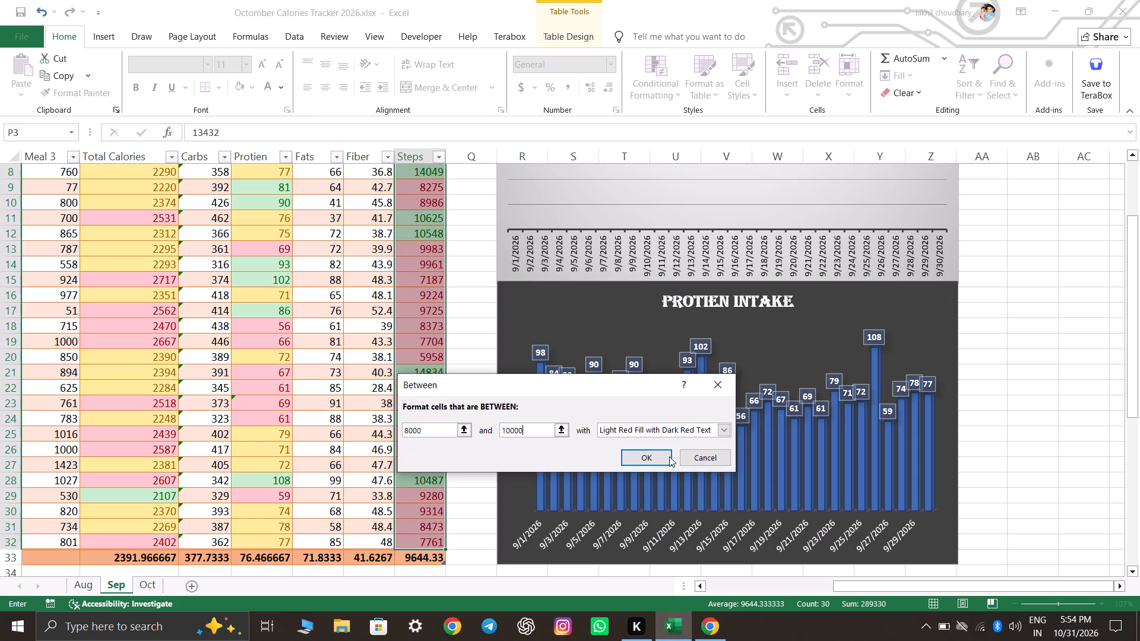
left_click(642, 430)
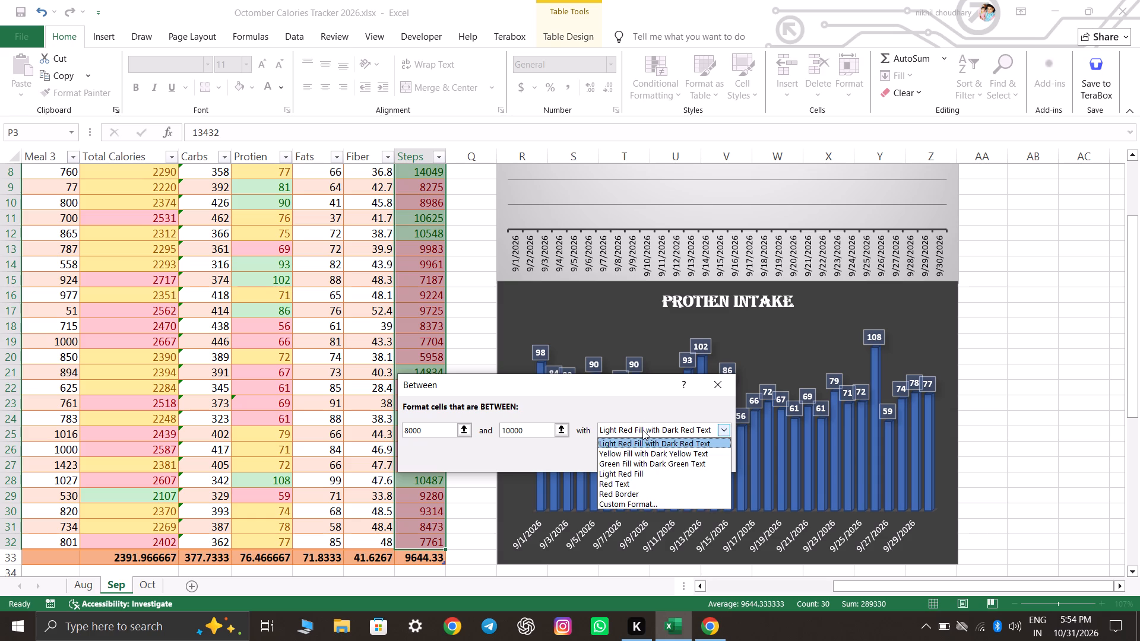
left_click(623, 456)
left_click(644, 455)
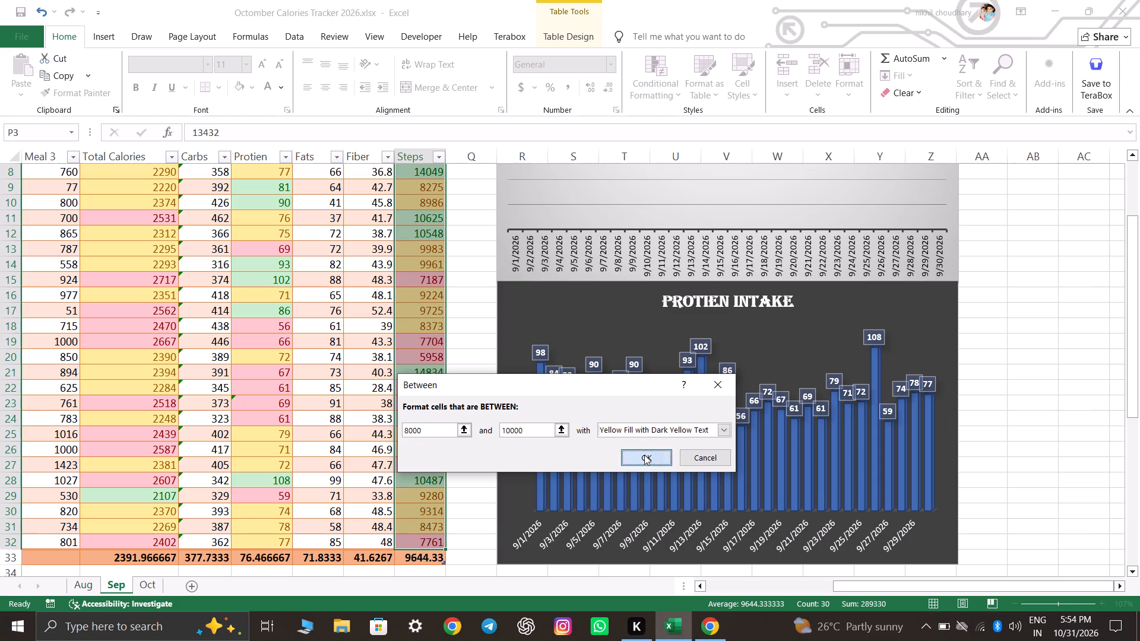
left_click(471, 355)
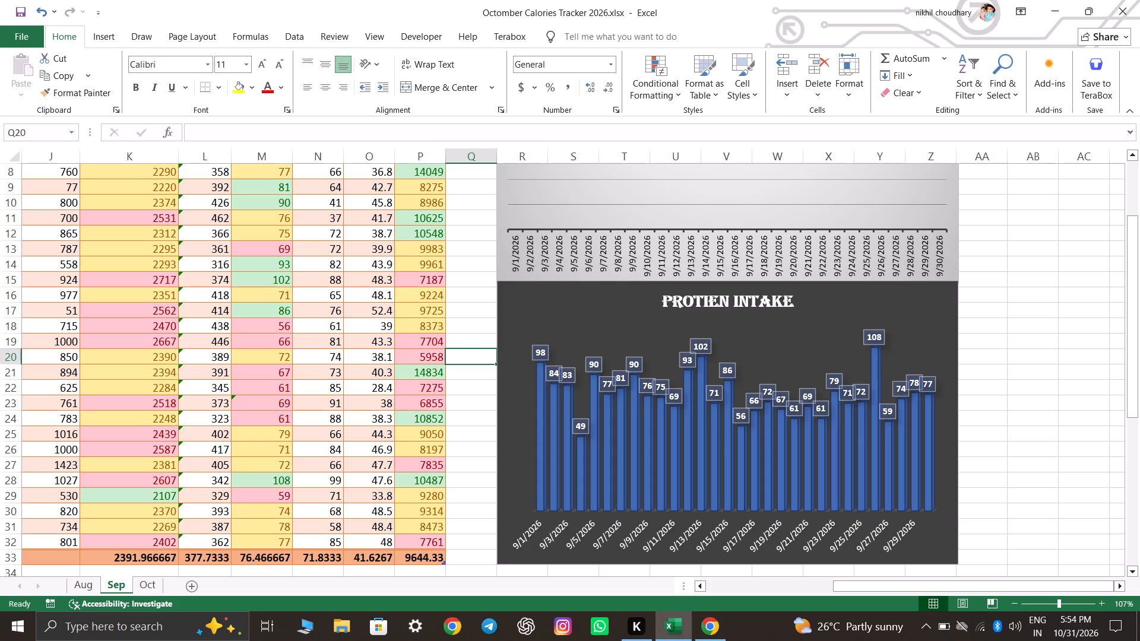
On the Oct sheet, highlight daily Total Calories values in rows 3 to 32 greater than 2400 with Light Red Fill with Dark Red Text.
left_click(153, 588)
scroll(339, 398, "up", 3, "ctrl")
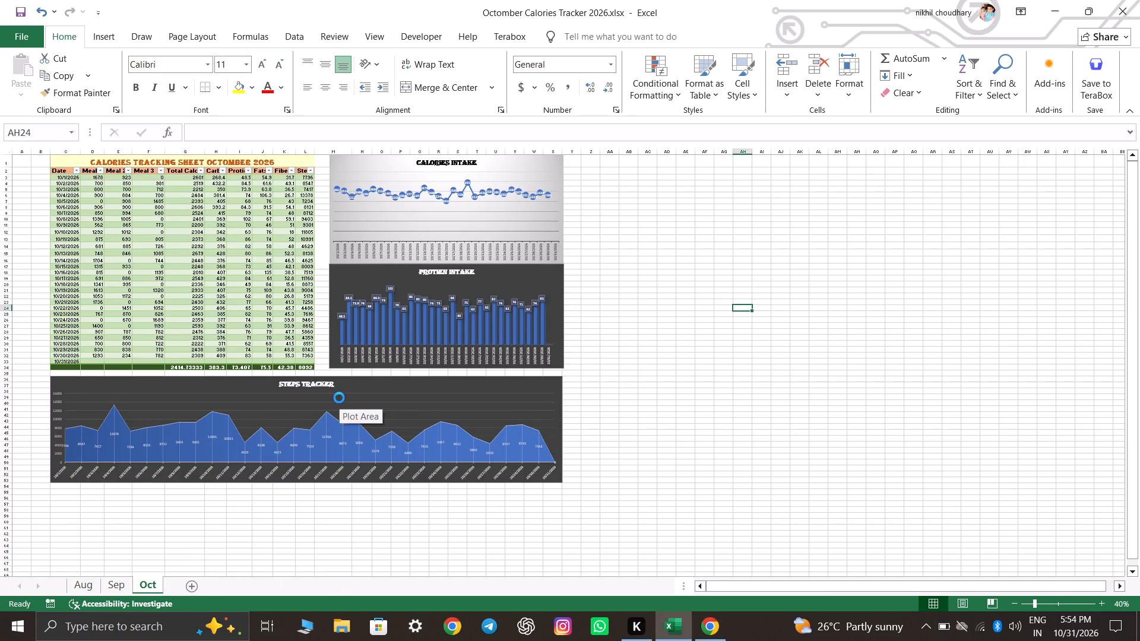
scroll(339, 398, "up", 3, "ctrl")
scroll(339, 398, "down", 5, "ctrl")
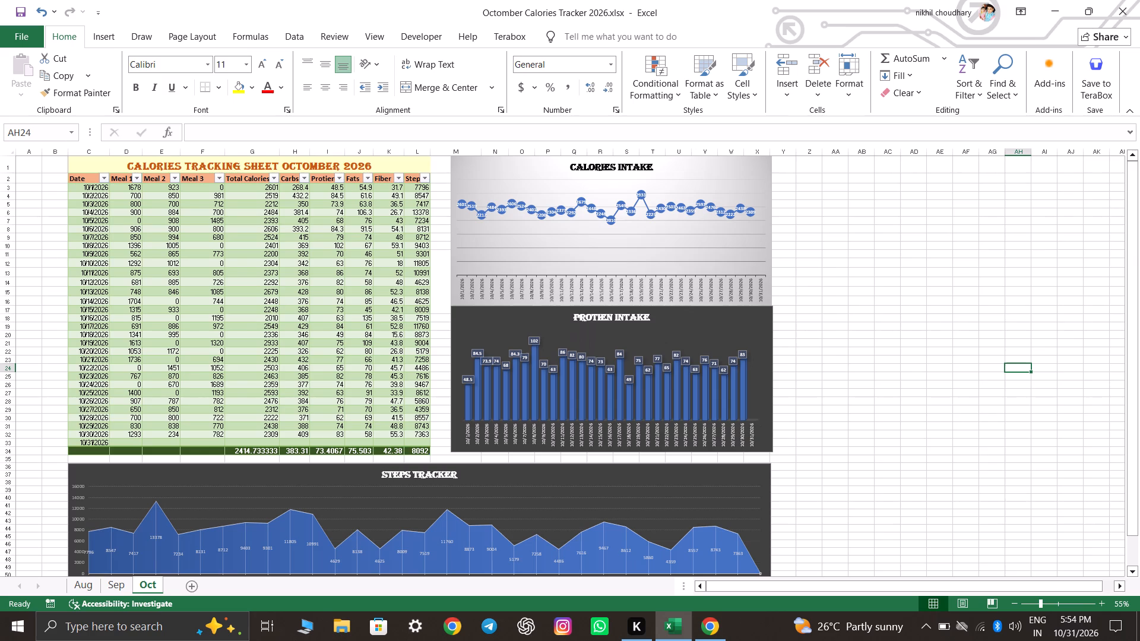
scroll(341, 320, "up", 3)
scroll(341, 320, "down", 4)
scroll(373, 383, "up", 7)
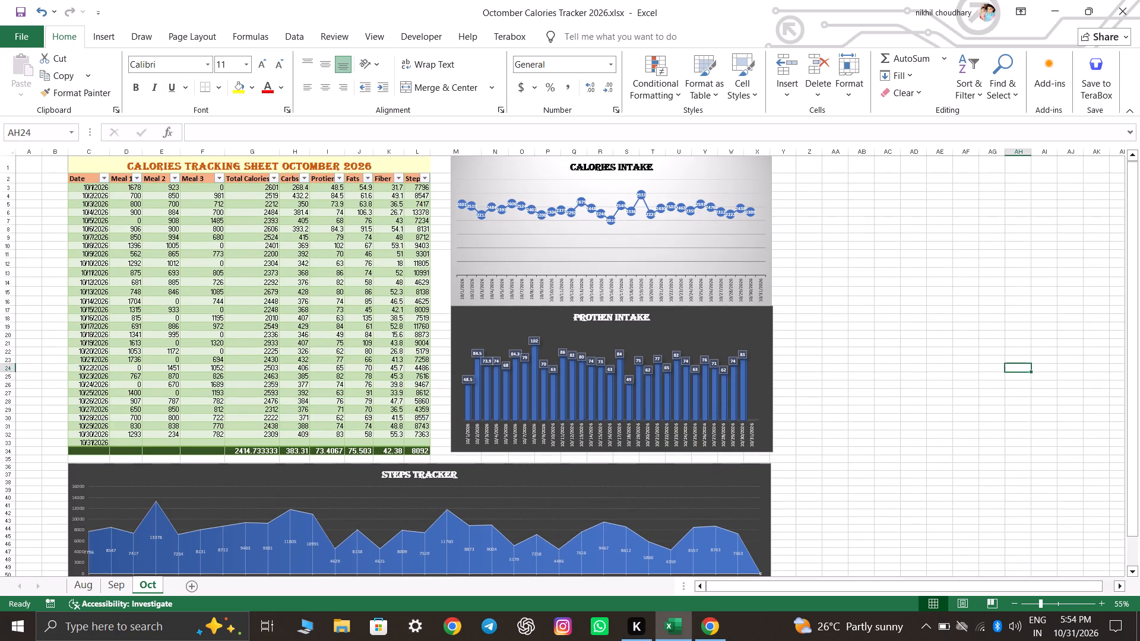
scroll(373, 374, "up", 1, "ctrl")
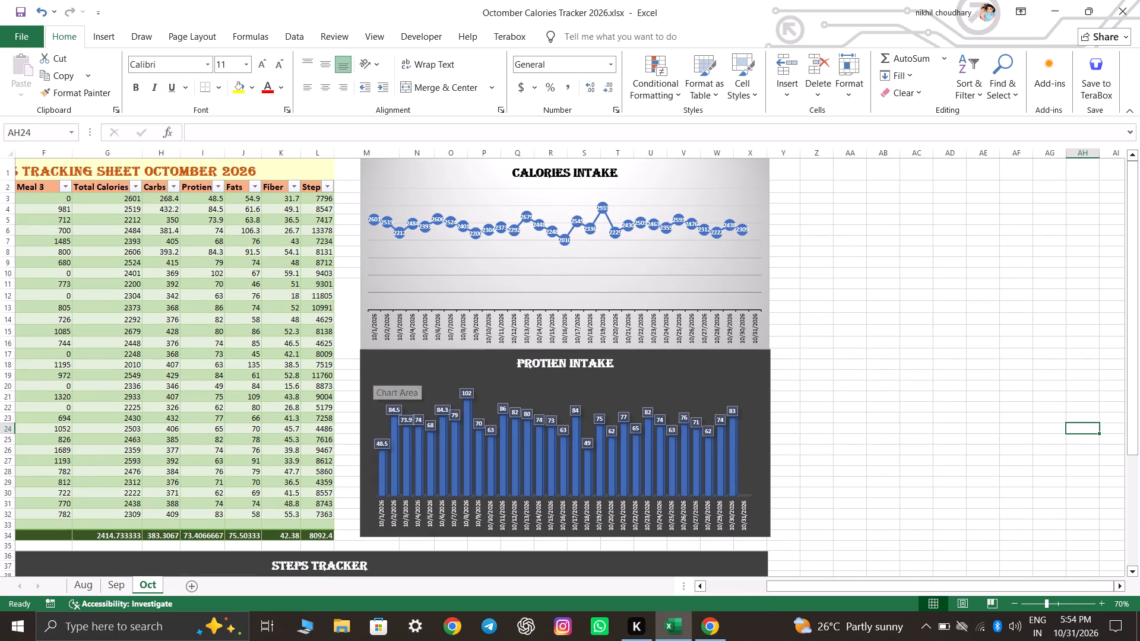
left_click(853, 367)
key("Left")
key("Left")
key("Left")
key("Left")
key("Left")
key("Left")
key("Left")
key("Left")
key("Left")
key("Left")
key("Left")
key("Left")
key("Left")
key("Left")
key("Left")
key("Left")
key("Left")
key("Left")
key("Left")
key("Left")
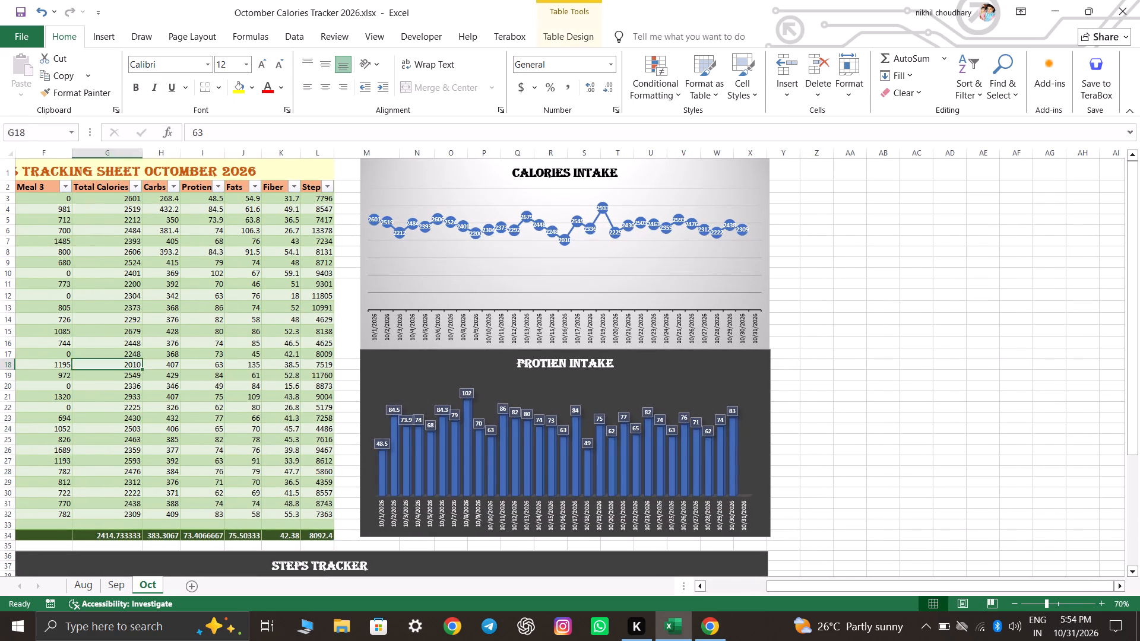
scroll(619, 392, "up", 2, "ctrl")
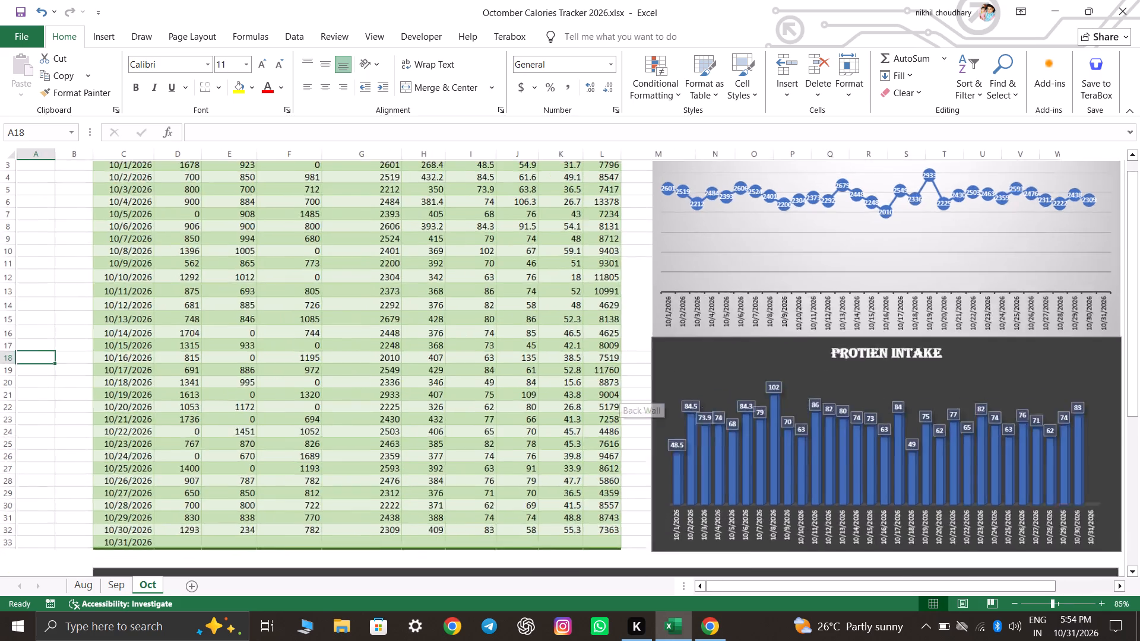
scroll(652, 363, "up", 2)
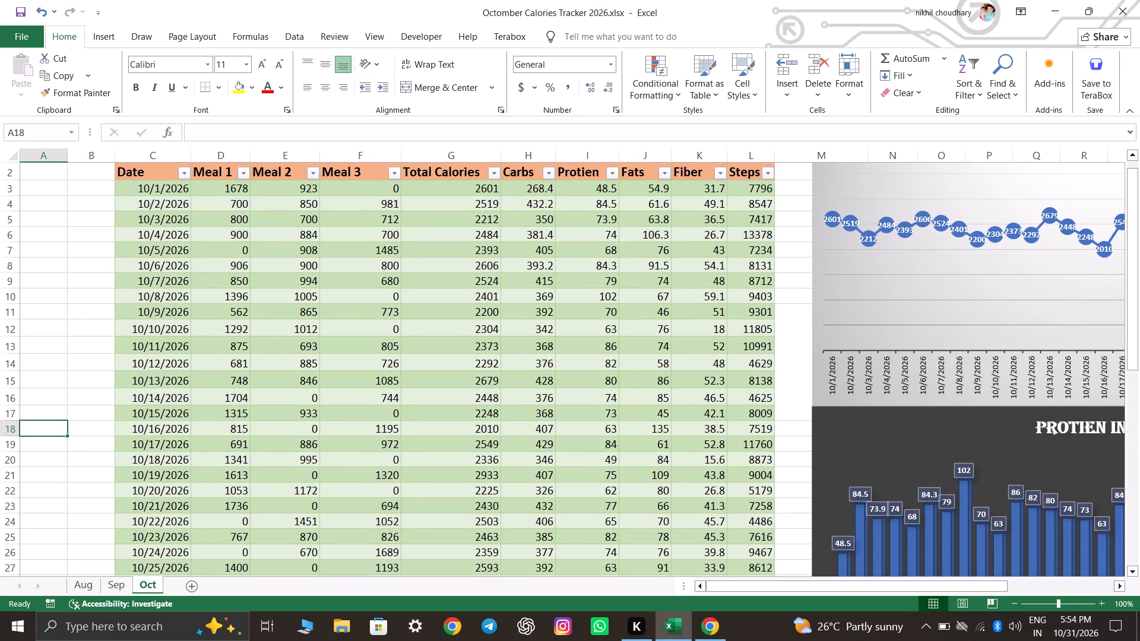
scroll(652, 363, "up", 2)
left_click_drag(467, 221, 466, 306)
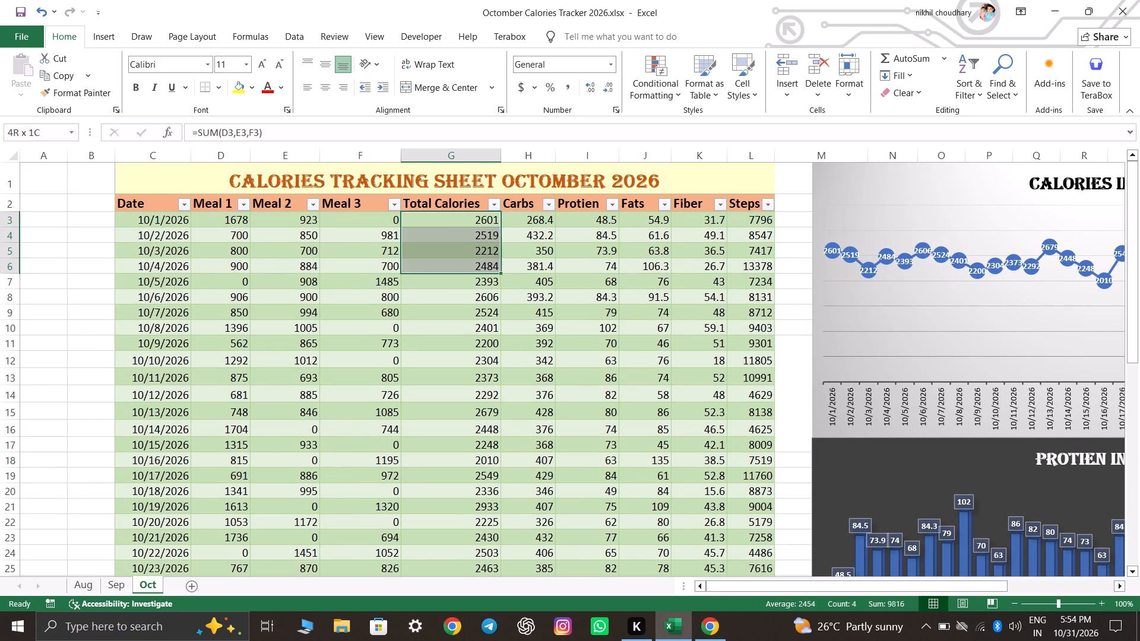
left_click_drag(466, 306, 471, 576)
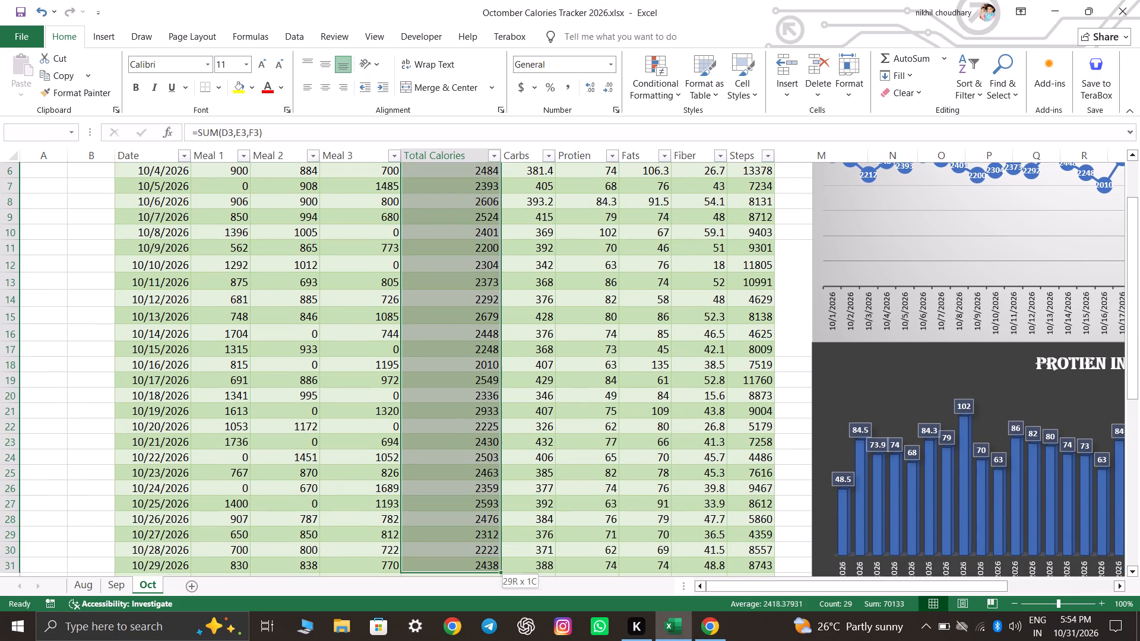
left_click_drag(471, 576, 480, 532)
scroll(587, 442, "up", 7)
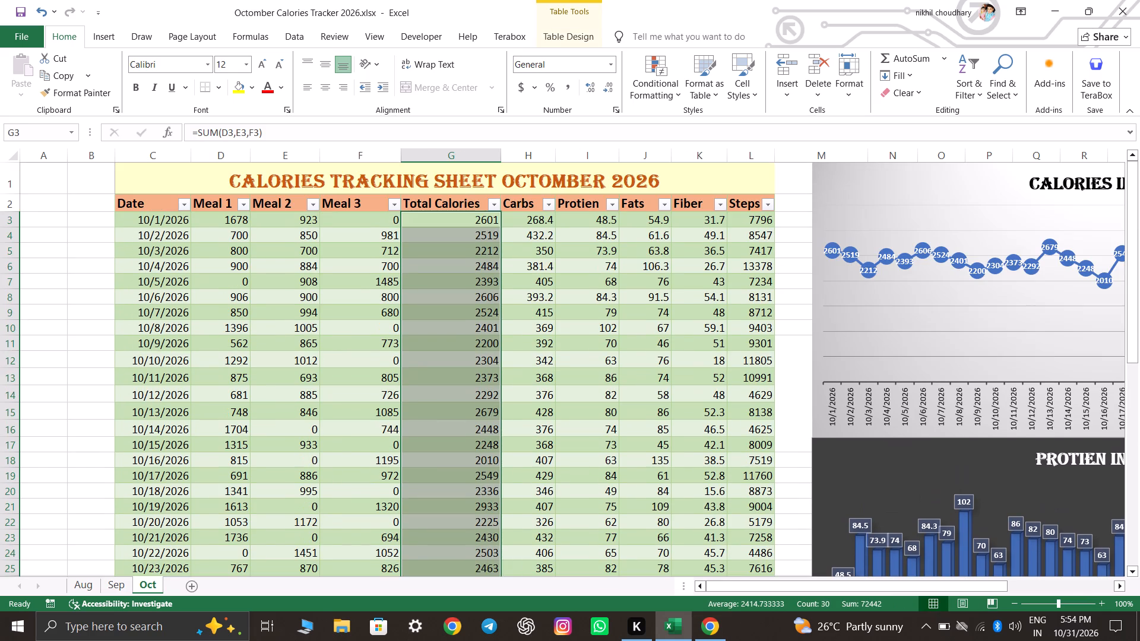
left_click(647, 94)
left_click(673, 125)
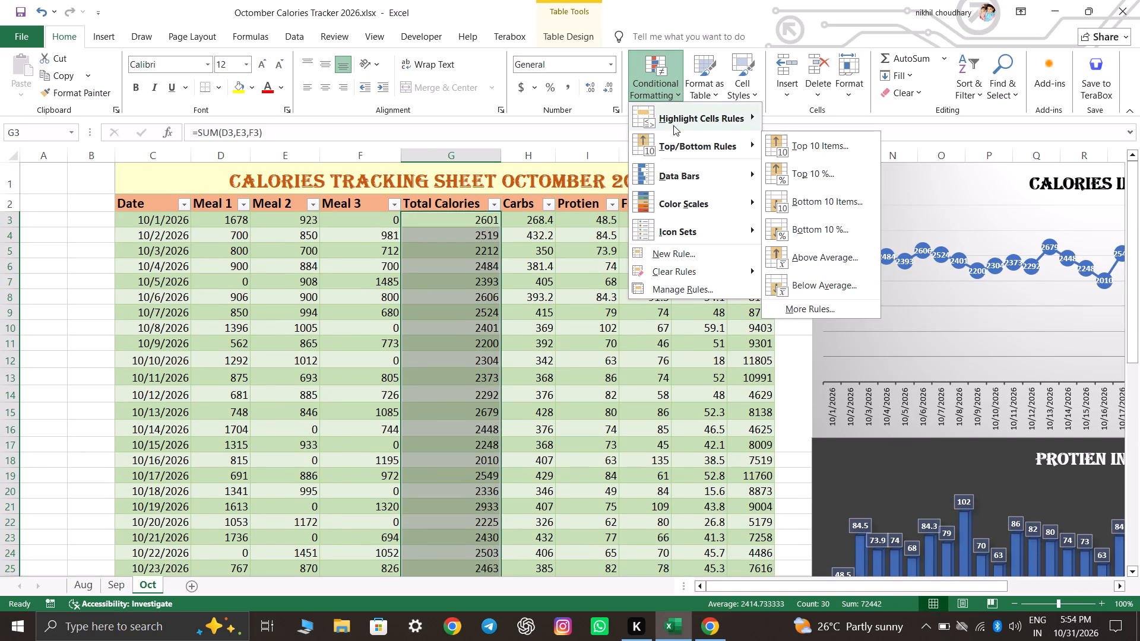
left_click(796, 119)
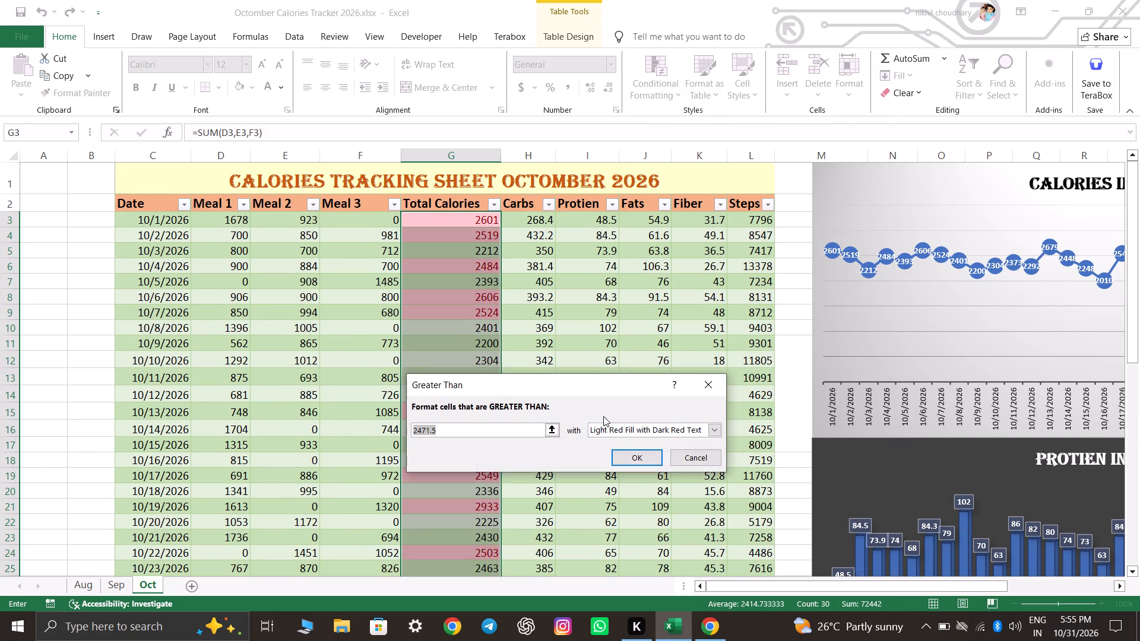
type("2400")
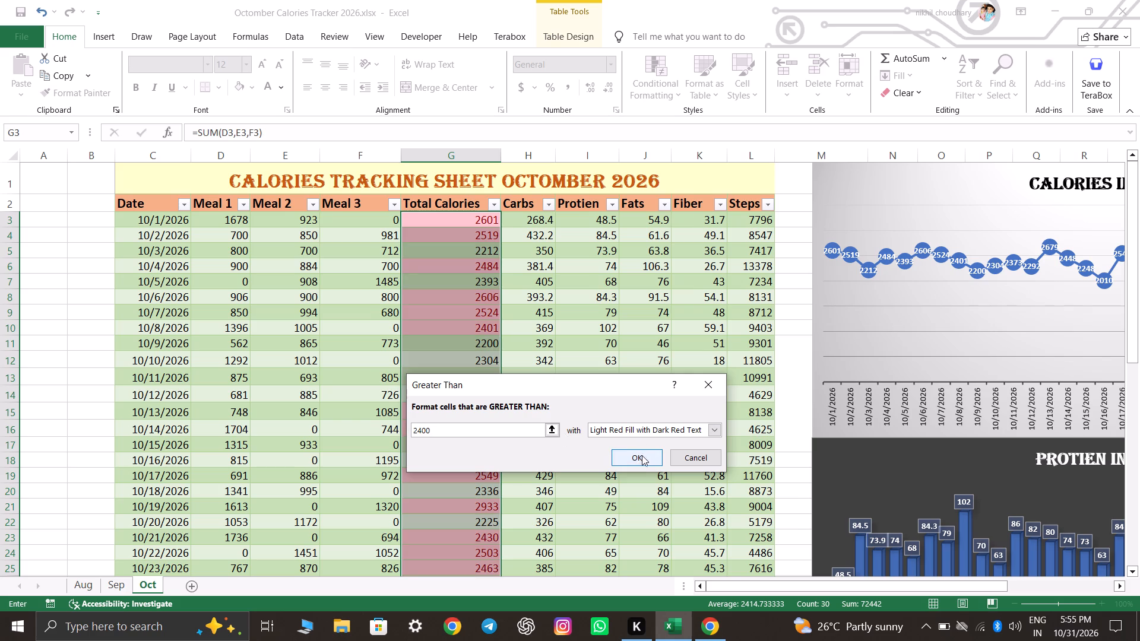
left_click(642, 457)
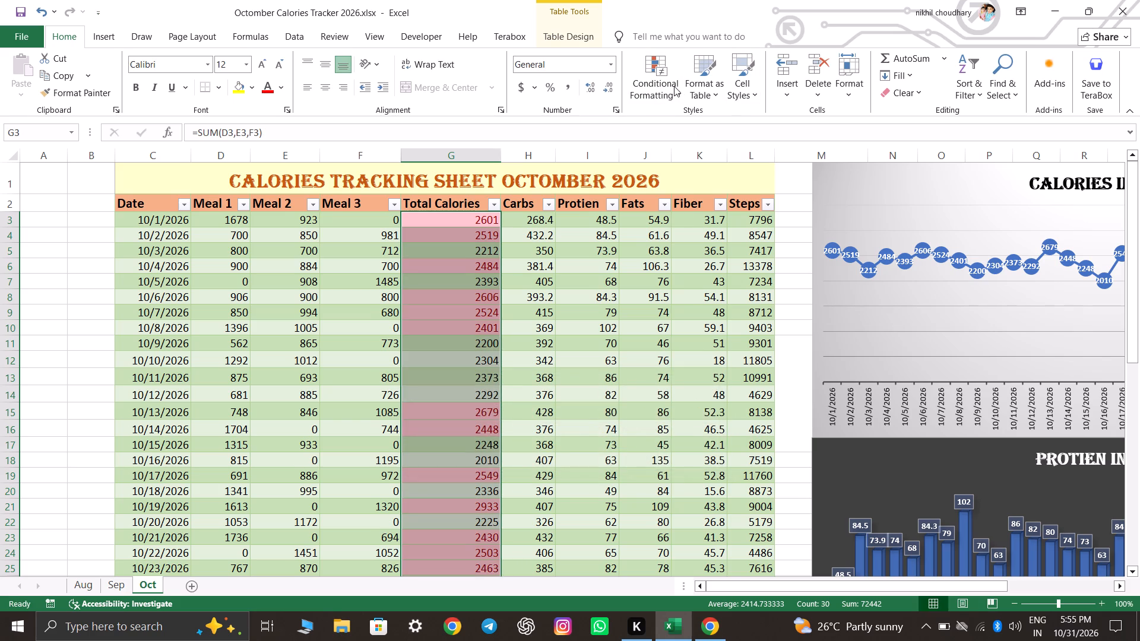
Highlight October's daily Total Calories values less than 2201 with Green Fill with Dark Green Text.
left_click(667, 84)
left_click(704, 129)
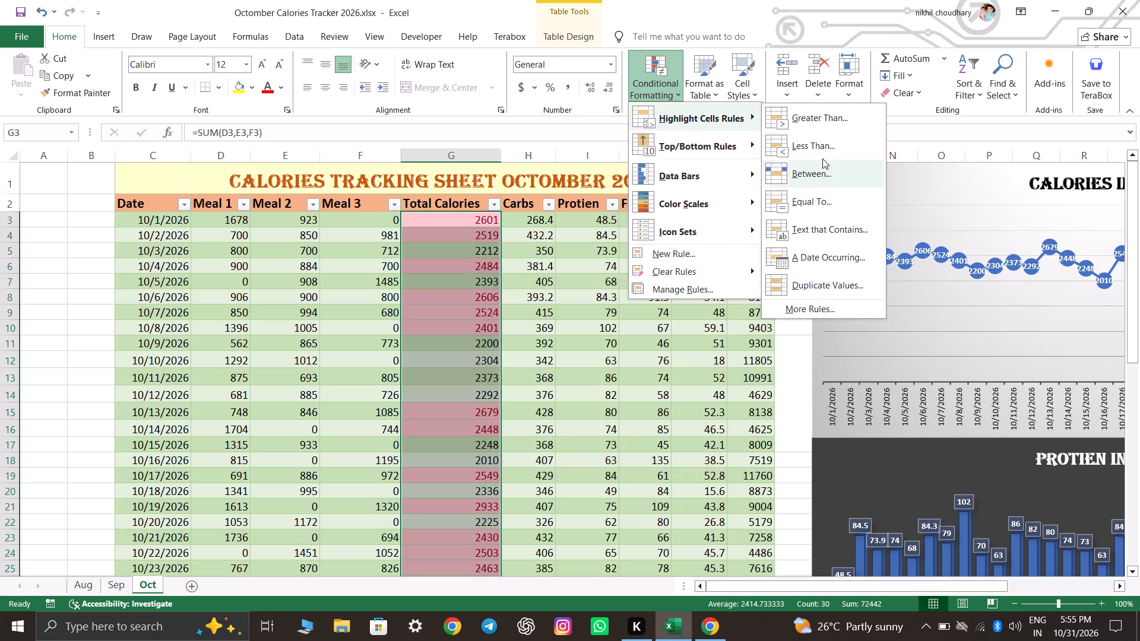
left_click(826, 143)
type("2201")
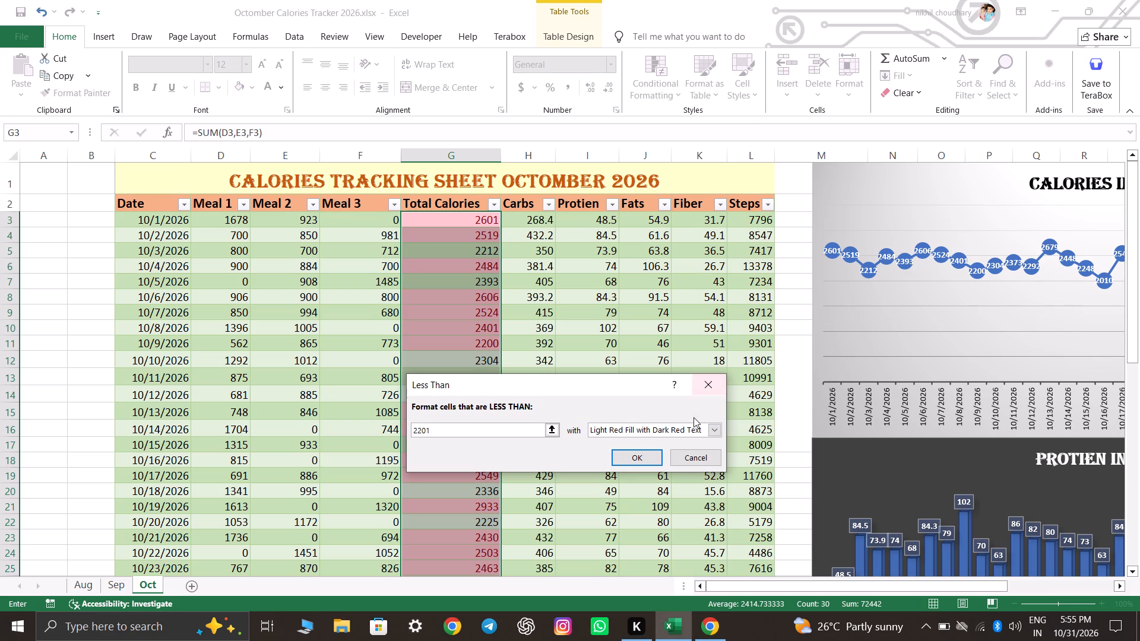
left_click(688, 436)
left_click(689, 424)
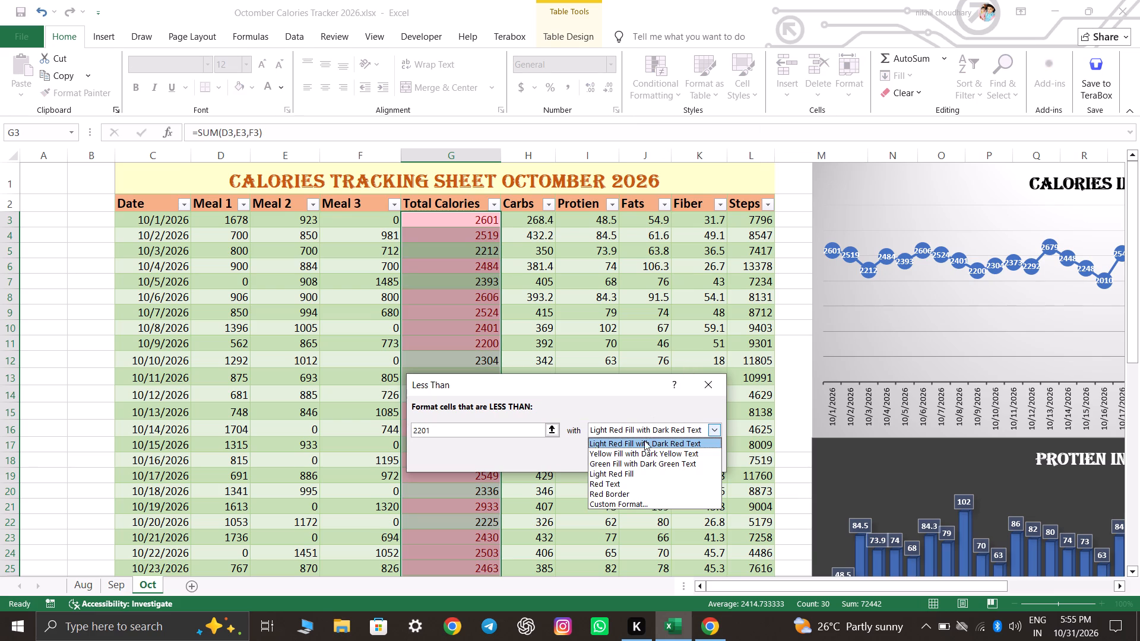
left_click(636, 462)
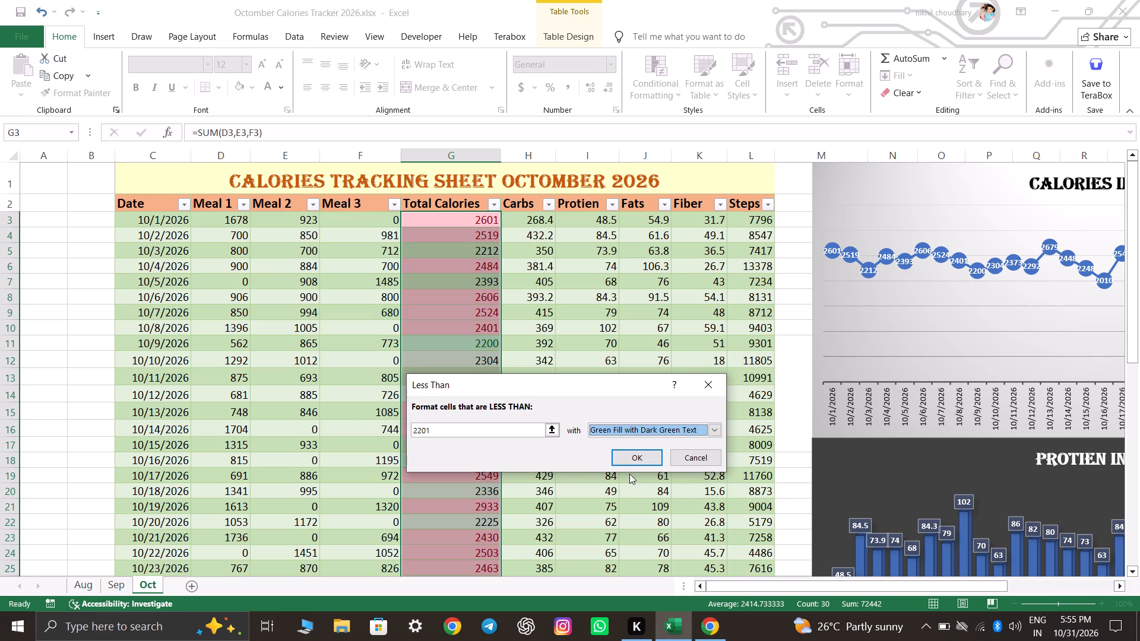
left_click(641, 457)
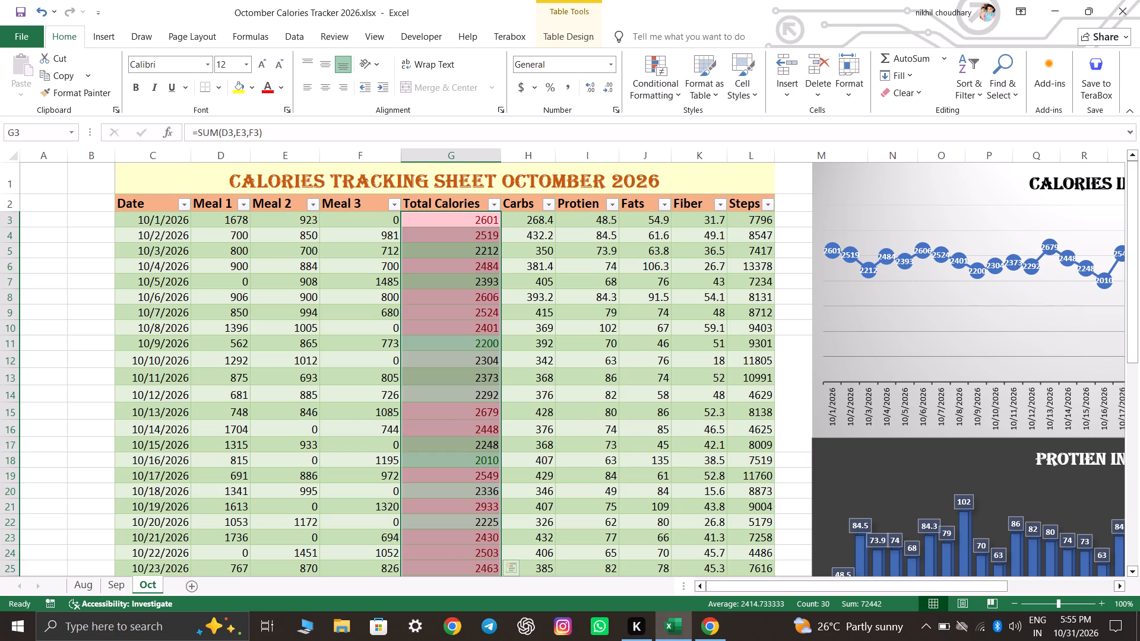
Highlight October's daily Total Calories values between 2000 and 2400 with Yellow Fill with Dark Yellow Text.
left_click(663, 88)
left_click(719, 117)
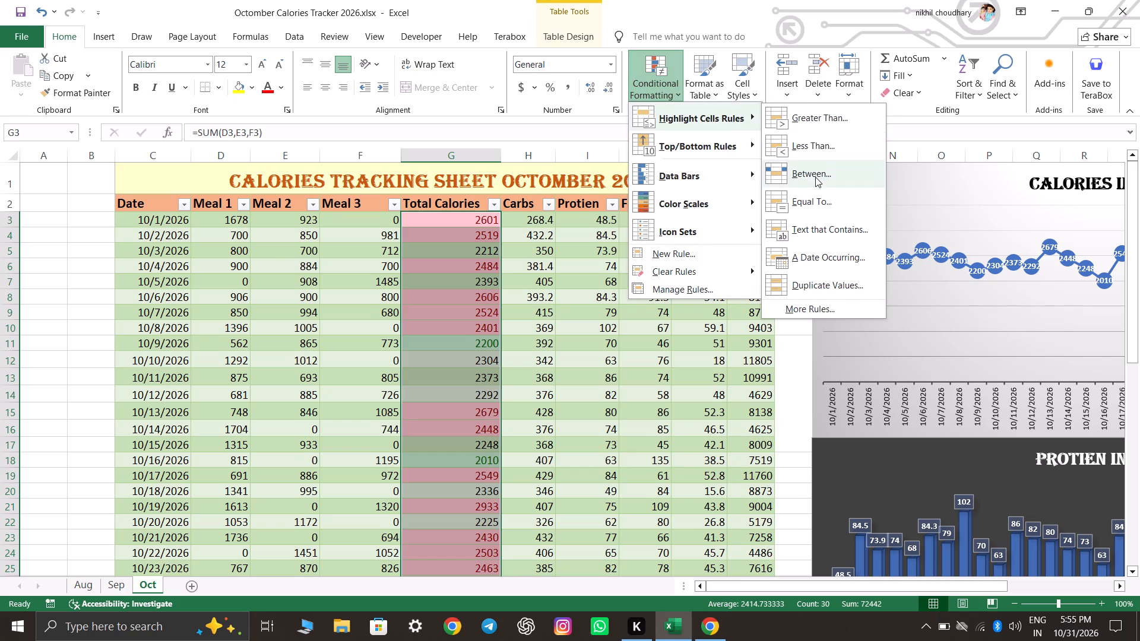
left_click(815, 177)
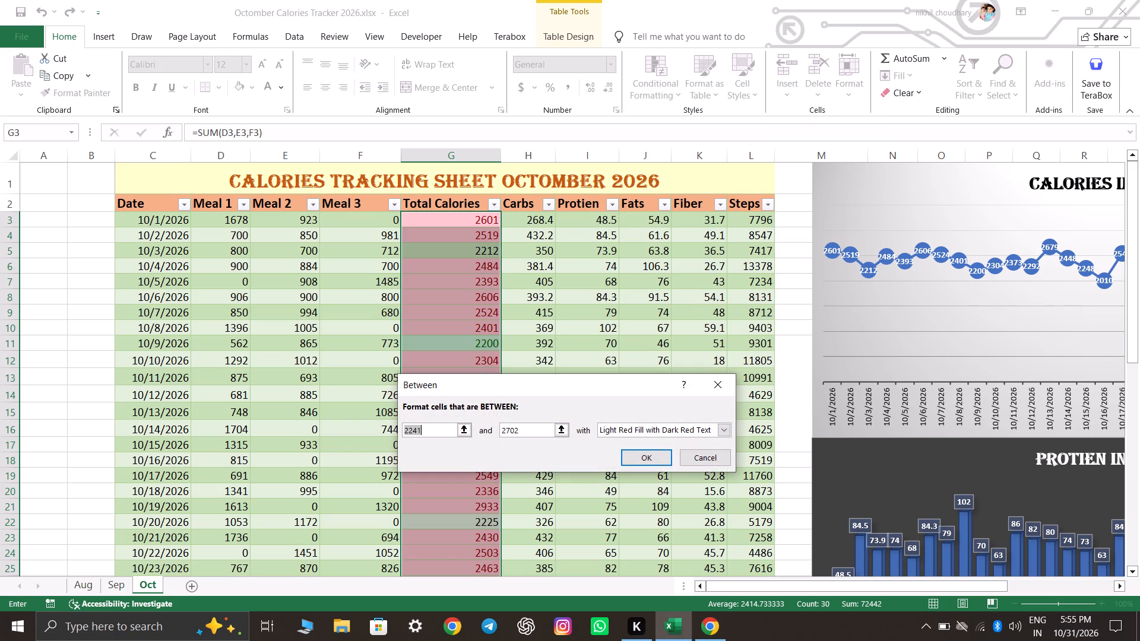
type("200")
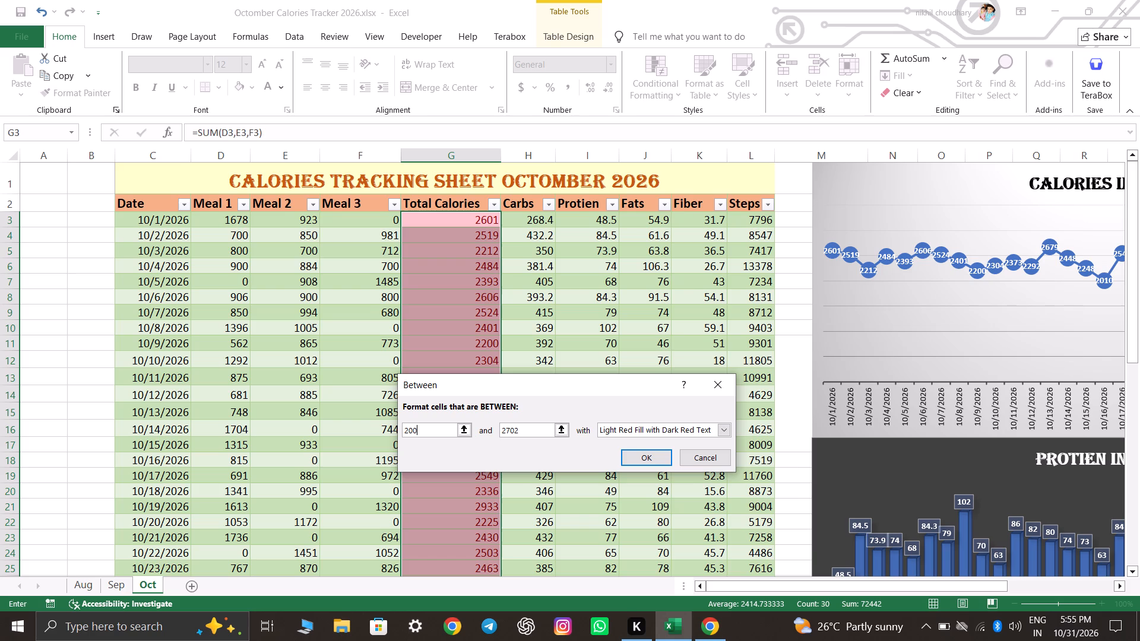
key("0")
left_click(548, 427)
key("BackSpace")
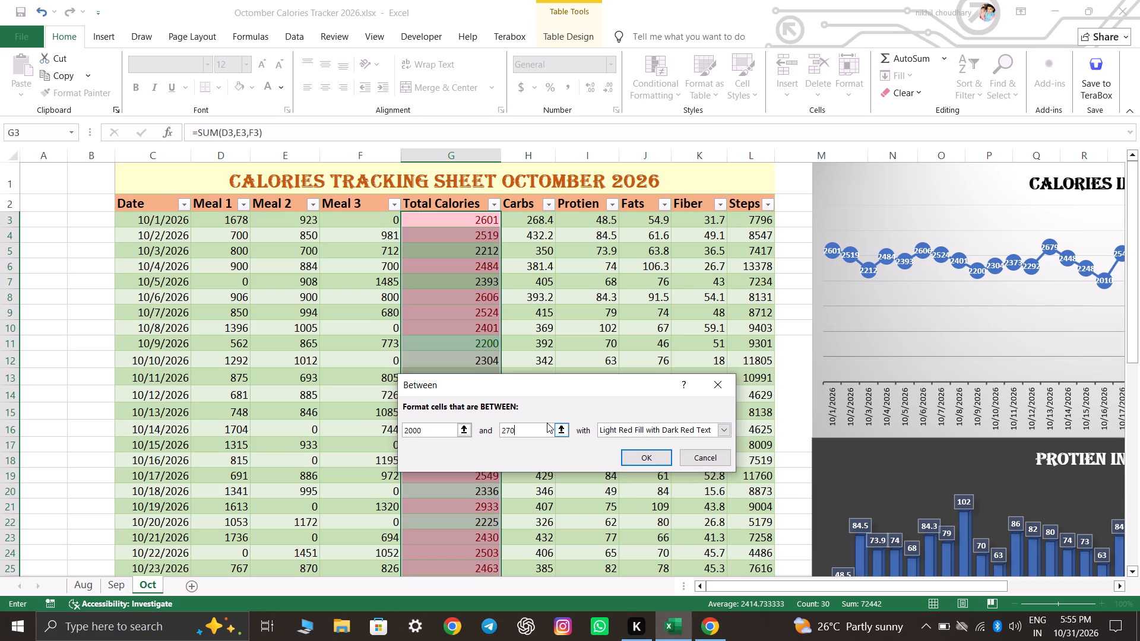
key("BackSpace")
key("BackSpace")
key("BackSpace")
type("2400")
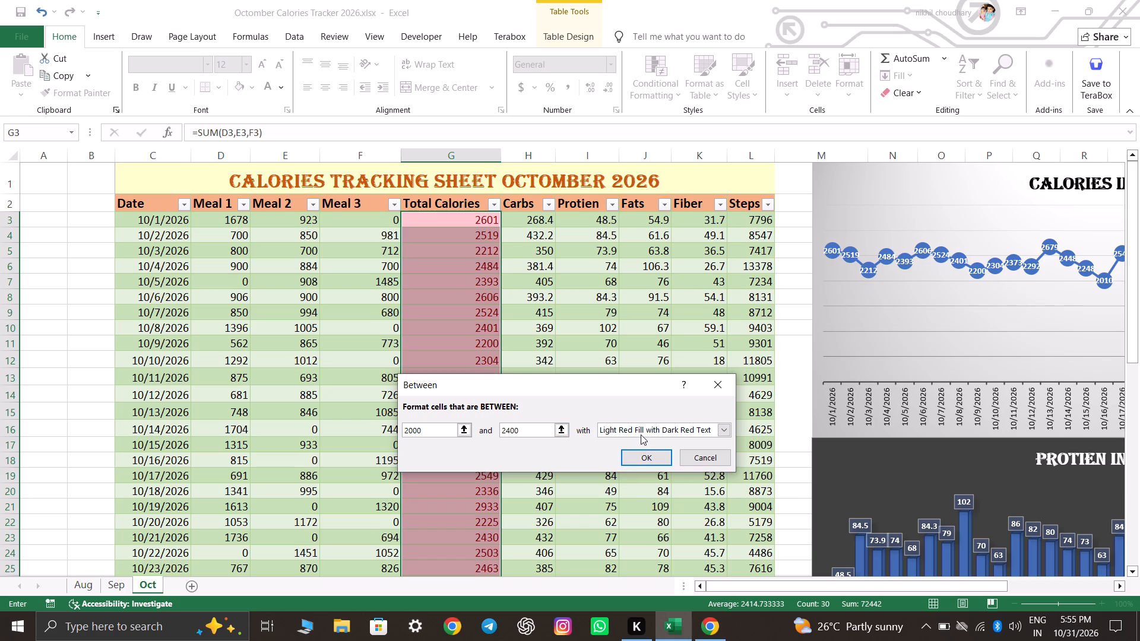
left_click(639, 437)
left_click(645, 429)
left_click(639, 453)
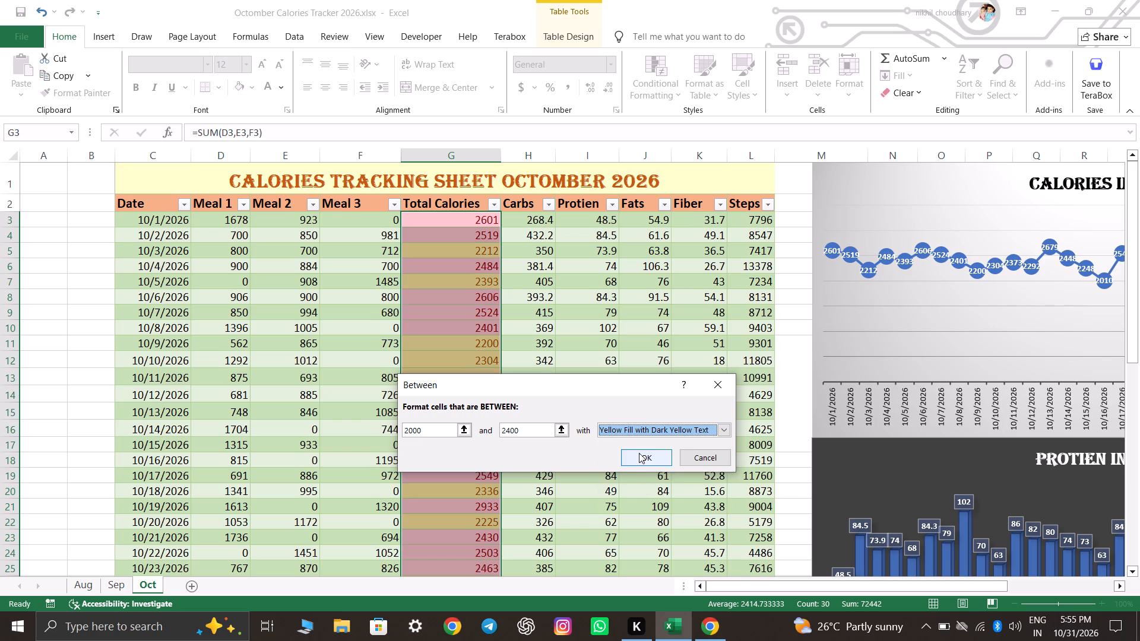
left_click(647, 461)
left_click(646, 319)
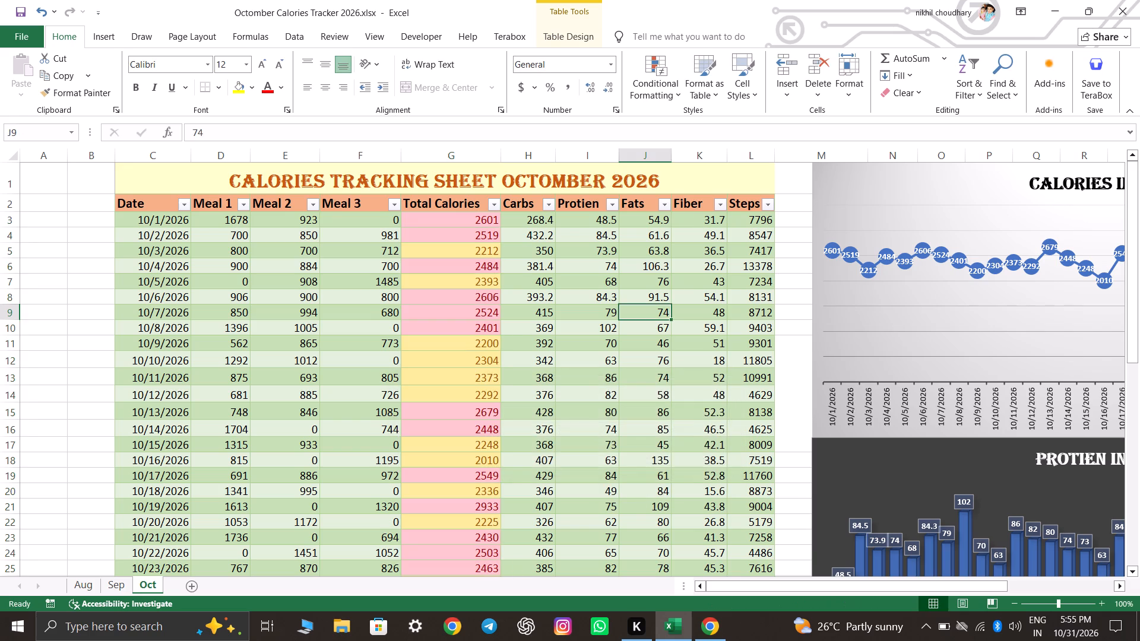
Highlight October's Protien values in rows 3 to 33 greater than 80 with Green Fill with Dark Green Text.
left_click_drag(606, 220, 595, 560)
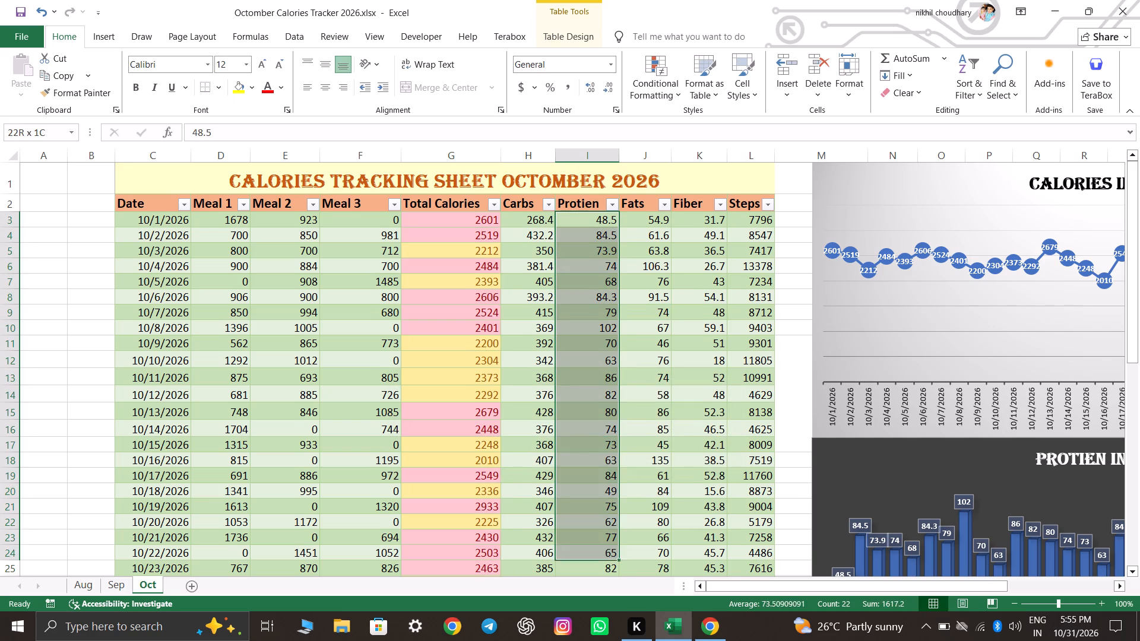
left_click_drag(595, 560, 602, 586)
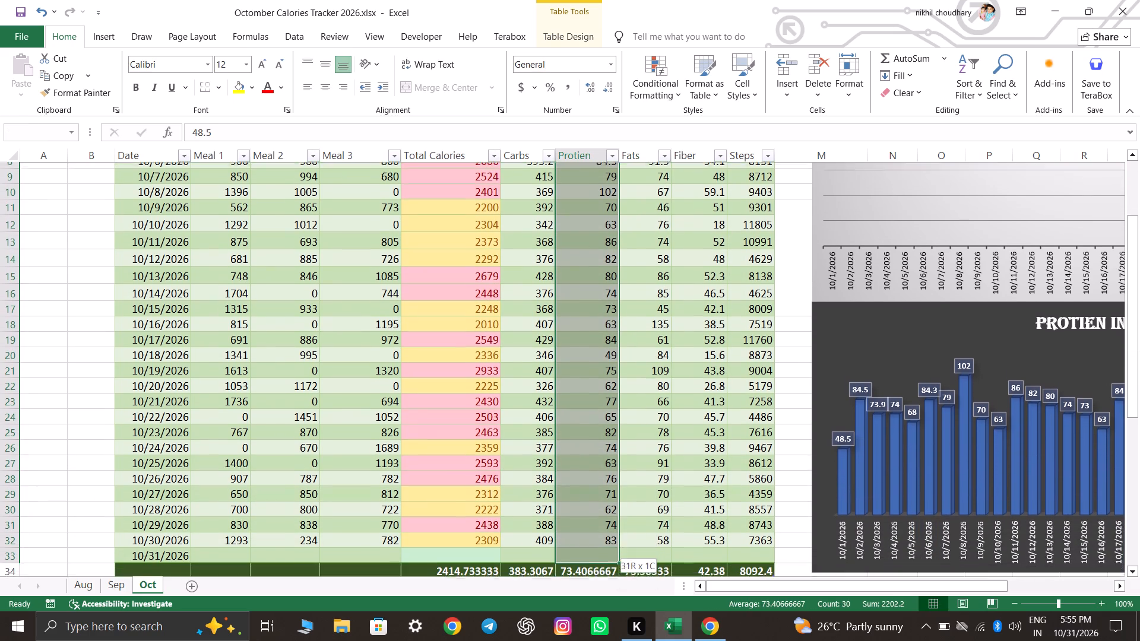
left_click_drag(602, 586, 608, 528)
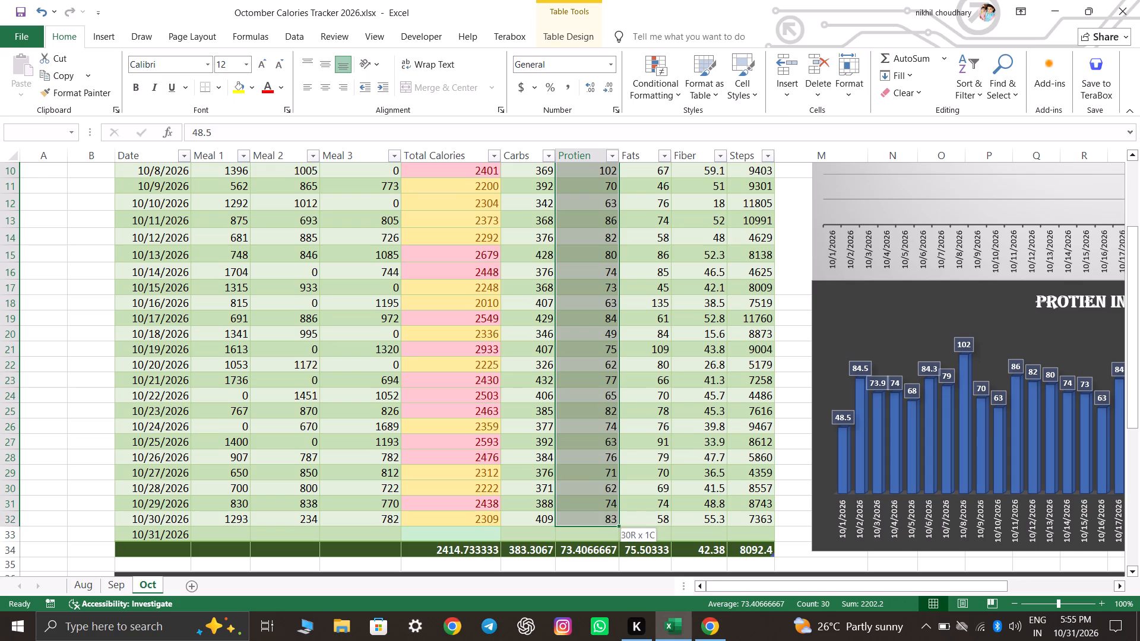
left_click_drag(608, 528, 608, 531)
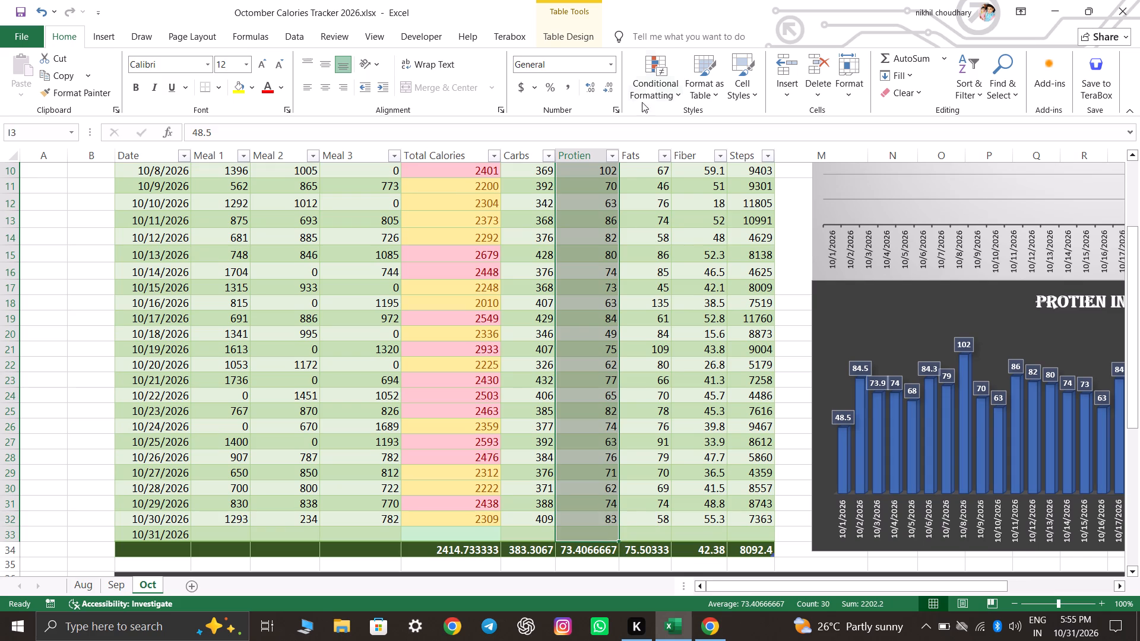
left_click(650, 84)
left_click(673, 120)
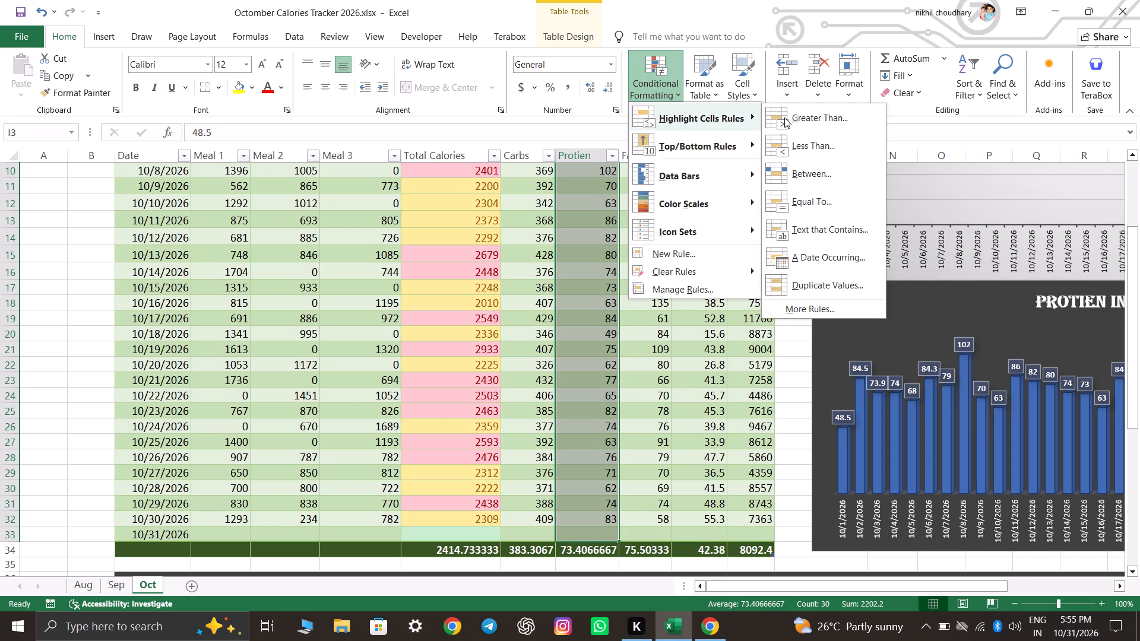
left_click(790, 117)
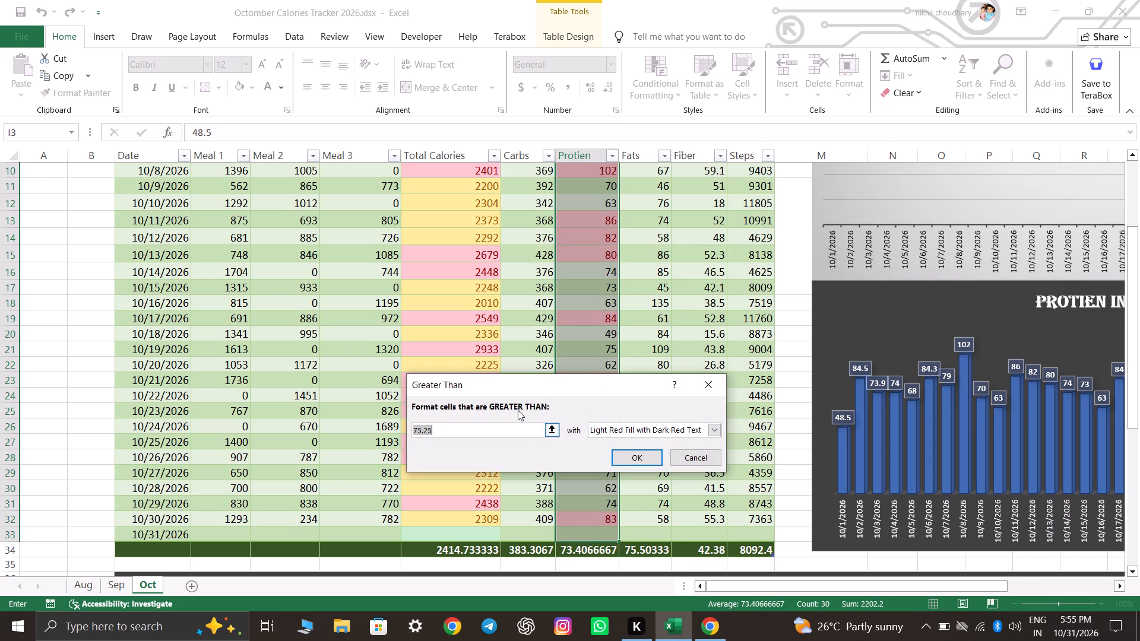
type("80")
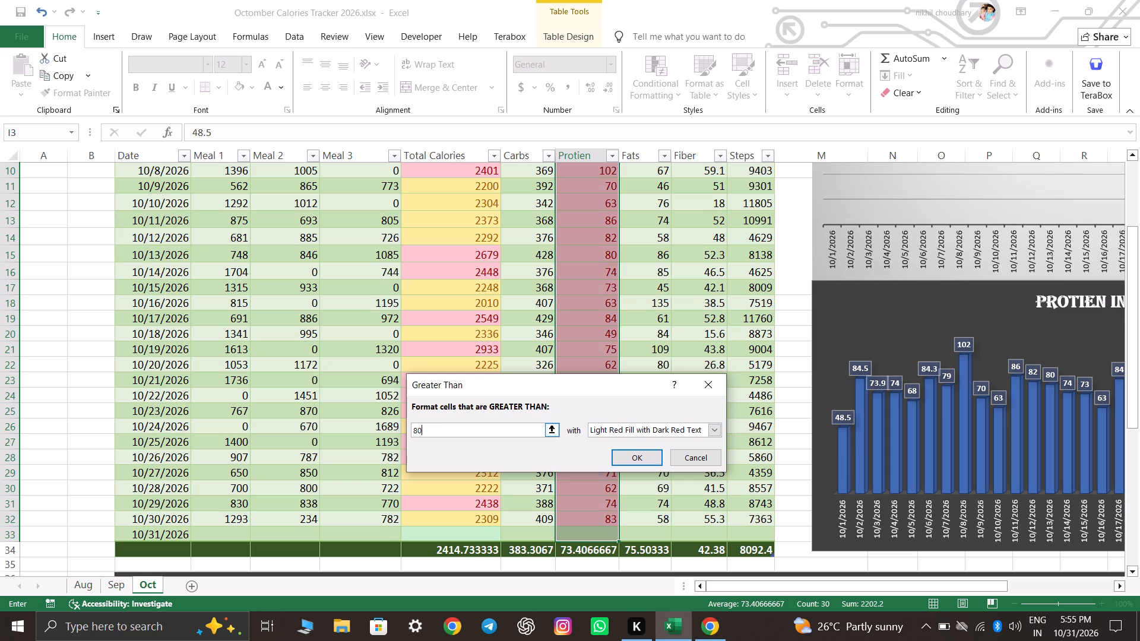
left_click(612, 431)
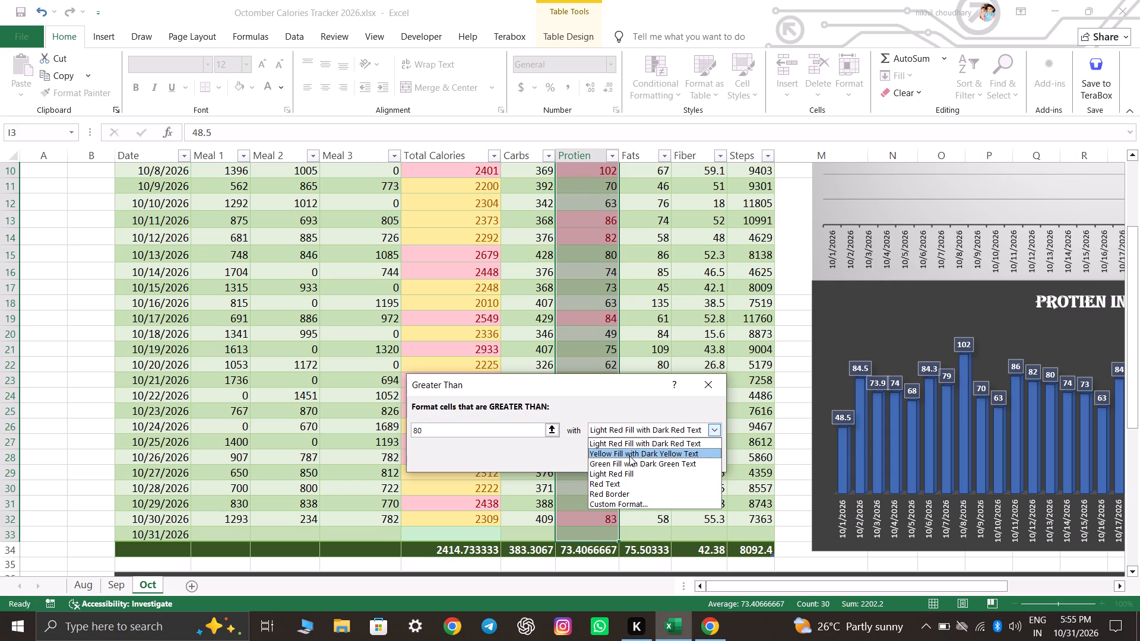
left_click(629, 464)
left_click(644, 457)
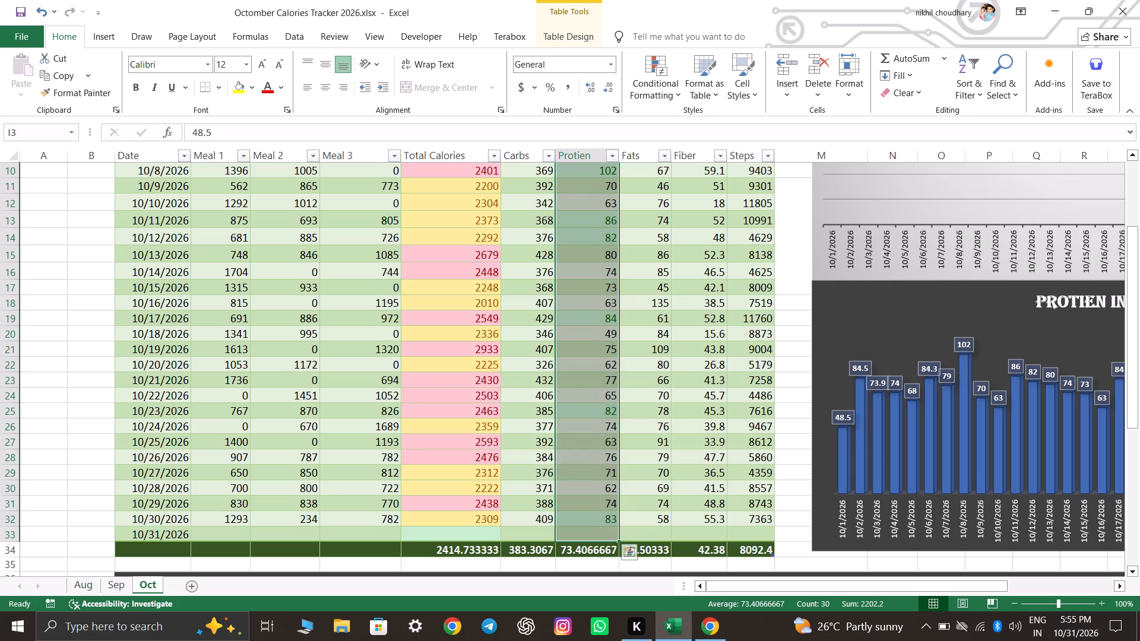
Highlight October's Protien values in rows 3 to 33 less than 70 with Light Red Fill with Dark Red Text.
left_click(652, 93)
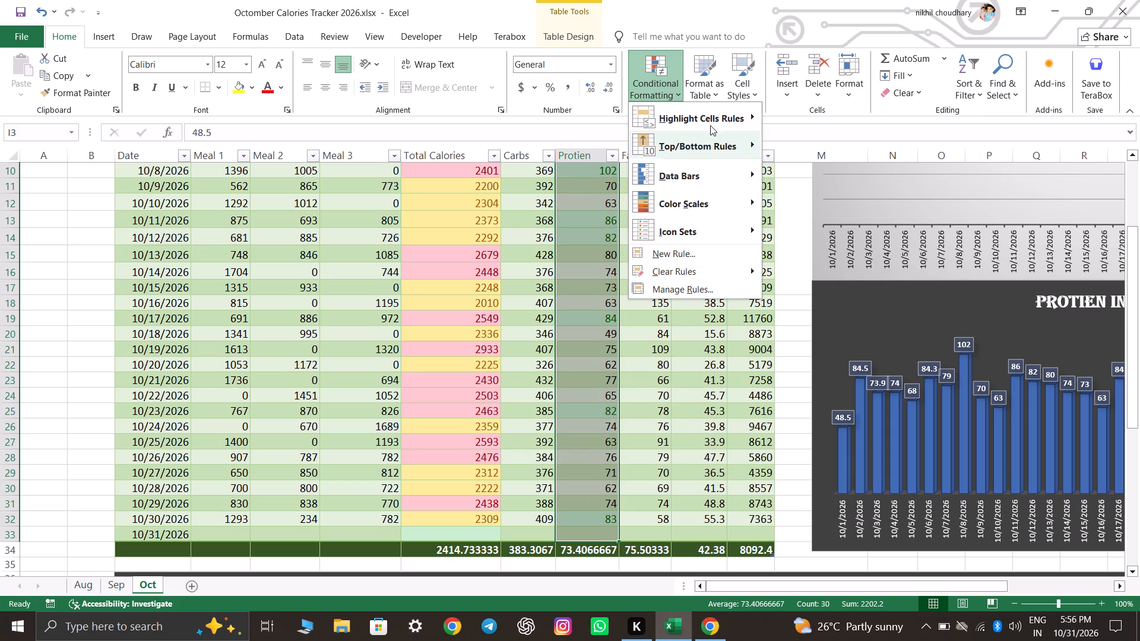
left_click(712, 109)
left_click(784, 142)
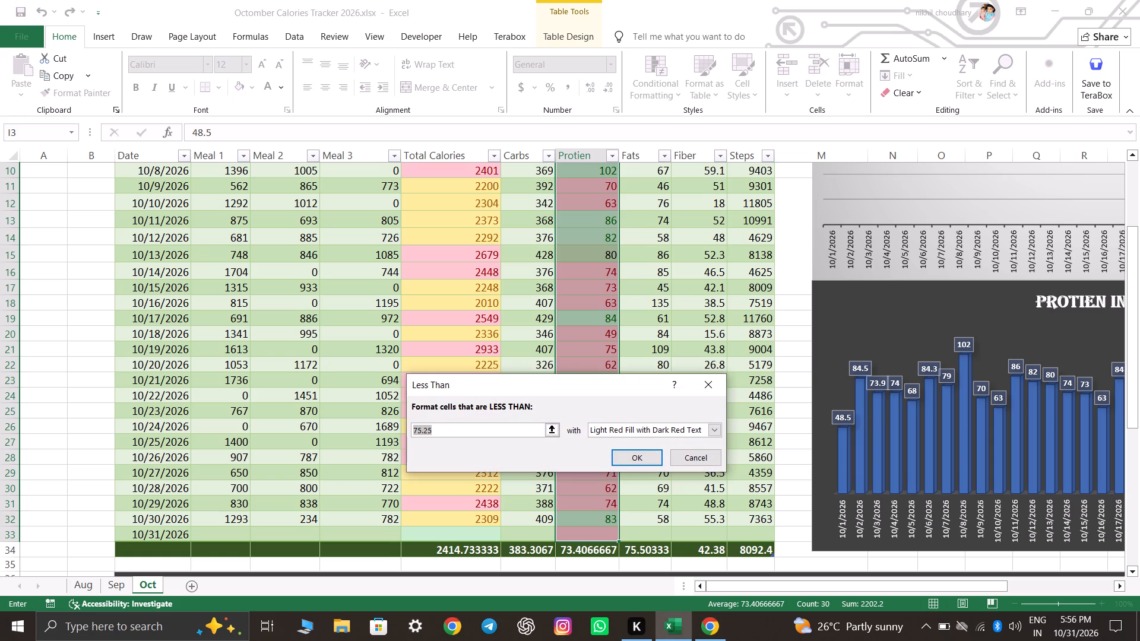
type("70")
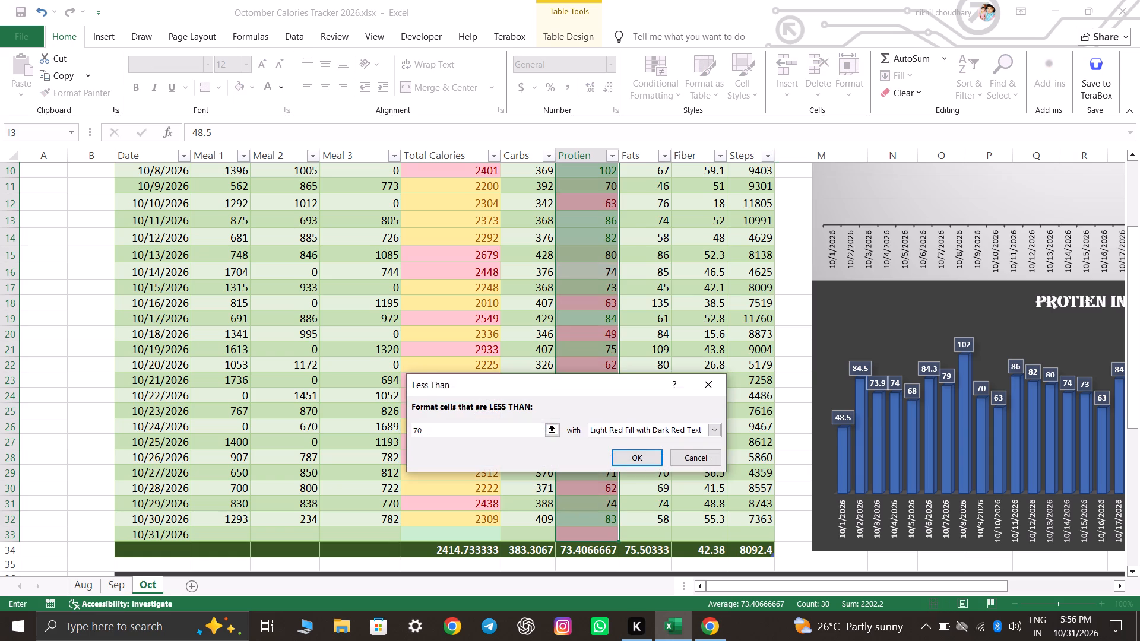
left_click(638, 458)
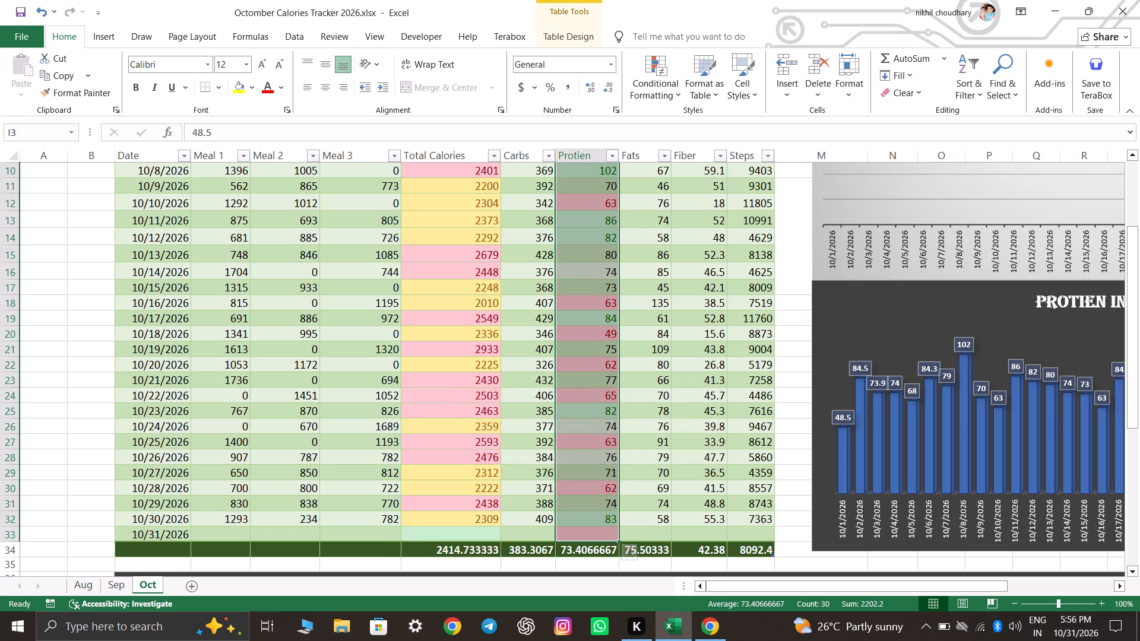
Highlight October's Protien values in rows 3 to 33 between 70 and 80 with Yellow Fill with Dark Yellow Text.
left_click(661, 77)
left_click(687, 122)
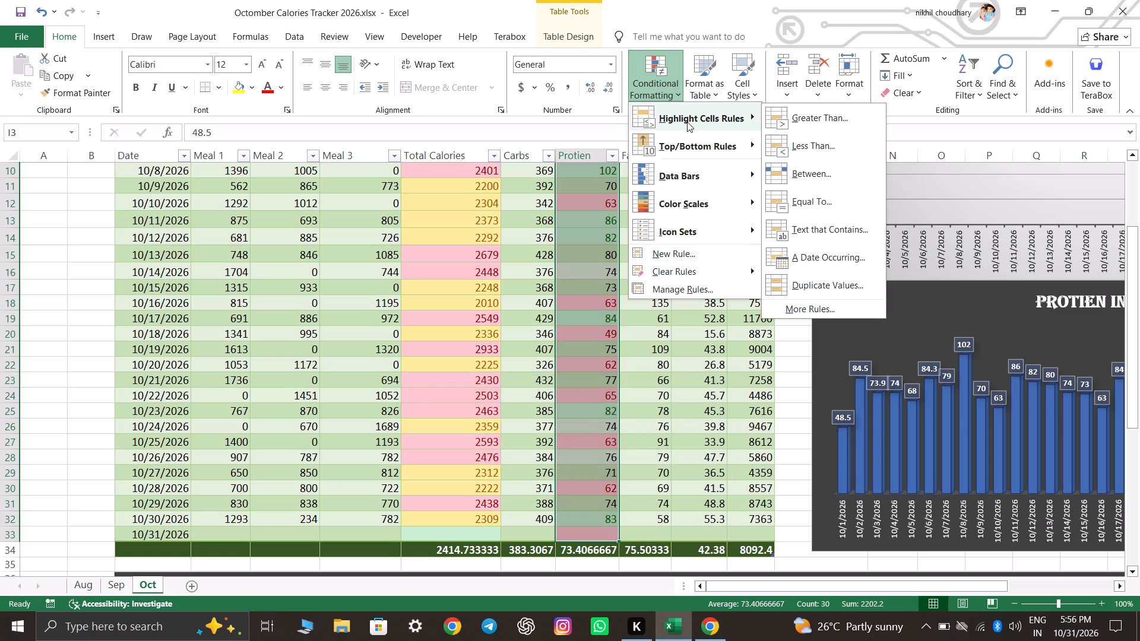
left_click(805, 175)
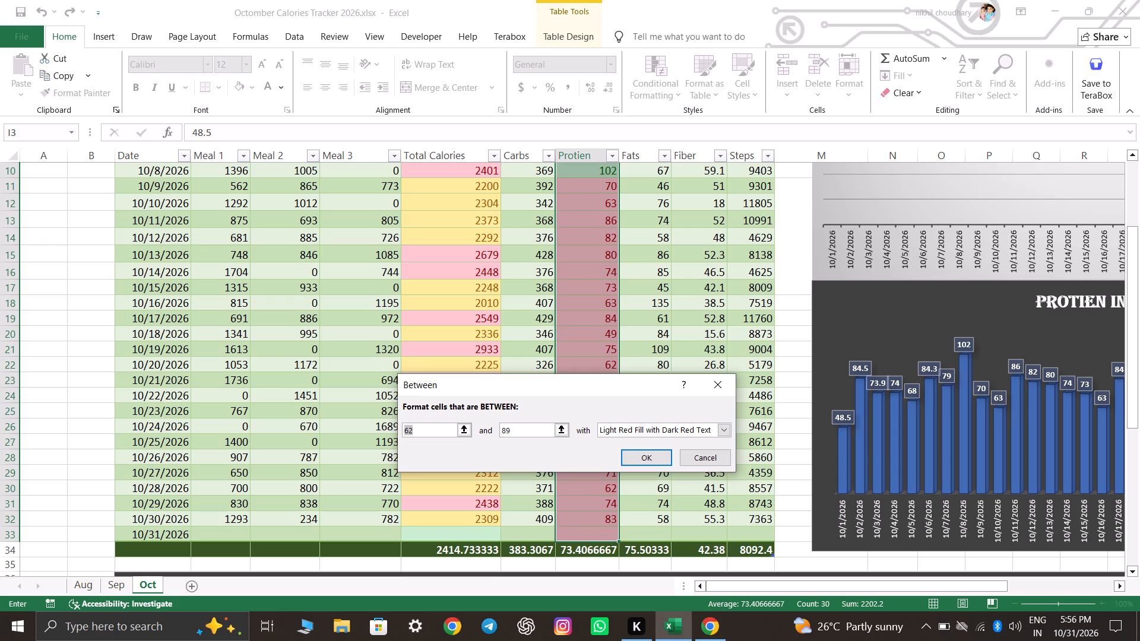
type("70")
left_click(528, 424)
left_click(525, 427)
key("BackSpace")
key("0")
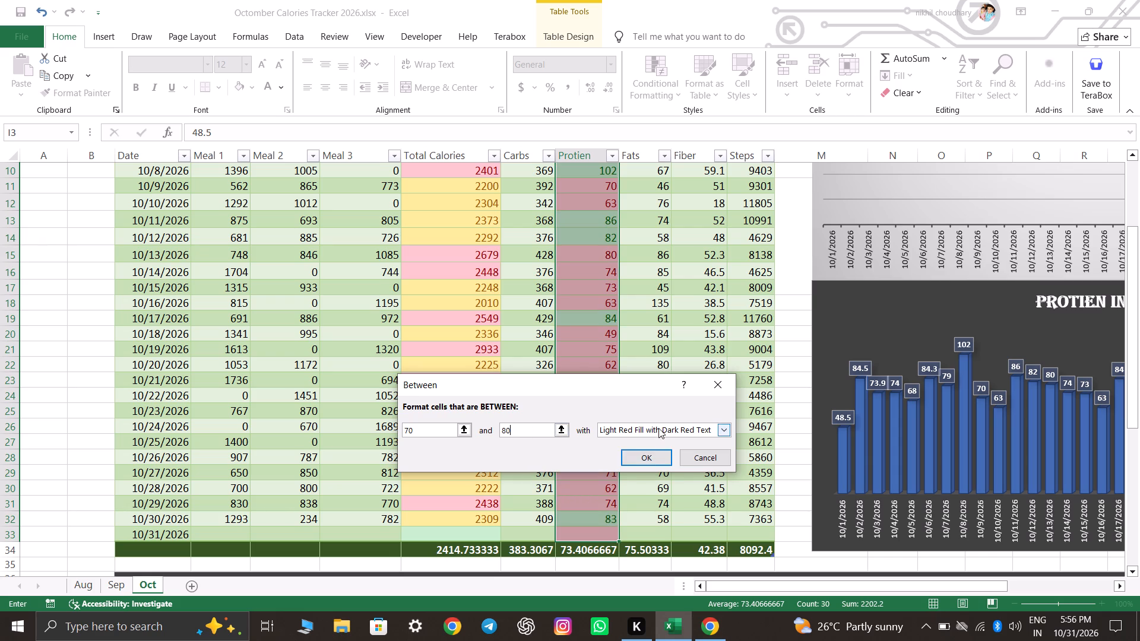
left_click(659, 427)
left_click(657, 456)
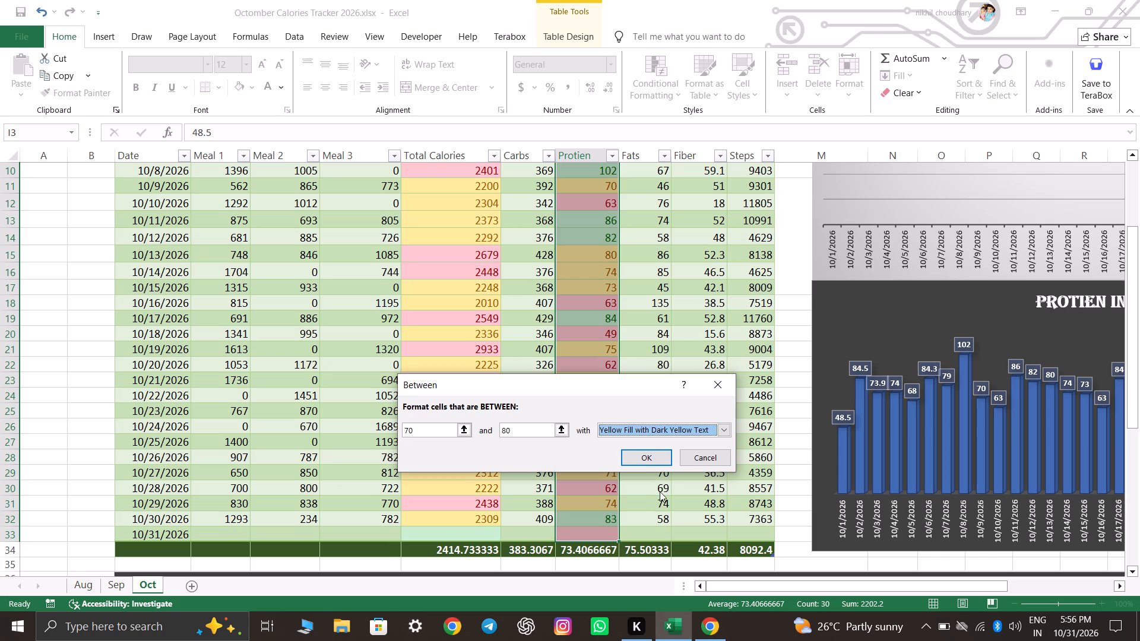
left_click(653, 454)
left_click(676, 308)
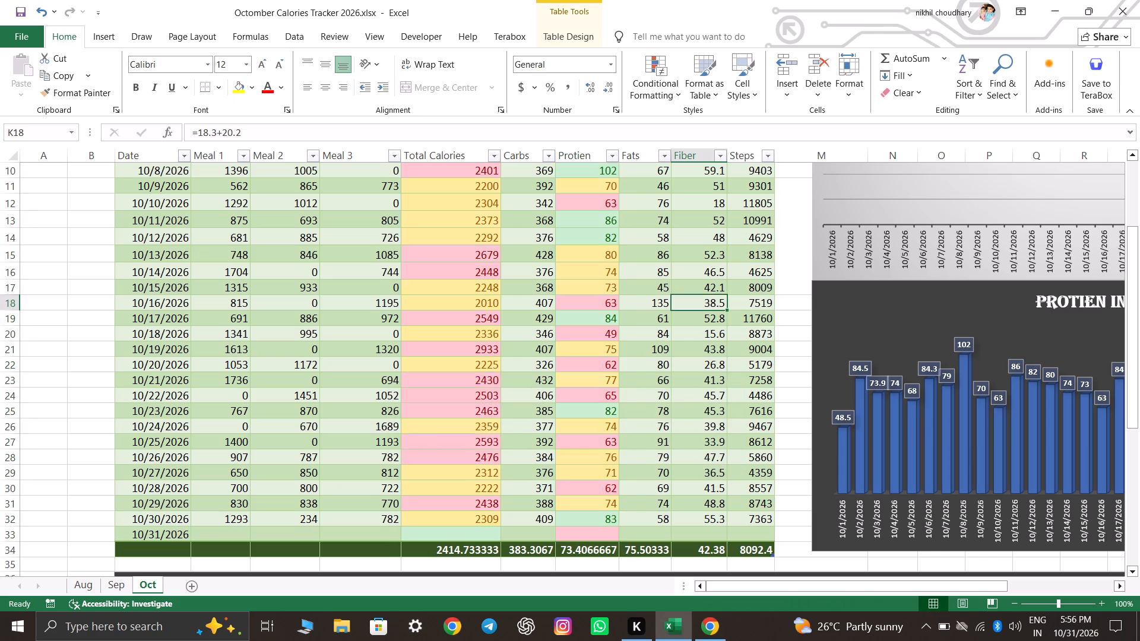
Highlight October's Steps values in rows 10 to 33 greater than 10000 with Green Fill with Dark Green Text.
left_click_drag(765, 172, 746, 510)
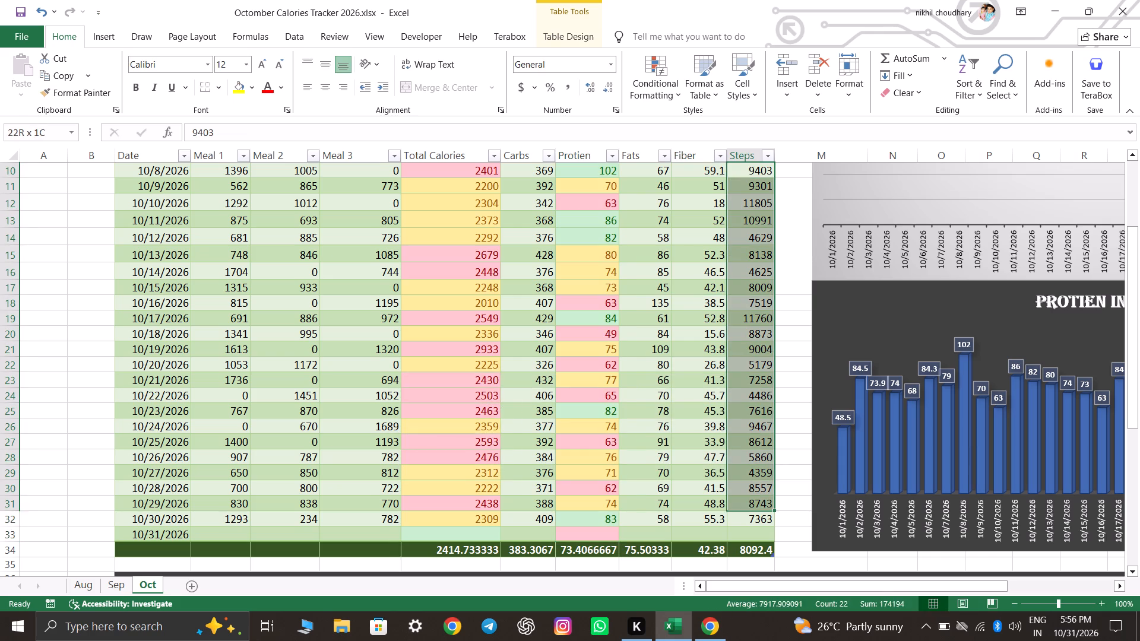
left_click_drag(746, 510, 745, 527)
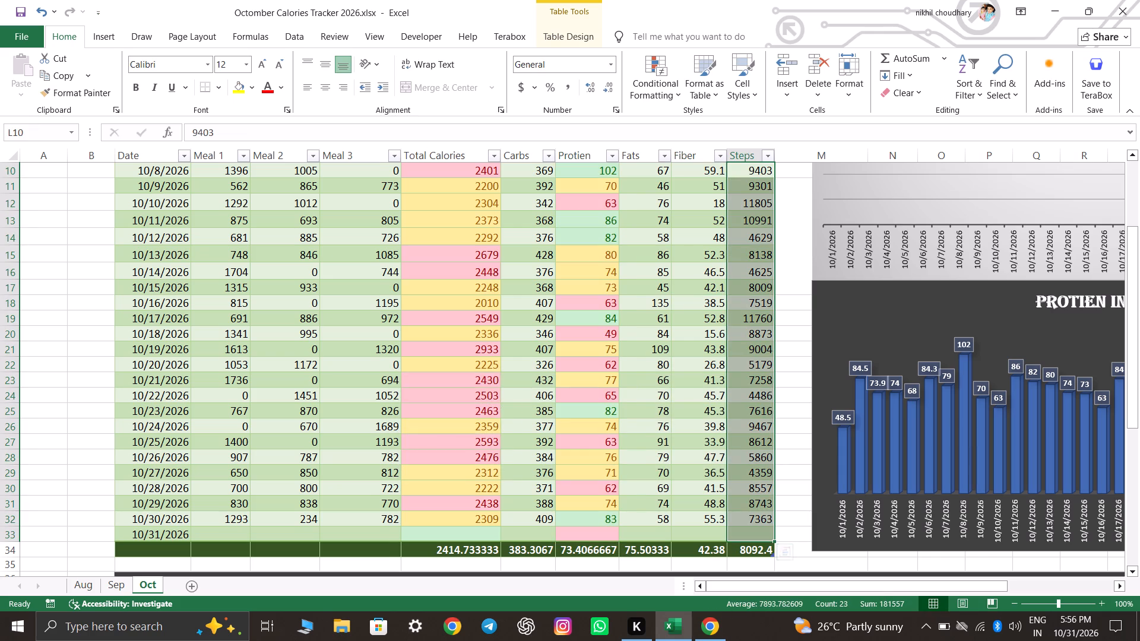
left_click(679, 88)
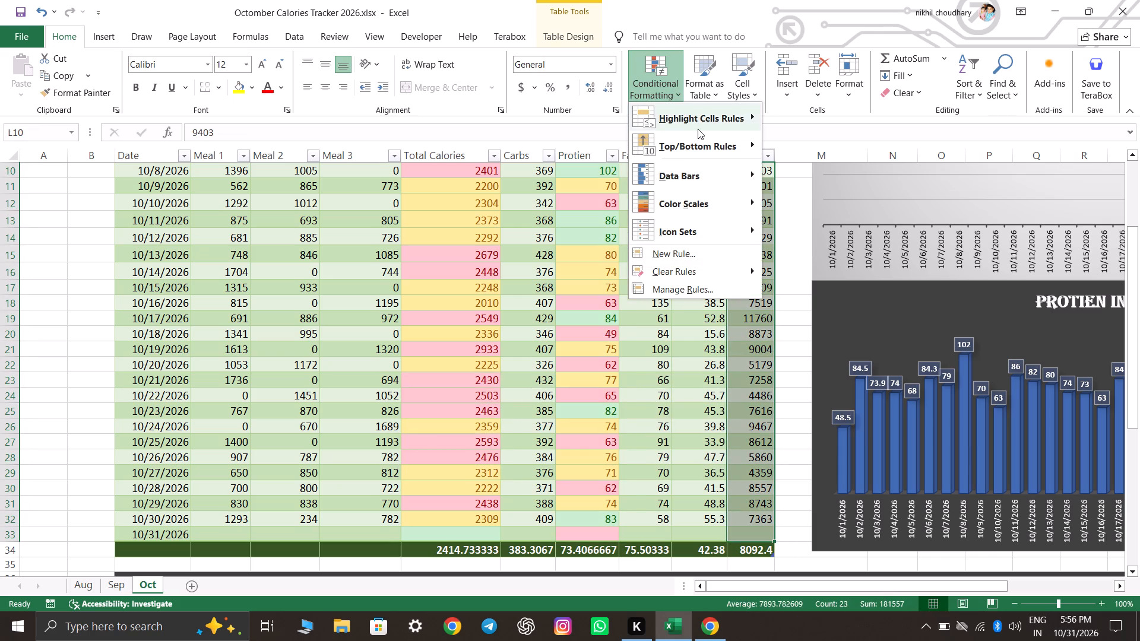
left_click(701, 128)
left_click(800, 119)
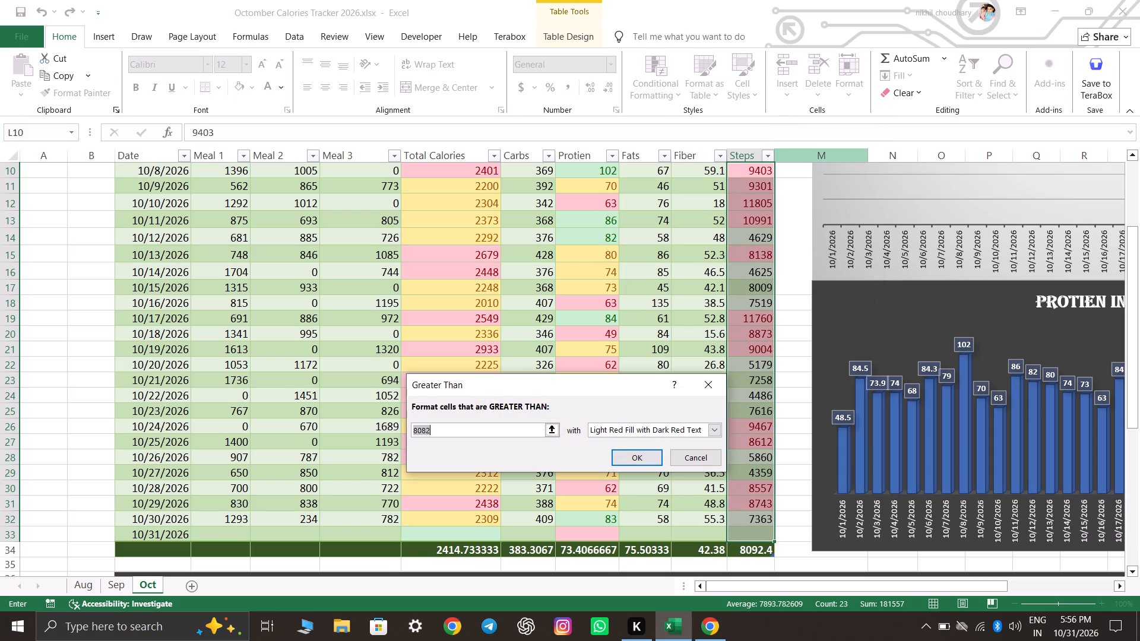
type("10000")
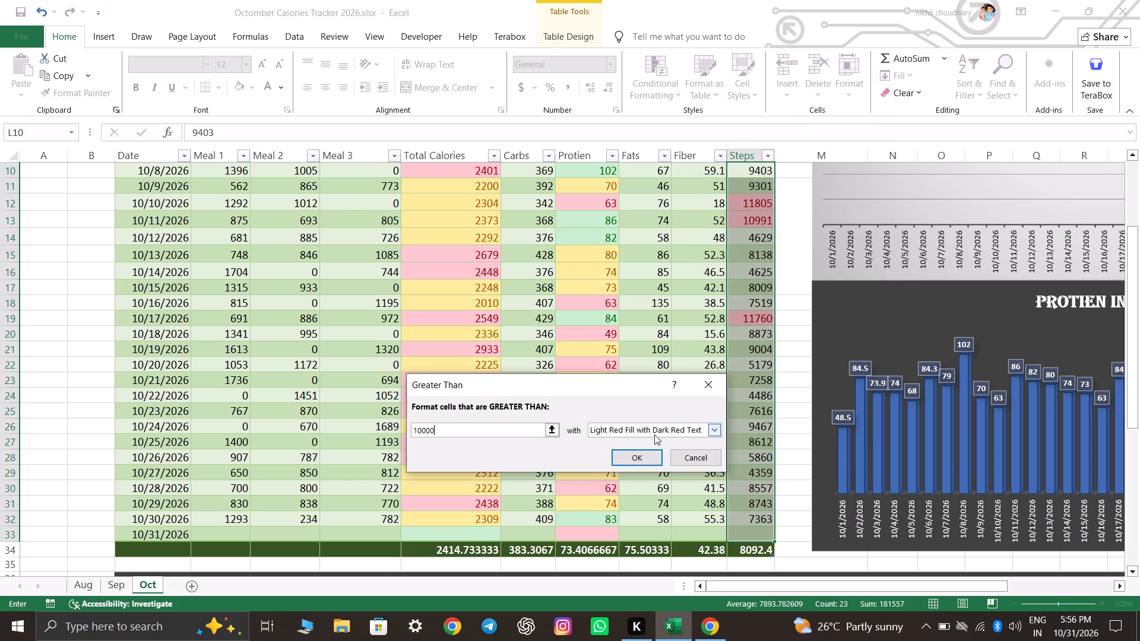
left_click(653, 427)
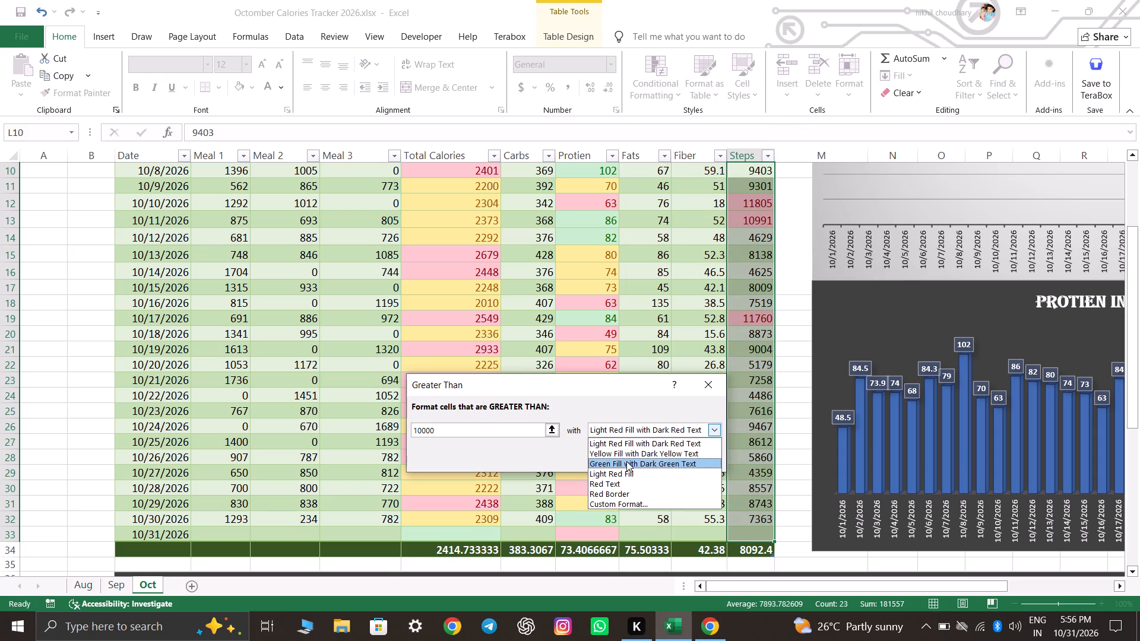
left_click(626, 461)
left_click(653, 452)
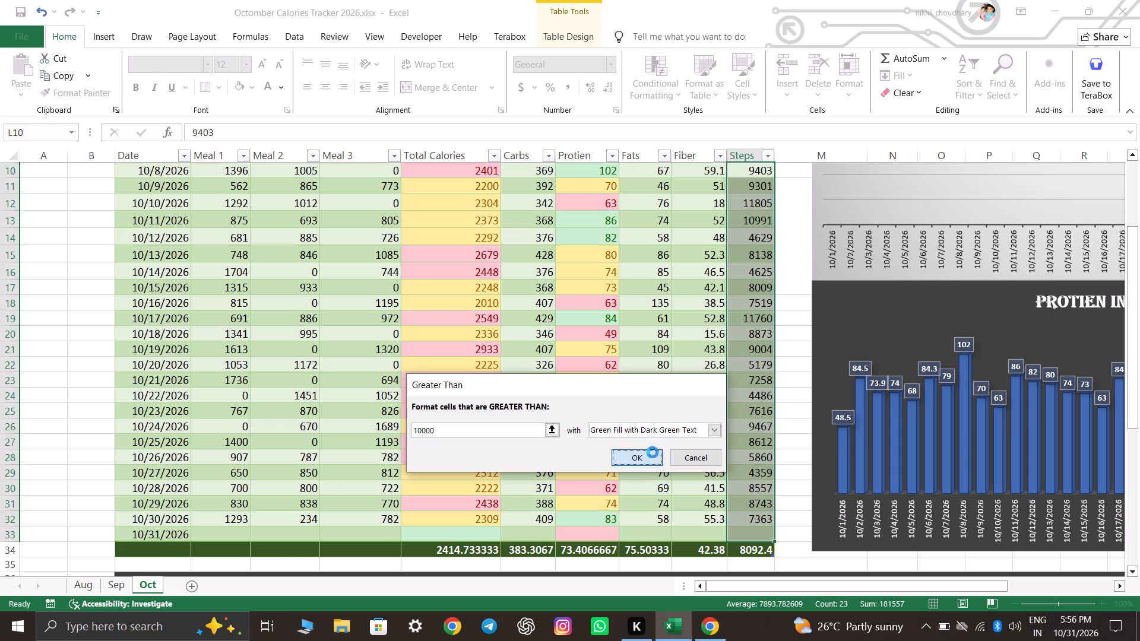
Highlight October's Steps values in rows 10 to 33 less than 8000 with Light Red Fill with Dark Red Text.
left_click(683, 75)
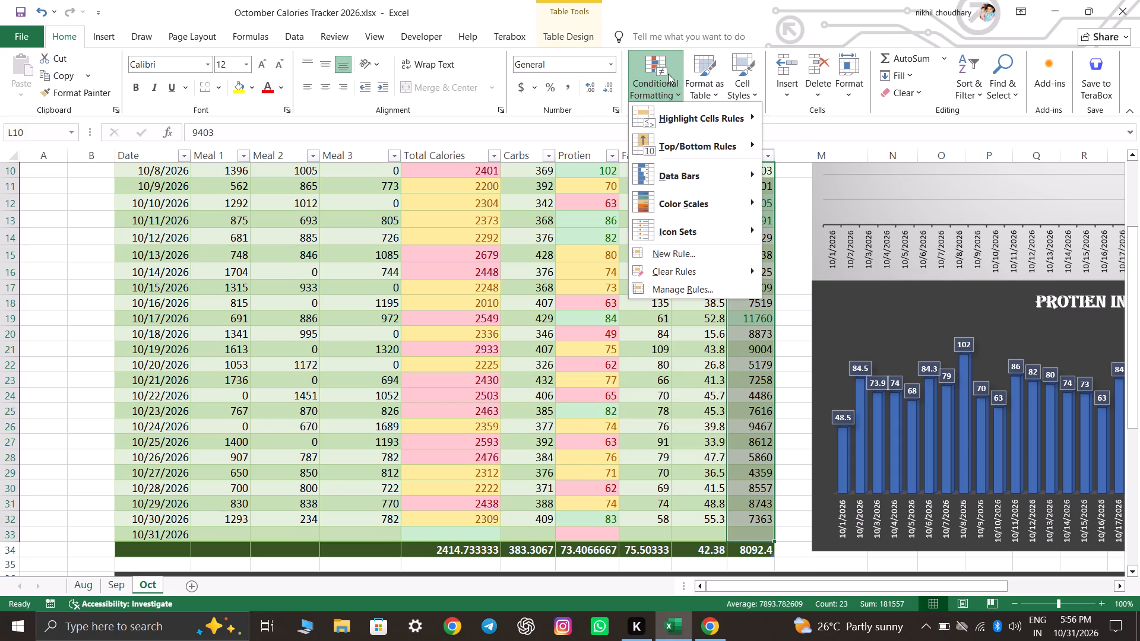
left_click(721, 119)
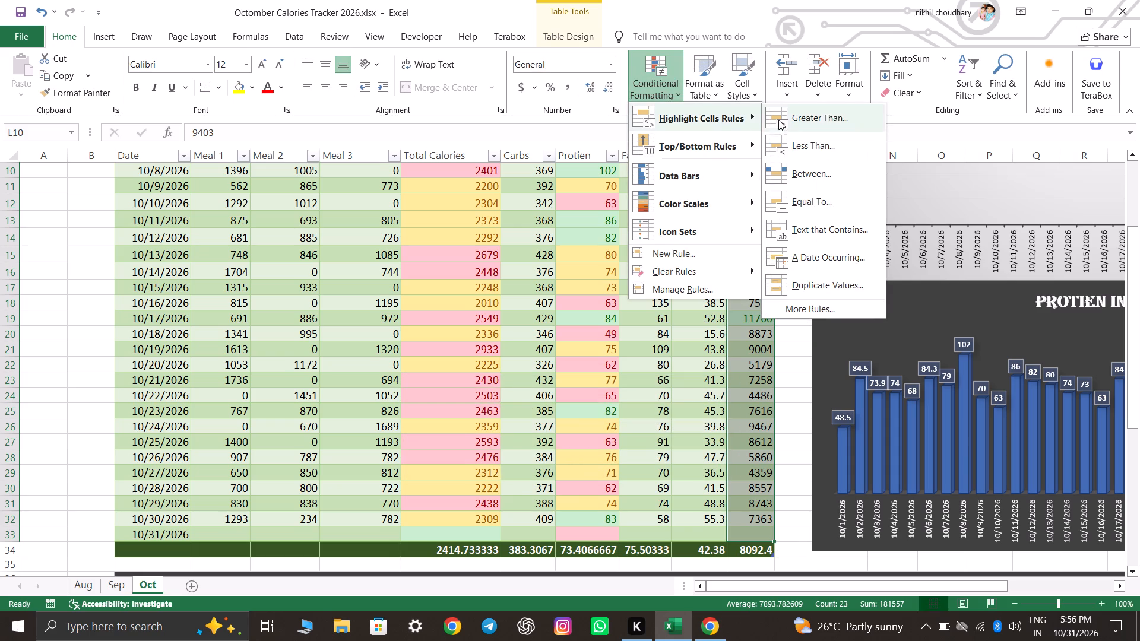
left_click(797, 146)
type("80000")
key("BackSpace")
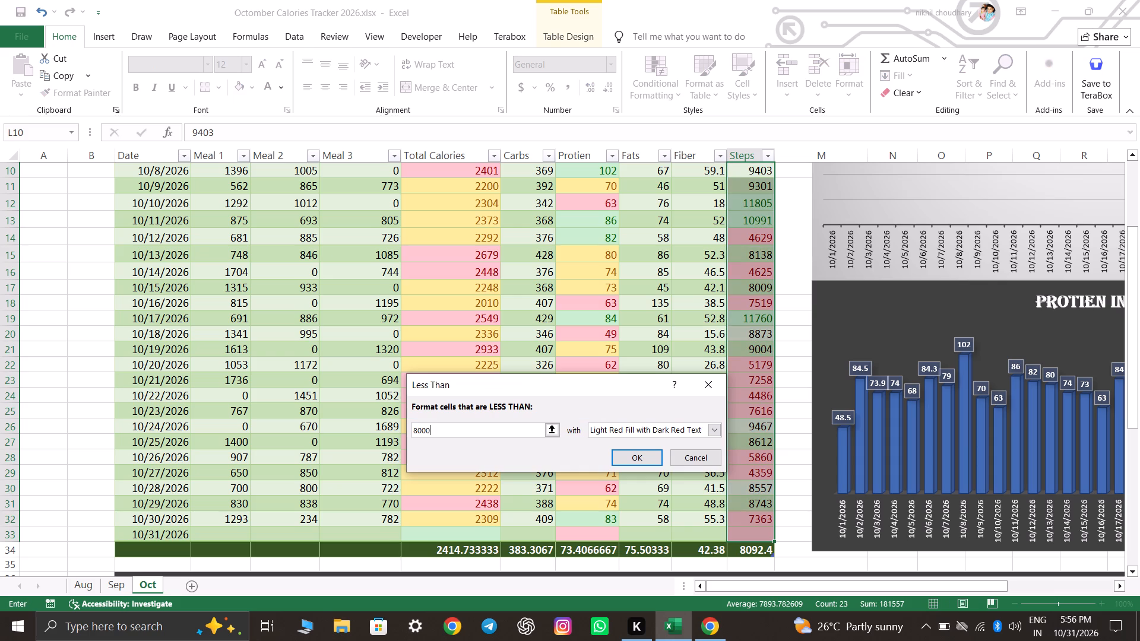
left_click(631, 458)
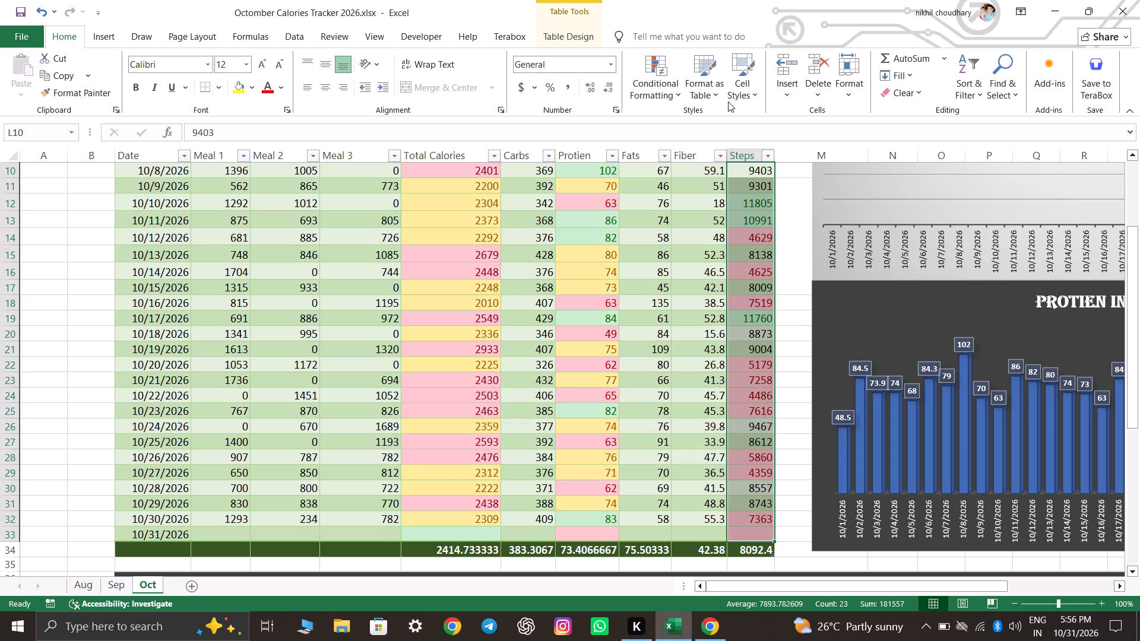
Highlight October's Steps values in rows 10 to 33 between 8000 and 10000 with Yellow Fill with Dark Yellow Text.
left_click(651, 87)
left_click(714, 127)
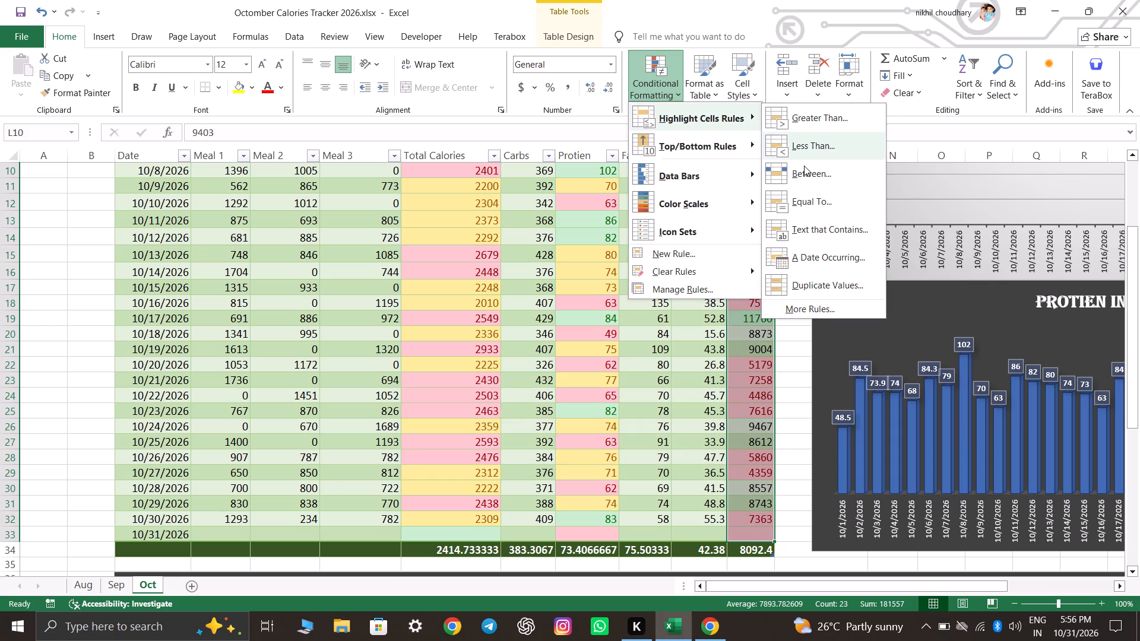
left_click(807, 171)
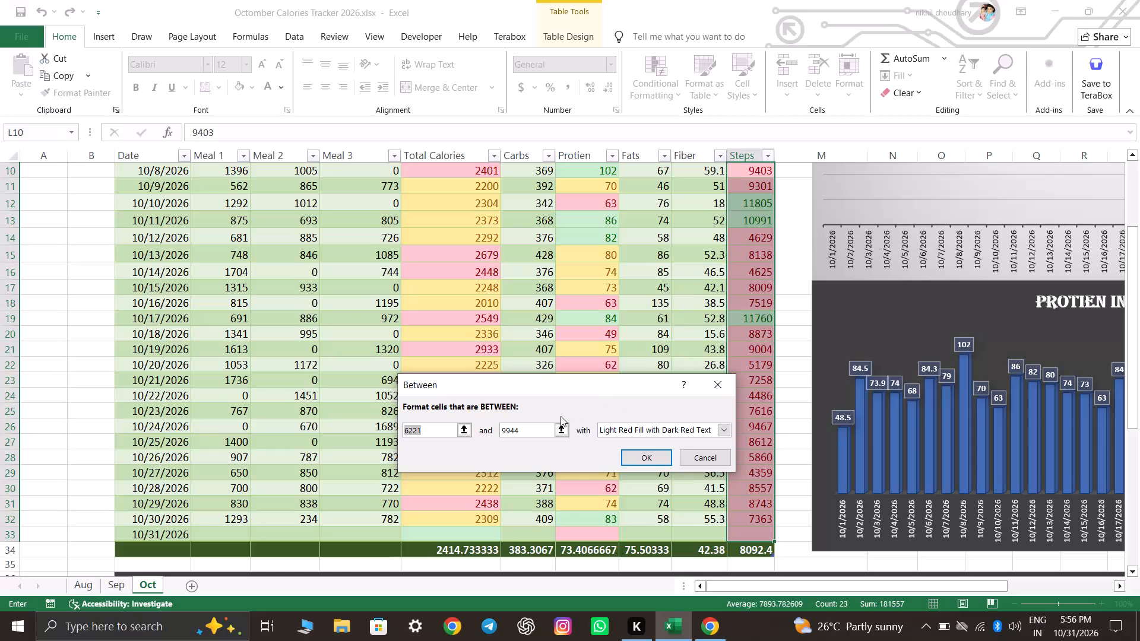
type("8000")
left_click(528, 423)
left_click(528, 431)
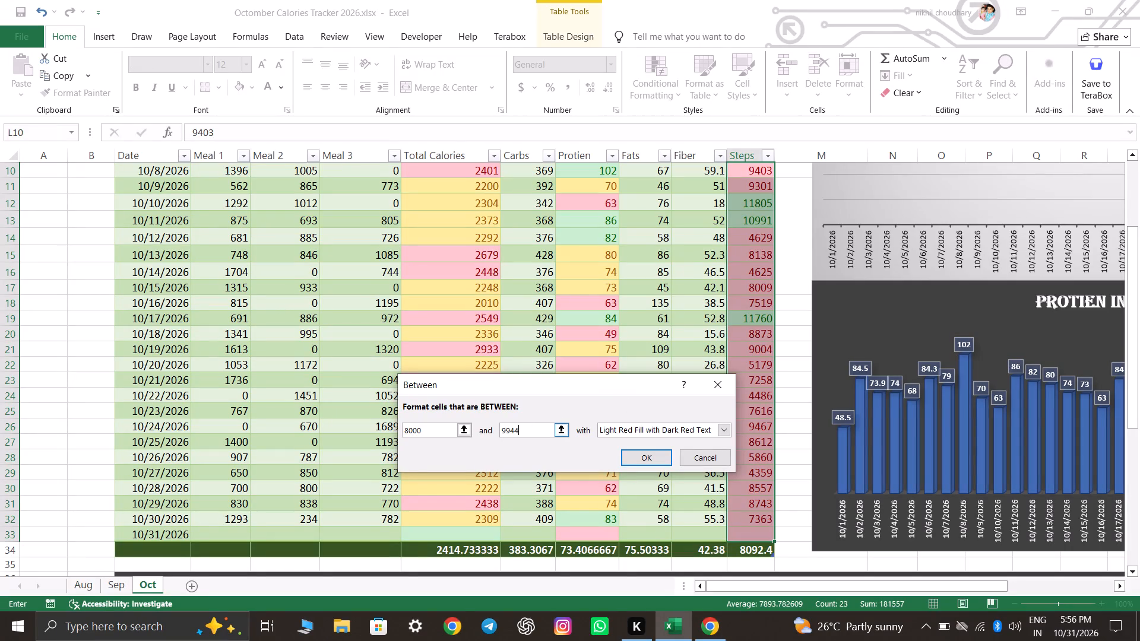
key("BackSpace")
key("BackSpace")
key("BackSpace")
key("BackSpace")
key("BackSpace")
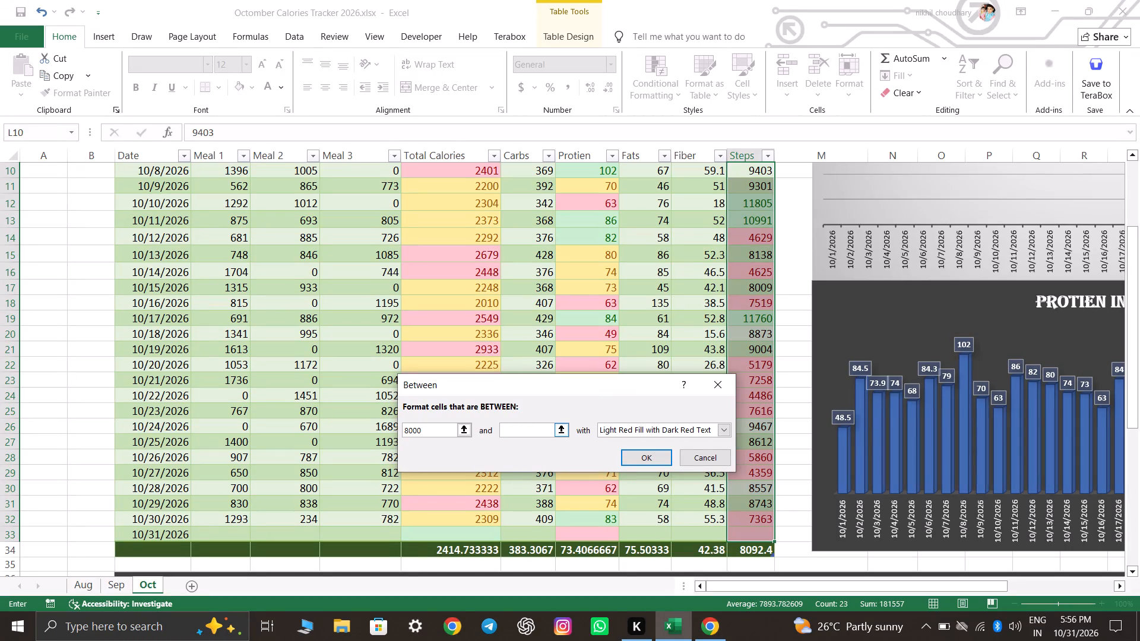
type("10000")
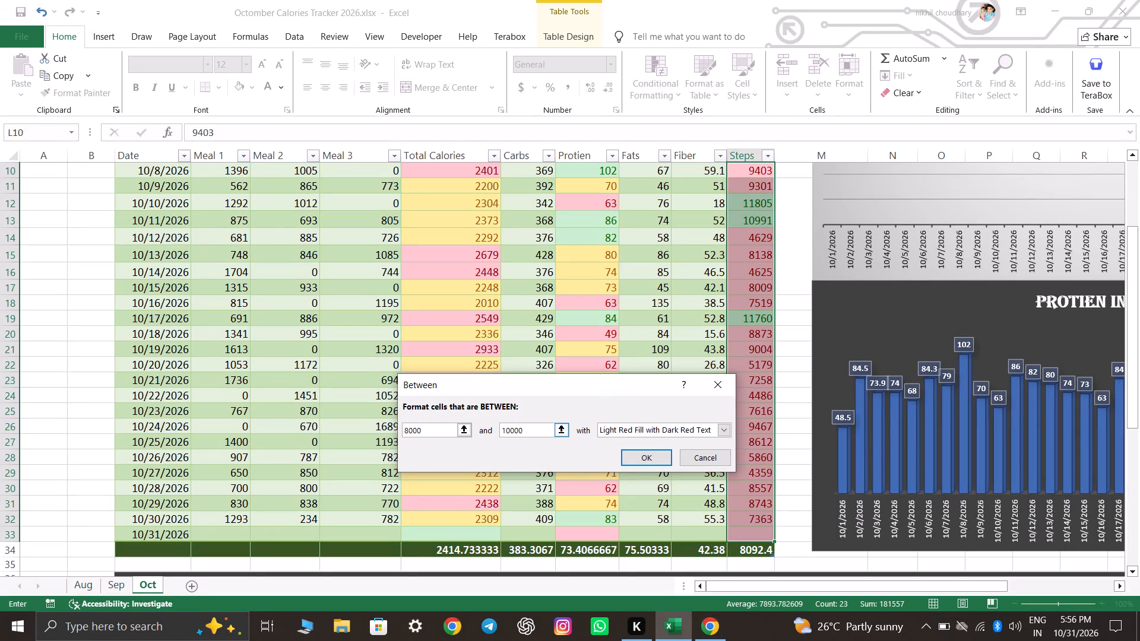
left_click(650, 432)
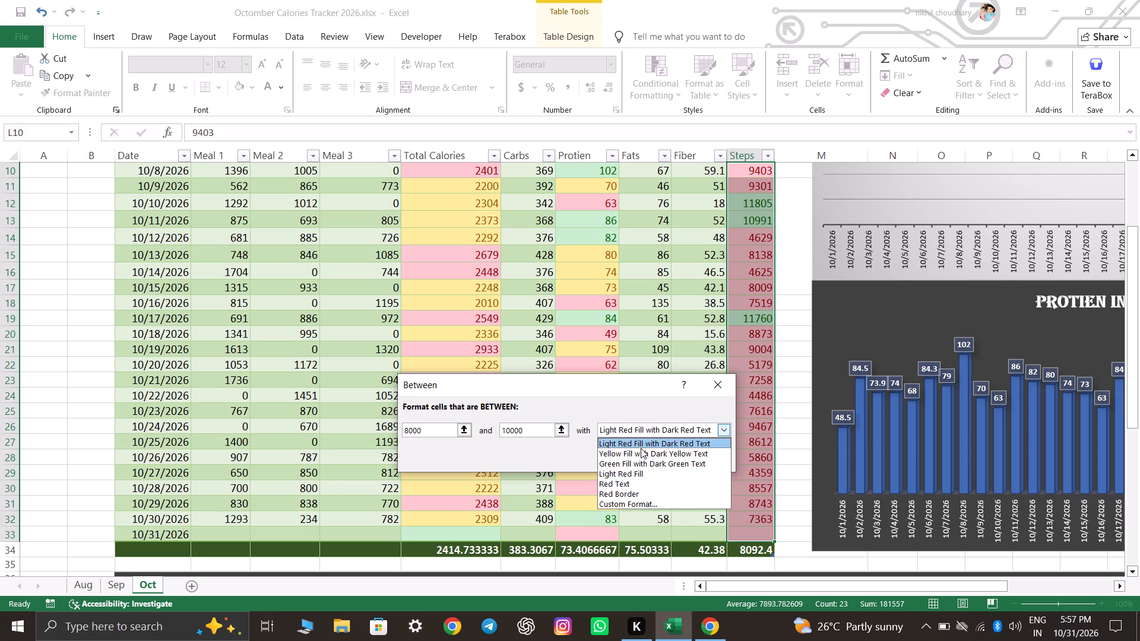
left_click(641, 452)
left_click(647, 459)
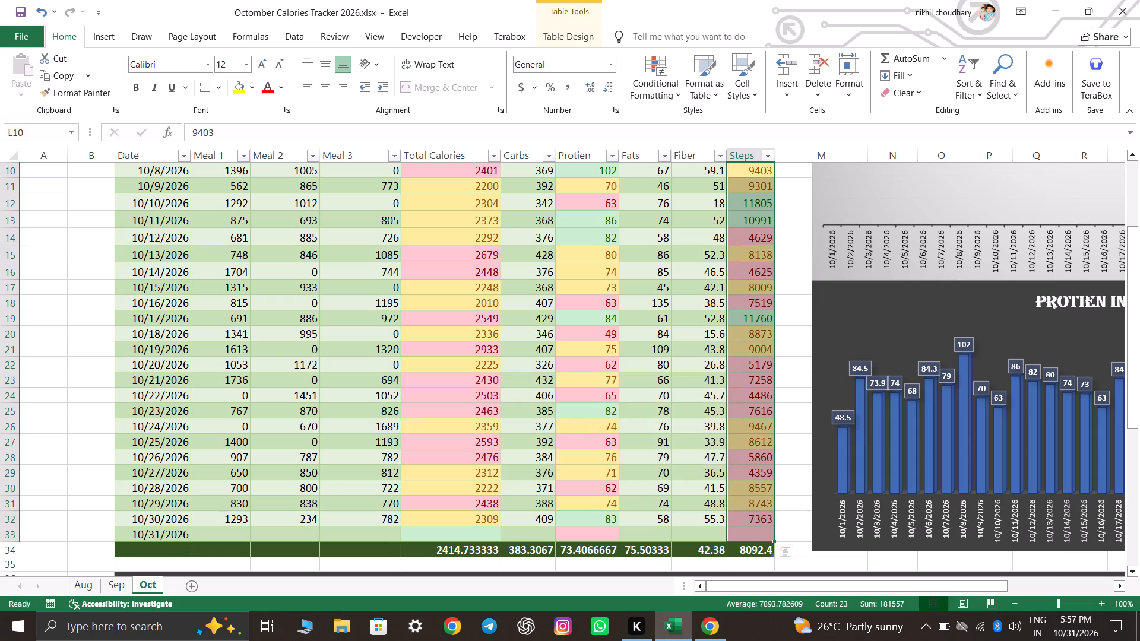
left_click(800, 191)
Review the colour-coded October table, its charts and the empty area below the Steps Tracker chart.
scroll(797, 252, "down", 6)
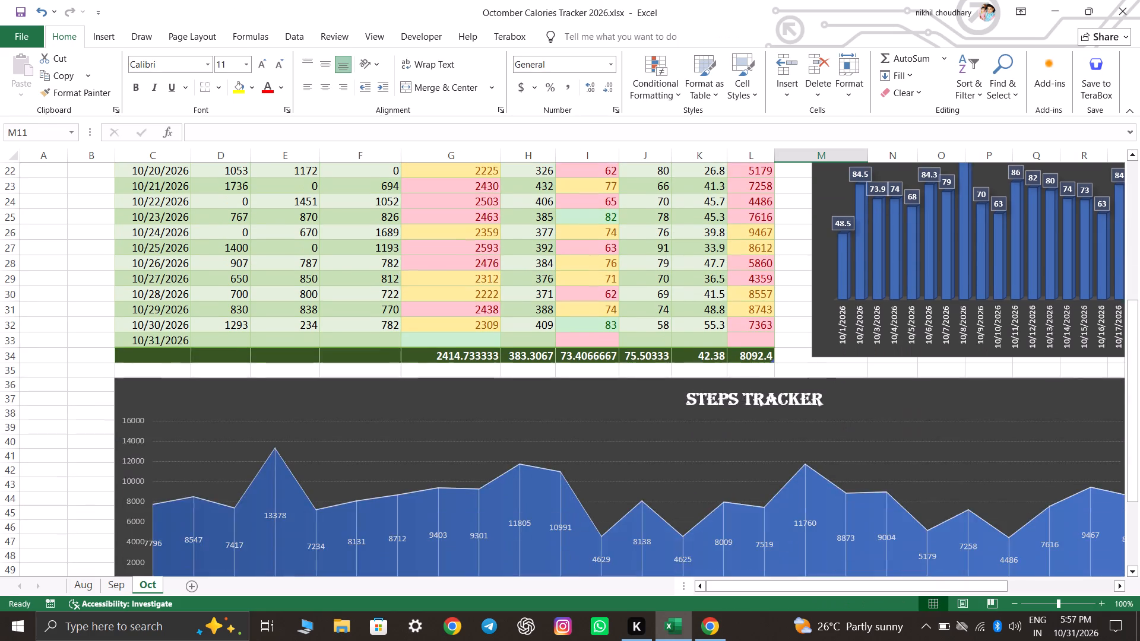
scroll(778, 288, "up", 9)
scroll(788, 323, "down", 5)
scroll(789, 377, "down", 5)
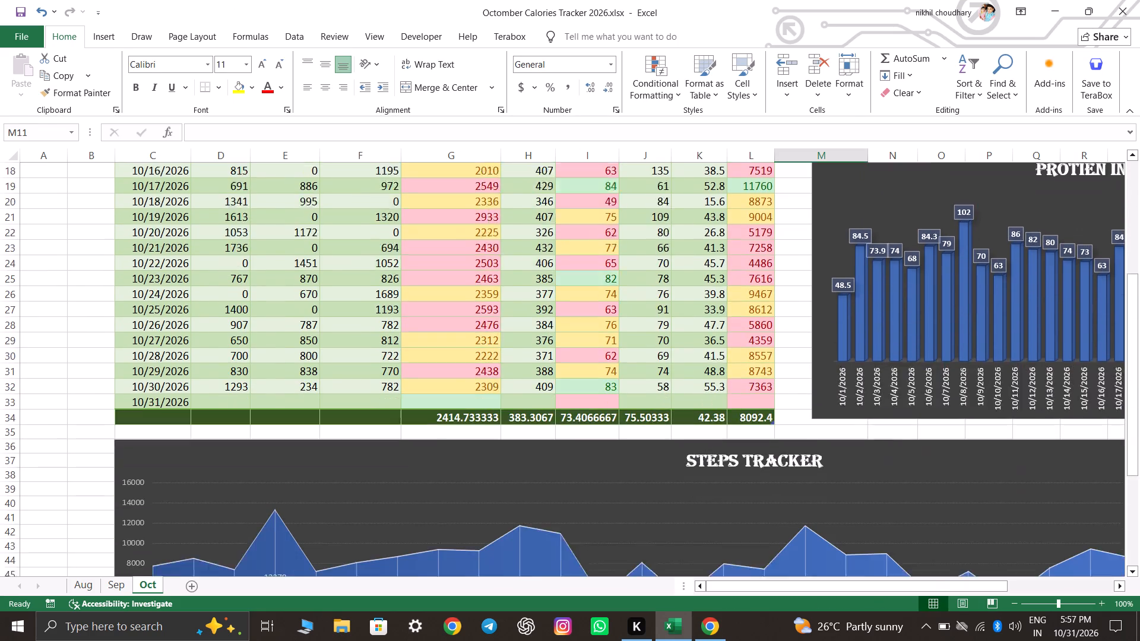
scroll(789, 377, "down", 6)
left_click(835, 440)
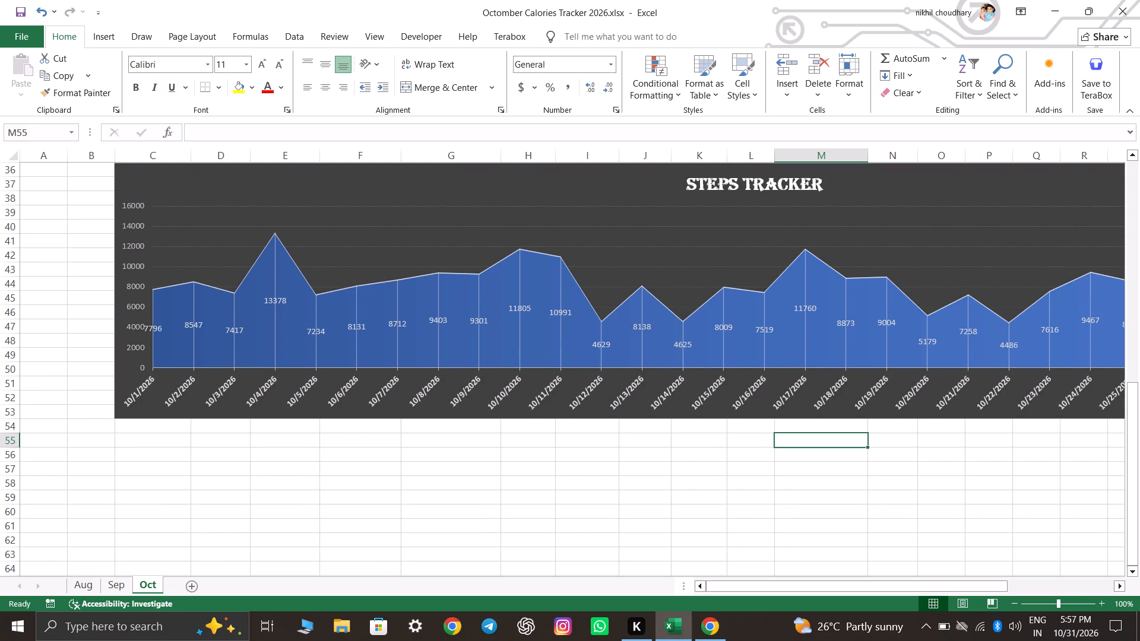
scroll(837, 445, "down", 4)
scroll(837, 448, "up", 20)
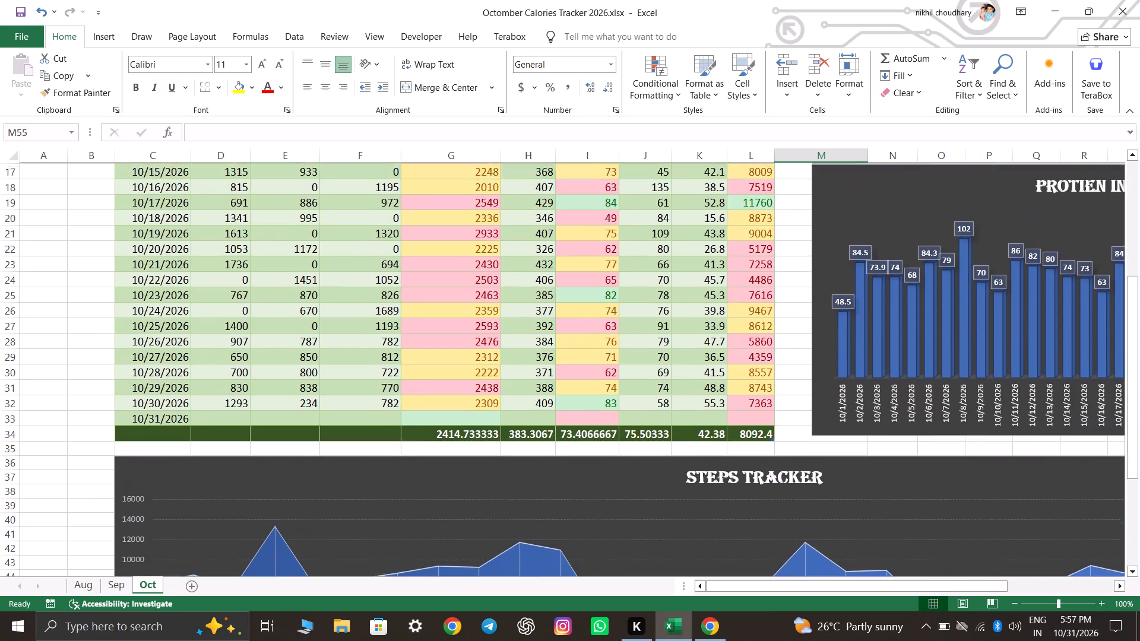
scroll(837, 448, "up", 8)
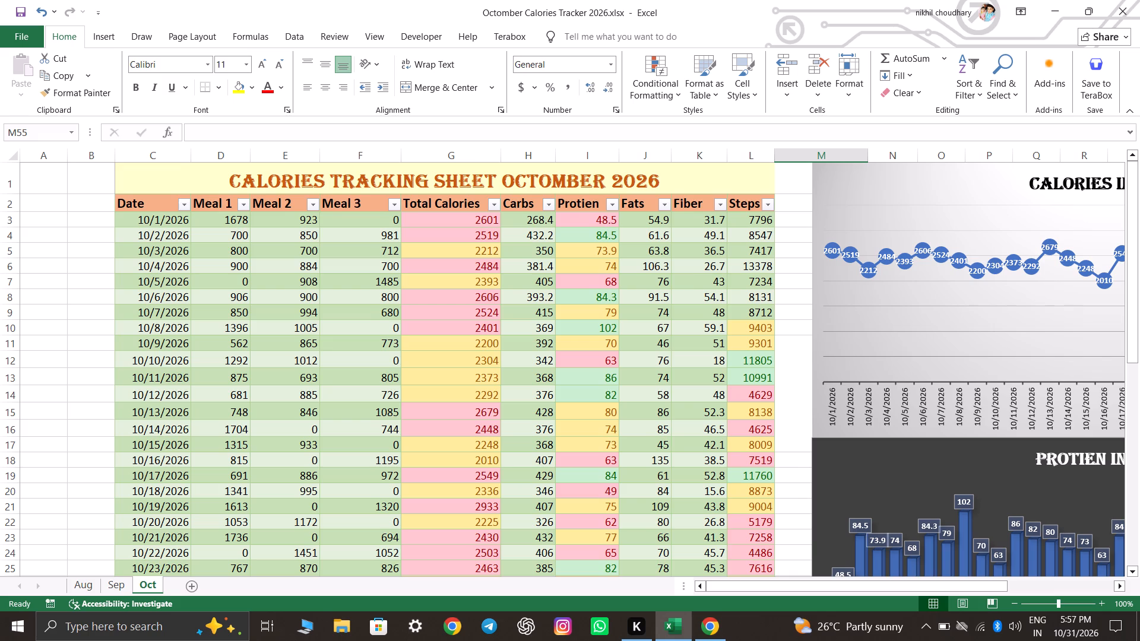
scroll(1057, 520, "up", 1)
scroll(598, 414, "down", 5)
scroll(700, 450, "down", 4)
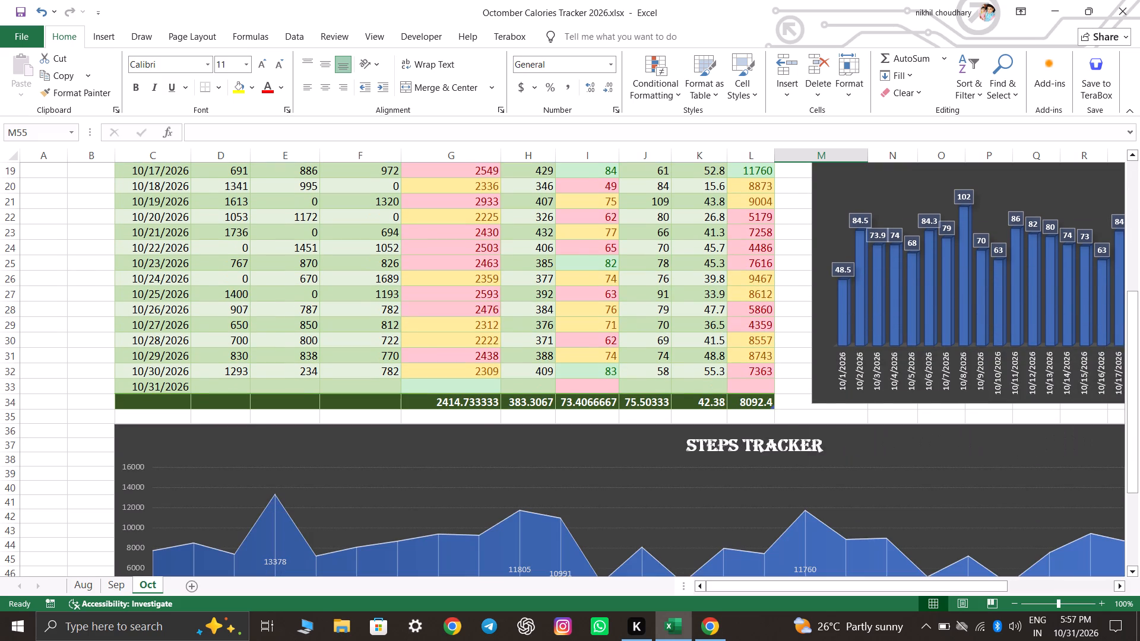
scroll(822, 424, "down", 13)
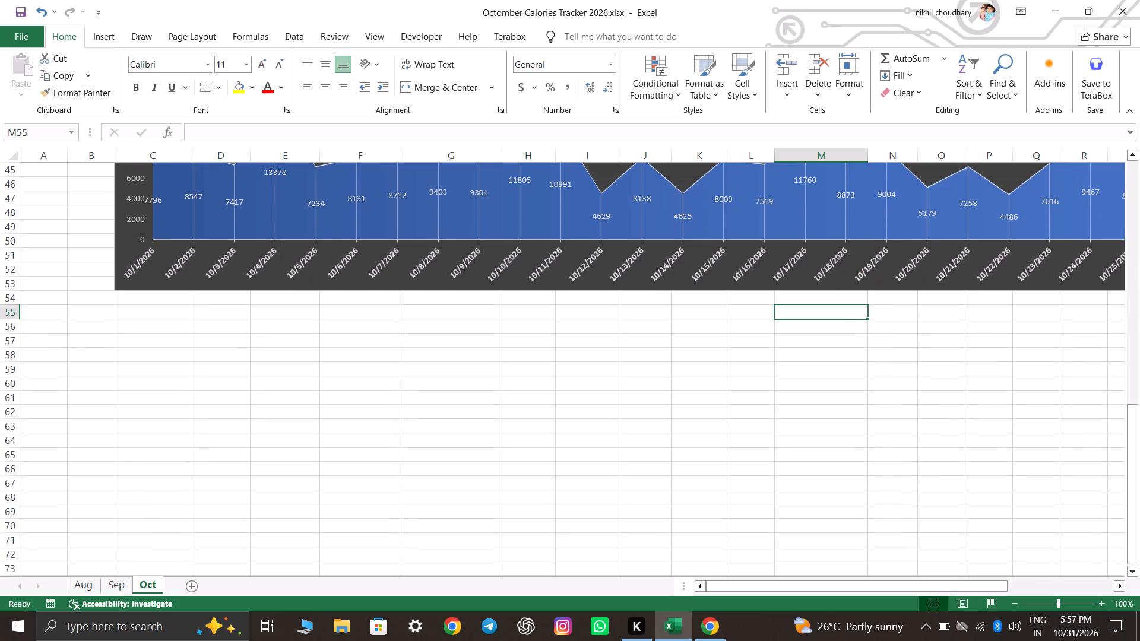
left_click(185, 337)
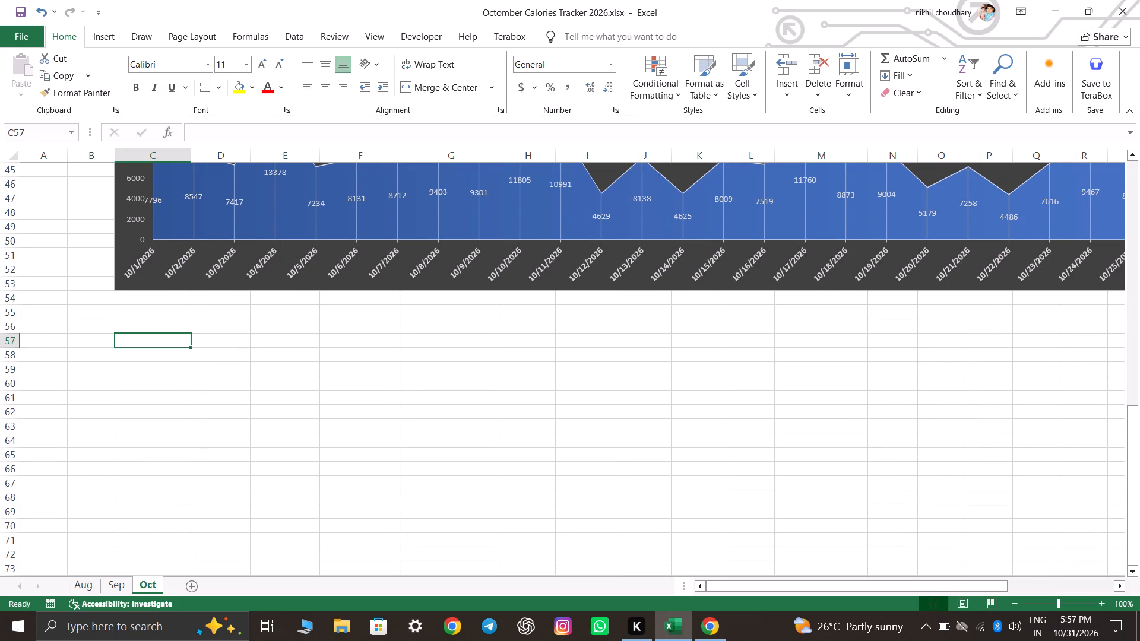
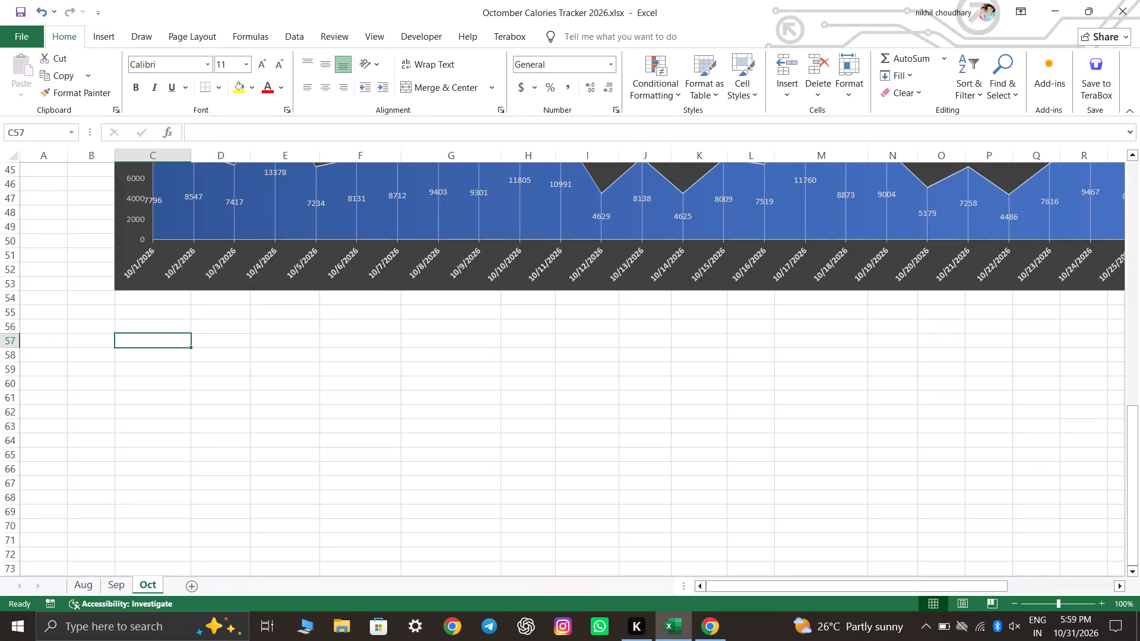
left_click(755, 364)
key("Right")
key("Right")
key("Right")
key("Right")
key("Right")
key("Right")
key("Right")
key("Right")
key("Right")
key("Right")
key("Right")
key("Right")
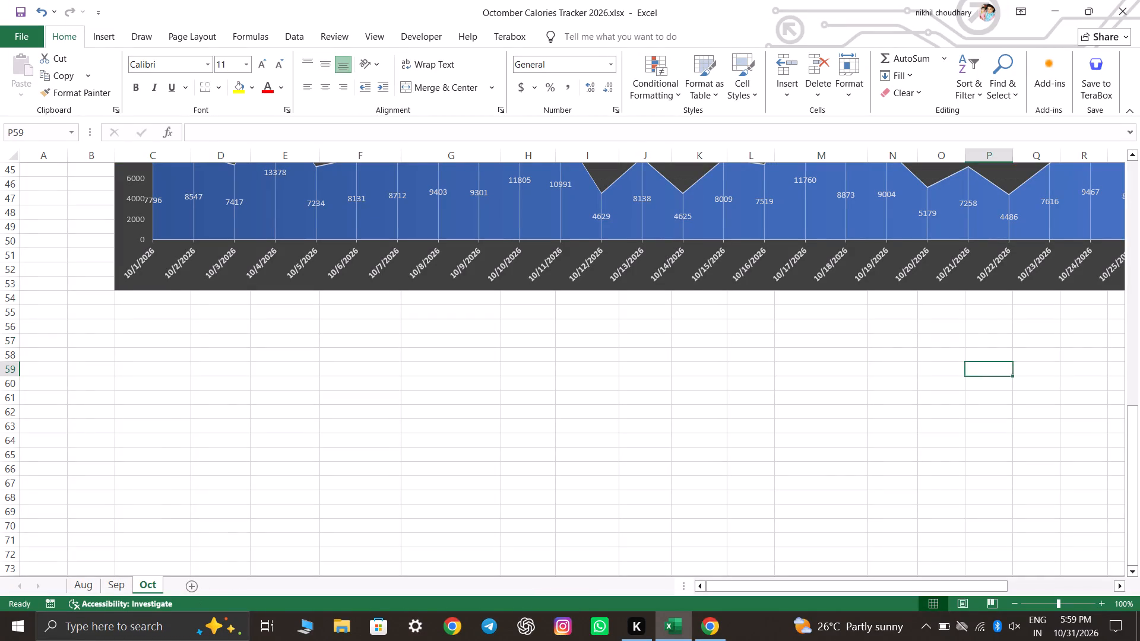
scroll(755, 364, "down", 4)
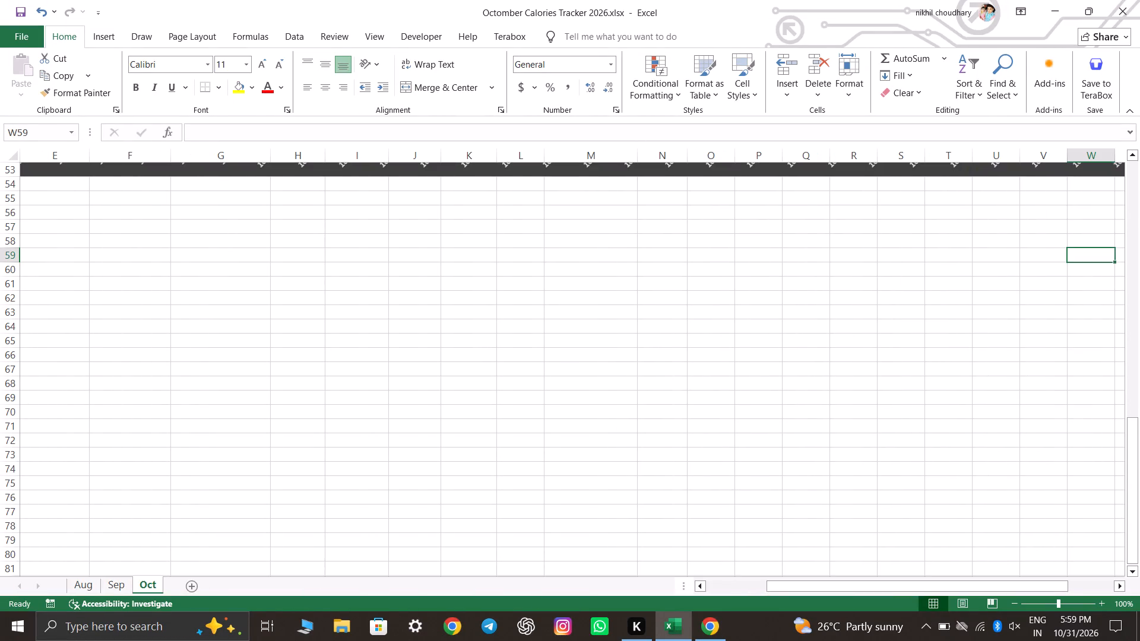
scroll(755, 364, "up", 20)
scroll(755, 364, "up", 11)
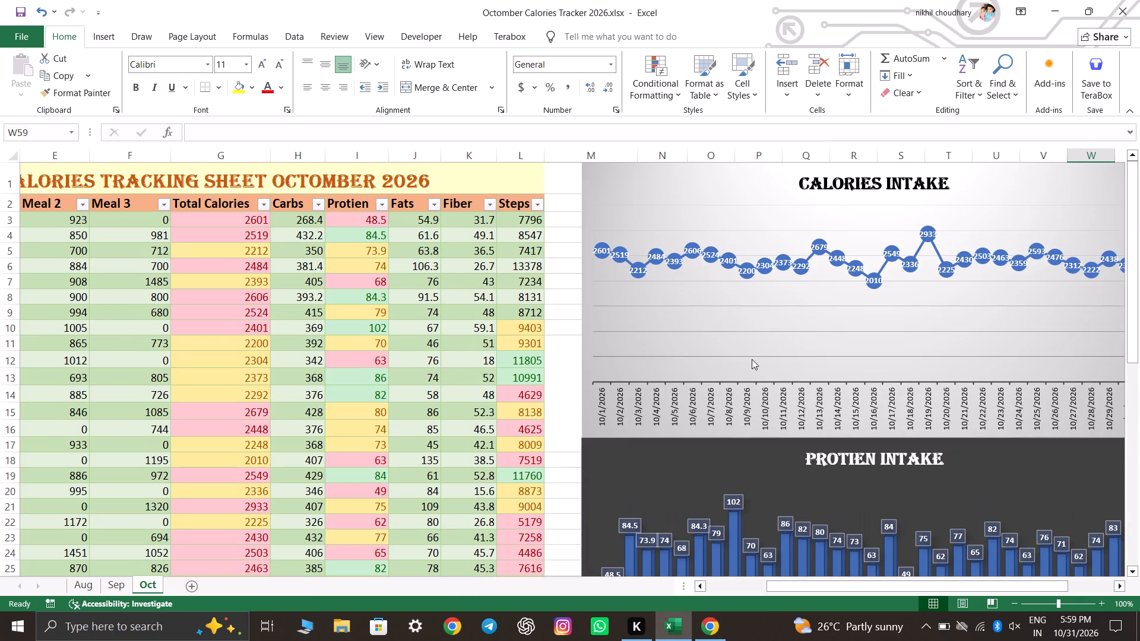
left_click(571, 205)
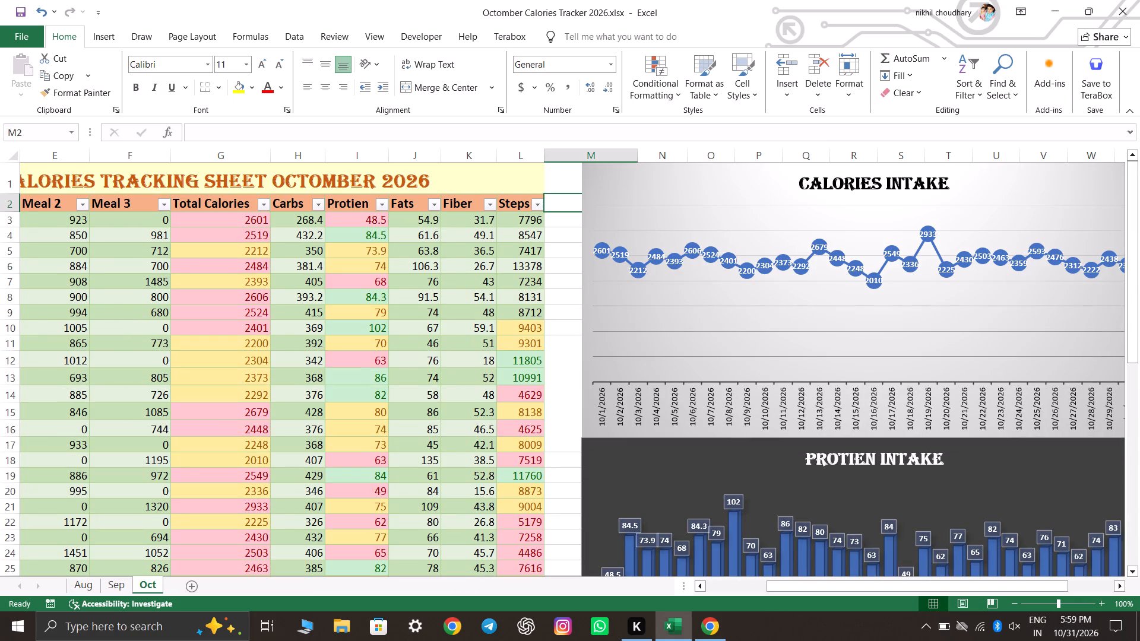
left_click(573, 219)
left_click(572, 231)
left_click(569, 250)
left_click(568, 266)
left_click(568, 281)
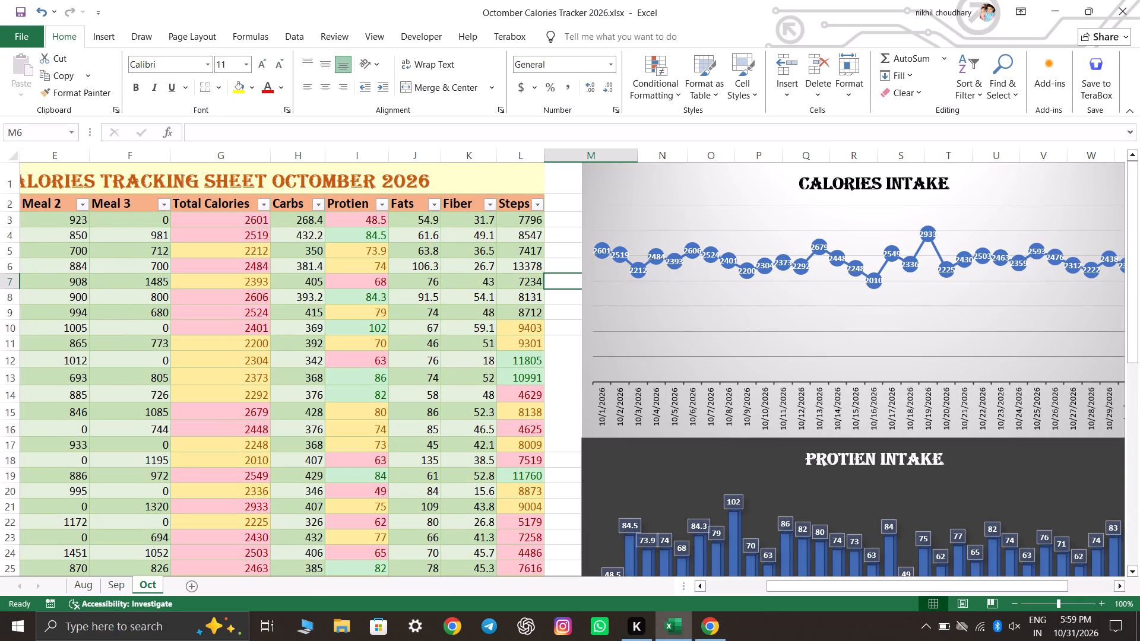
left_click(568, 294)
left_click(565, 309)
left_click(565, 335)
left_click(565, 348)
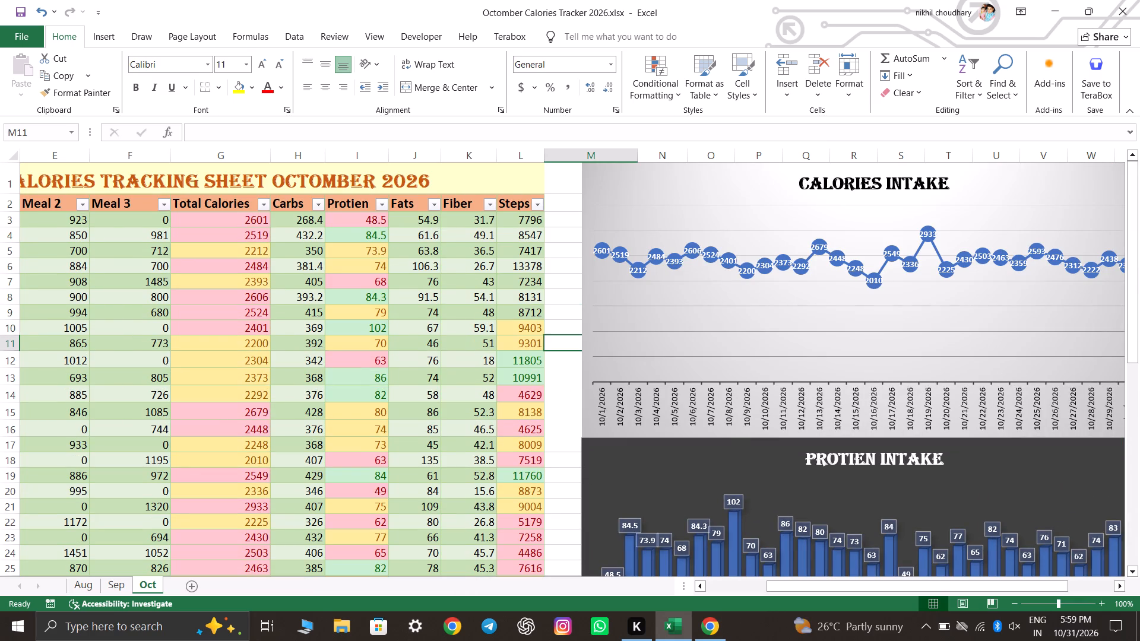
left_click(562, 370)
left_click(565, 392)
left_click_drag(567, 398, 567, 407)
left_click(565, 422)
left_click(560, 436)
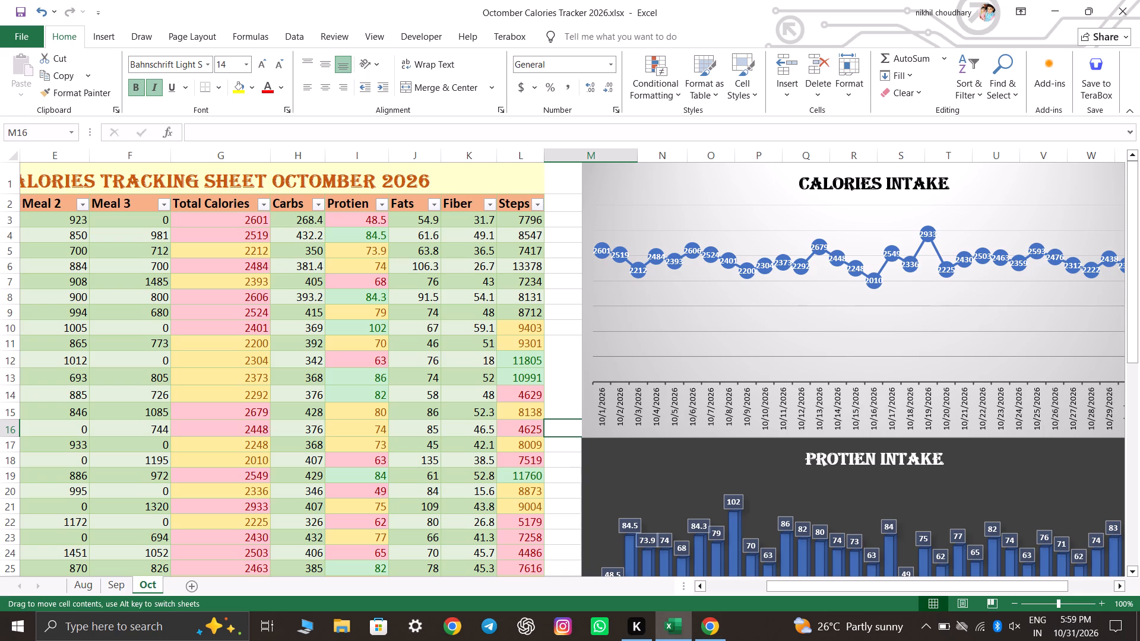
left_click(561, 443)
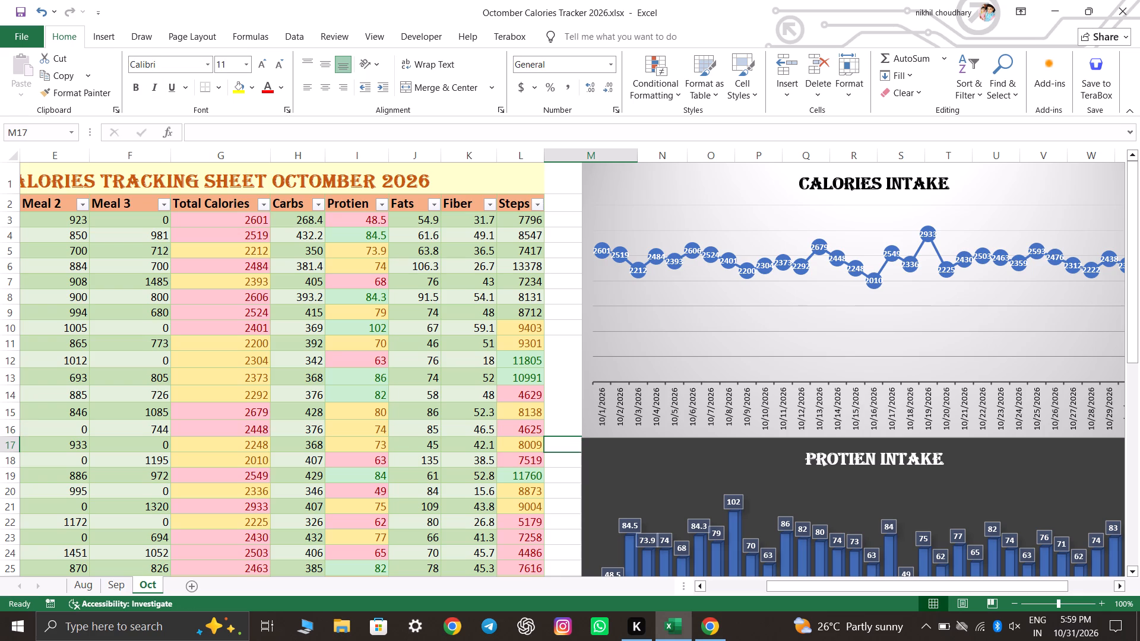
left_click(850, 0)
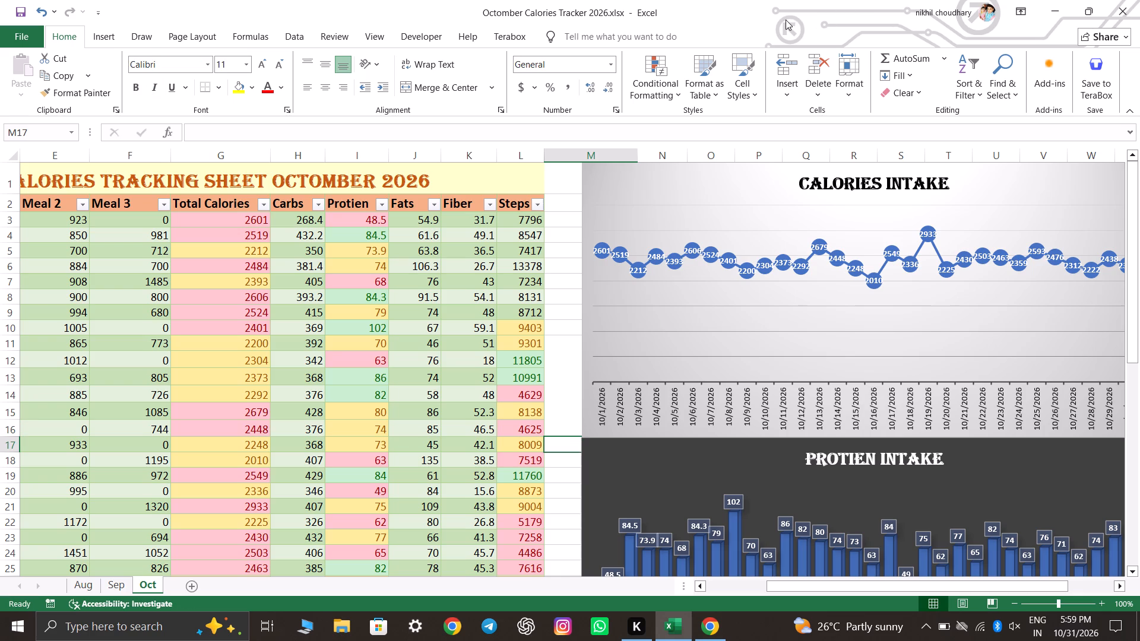
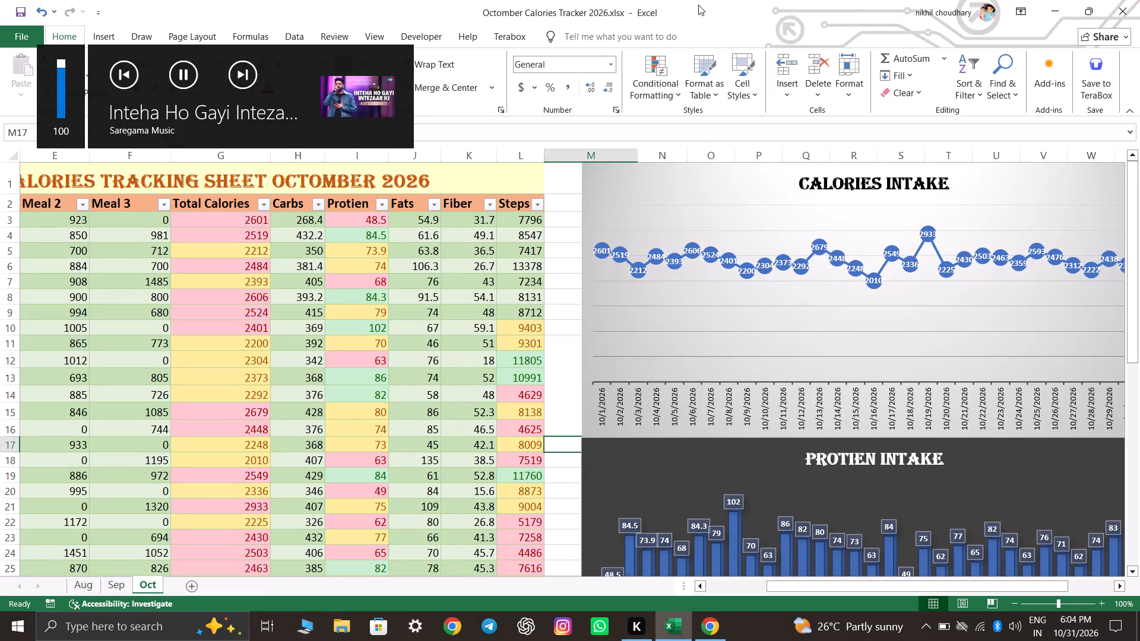
Review the October table together with its calories, protein and steps charts.
left_click(575, 222)
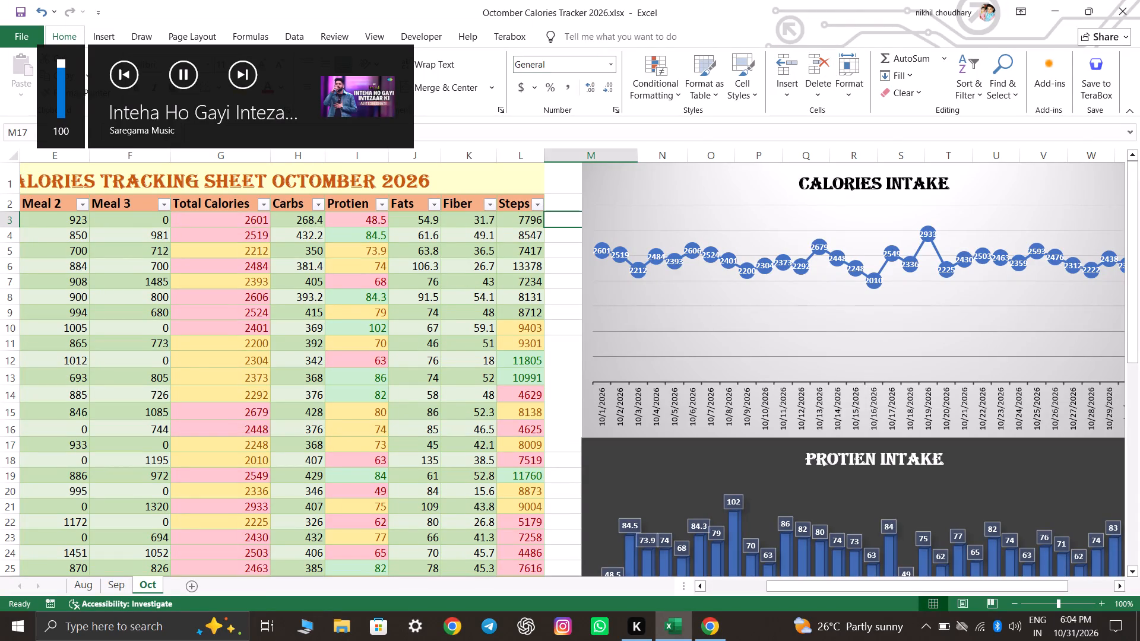
scroll(610, 288, "up", 6)
scroll(587, 280, "down", 5)
scroll(623, 350, "down", 4)
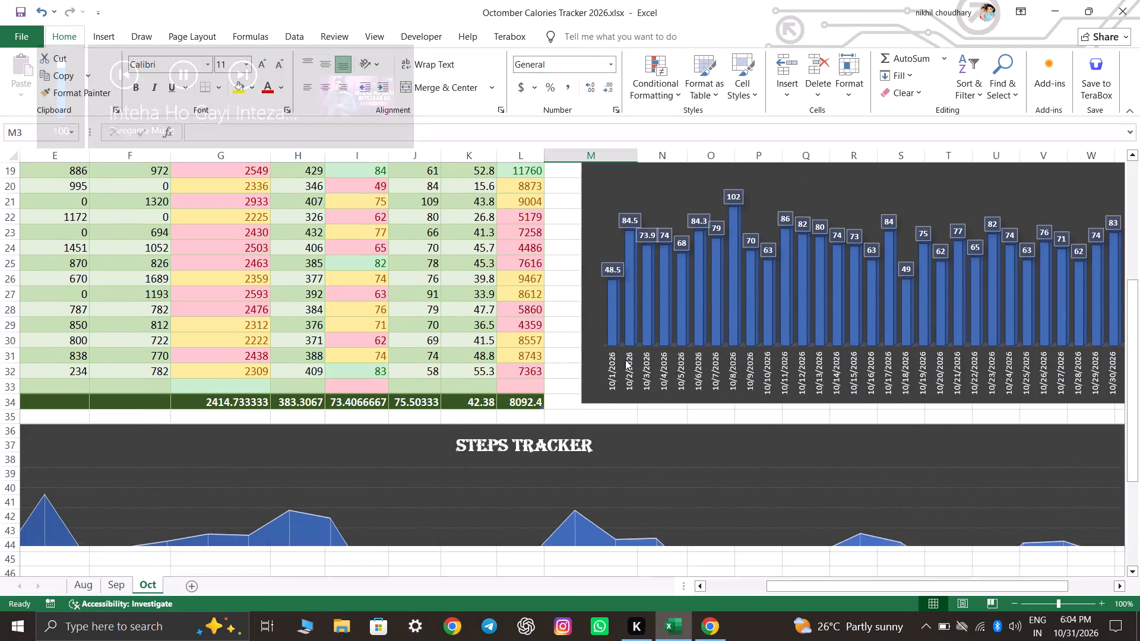
scroll(625, 360, "down", 10)
scroll(679, 360, "down", 2)
scroll(683, 397, "up", 8)
scroll(746, 377, "up", 6)
scroll(777, 334, "up", 7)
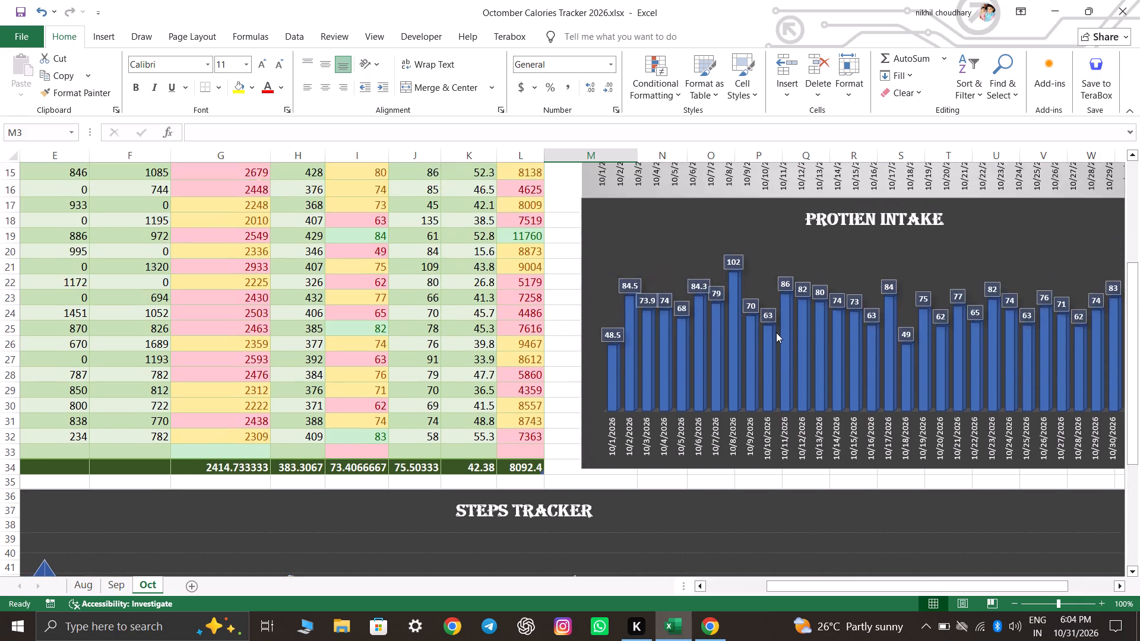
scroll(776, 332, "up", 2)
scroll(673, 326, "up", 1)
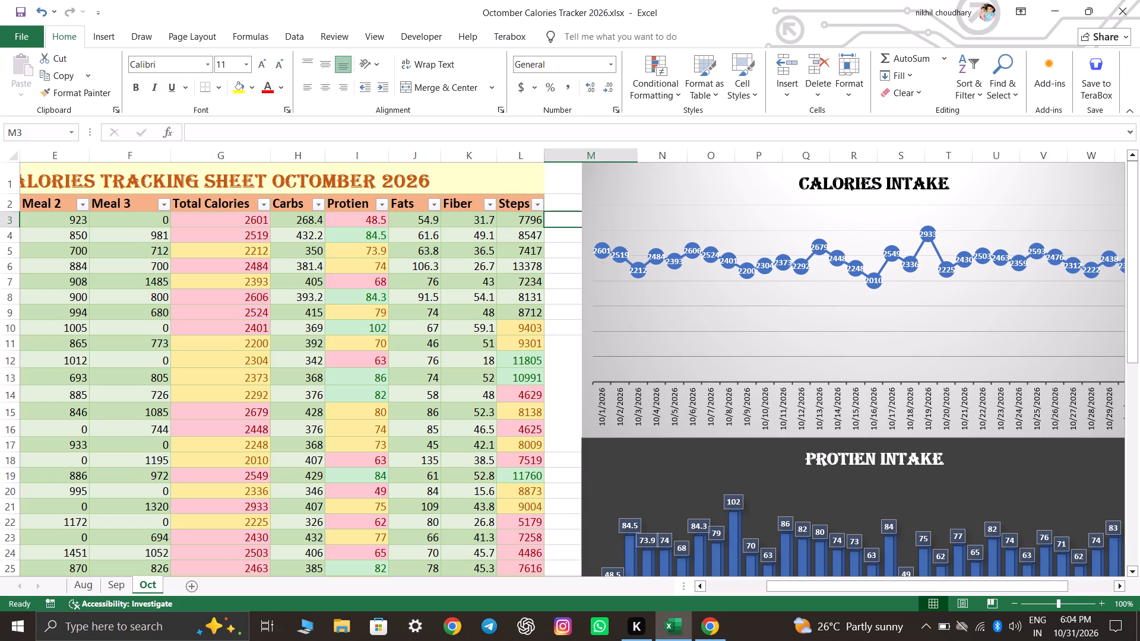
scroll(875, 394, "down", 6)
scroll(899, 445, "down", 7)
scroll(893, 436, "up", 11)
Look across the full width of the October sheet, past the charts and back to the first column.
key("Right")
key("Right")
key("Right")
key("Right")
key("Right")
key("Right")
key("Right")
key("Right")
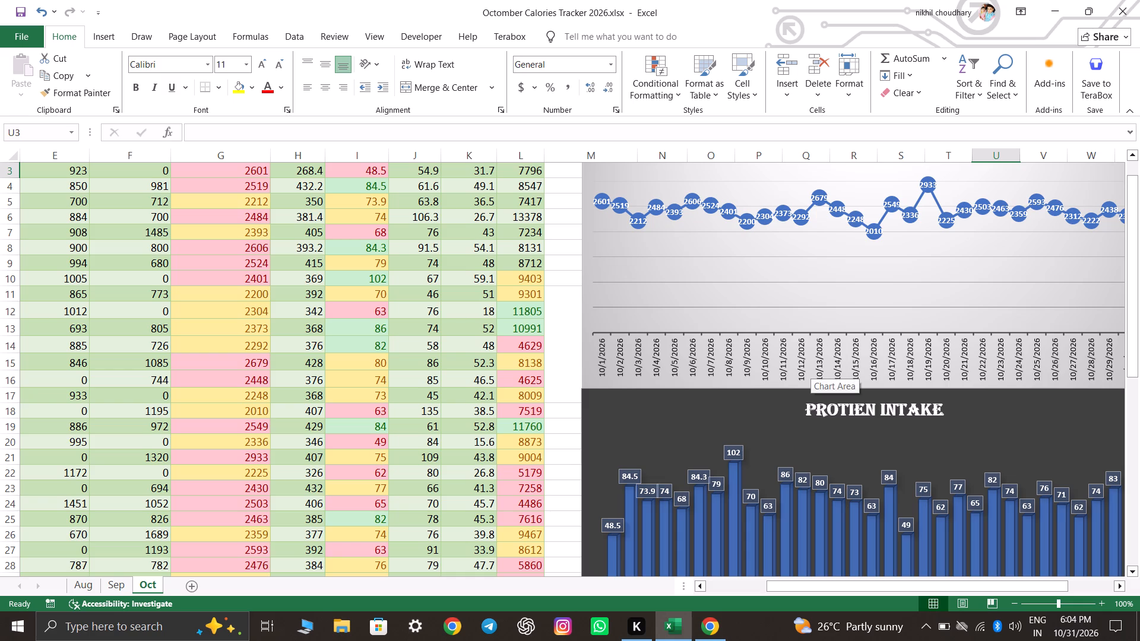
key("Right")
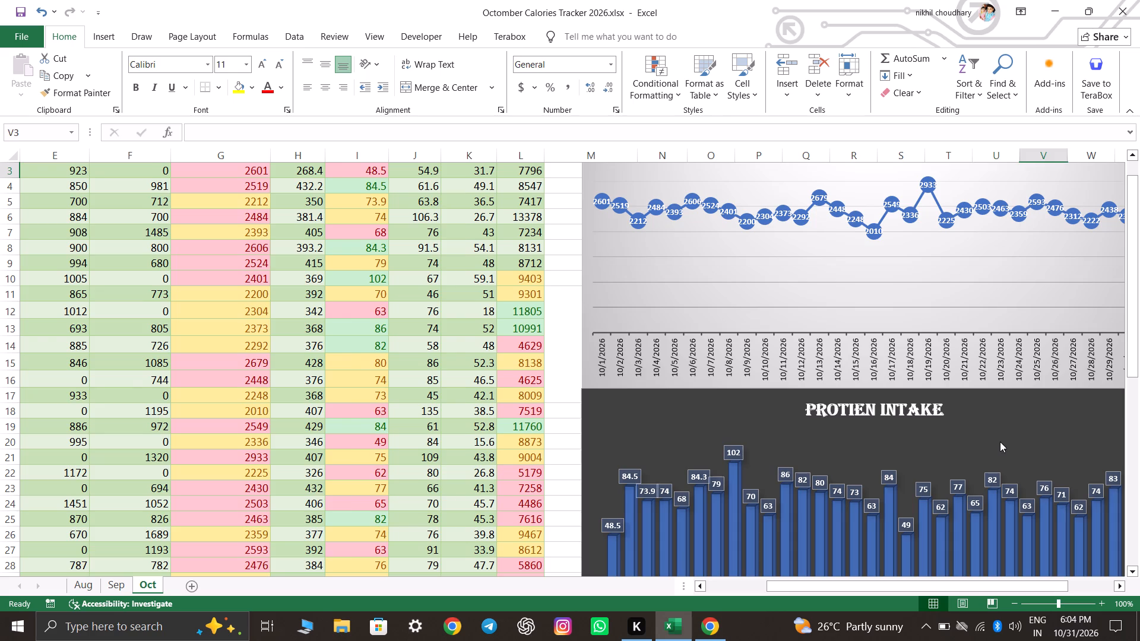
key("Right")
key("Right")
key("Right")
key("Right")
key("Right")
key("Right")
key("Right")
key("Right")
key("Right")
key("Right")
key("Right")
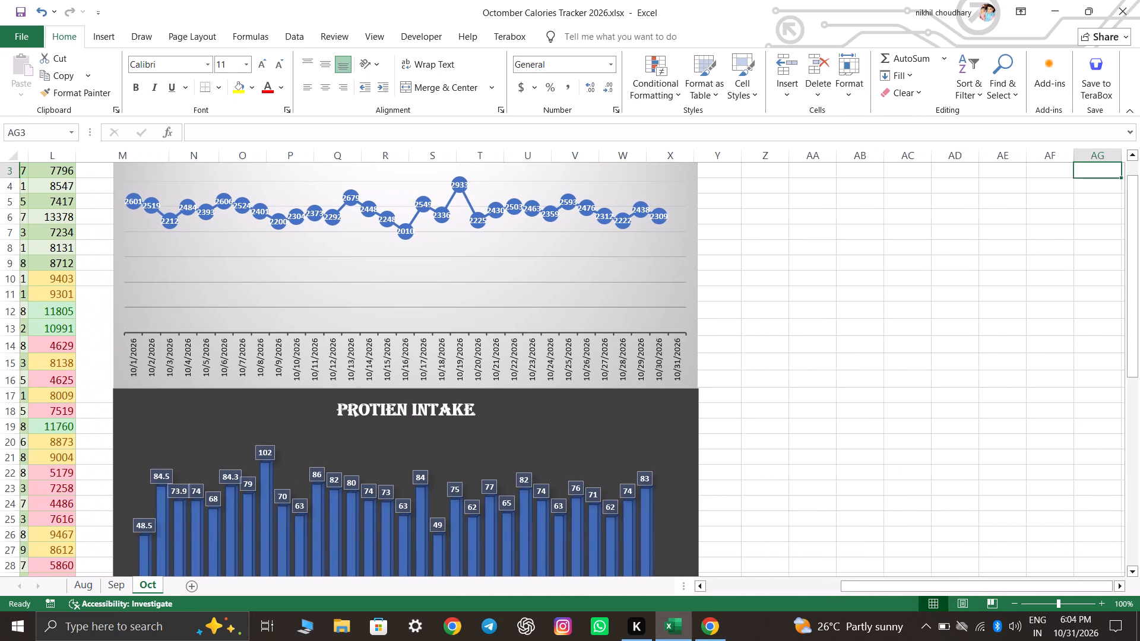
key("Right")
key("Right")
key("Right")
key("Left")
key("Left")
key("Left")
key("Left")
key("Left")
key("Left")
key("Left")
key("Left")
key("Left")
key("Left")
key("Left")
key("Left")
key("Left")
key("Left")
key("Left")
key("Left")
key("Left")
key("Left")
key("Left")
key("Left")
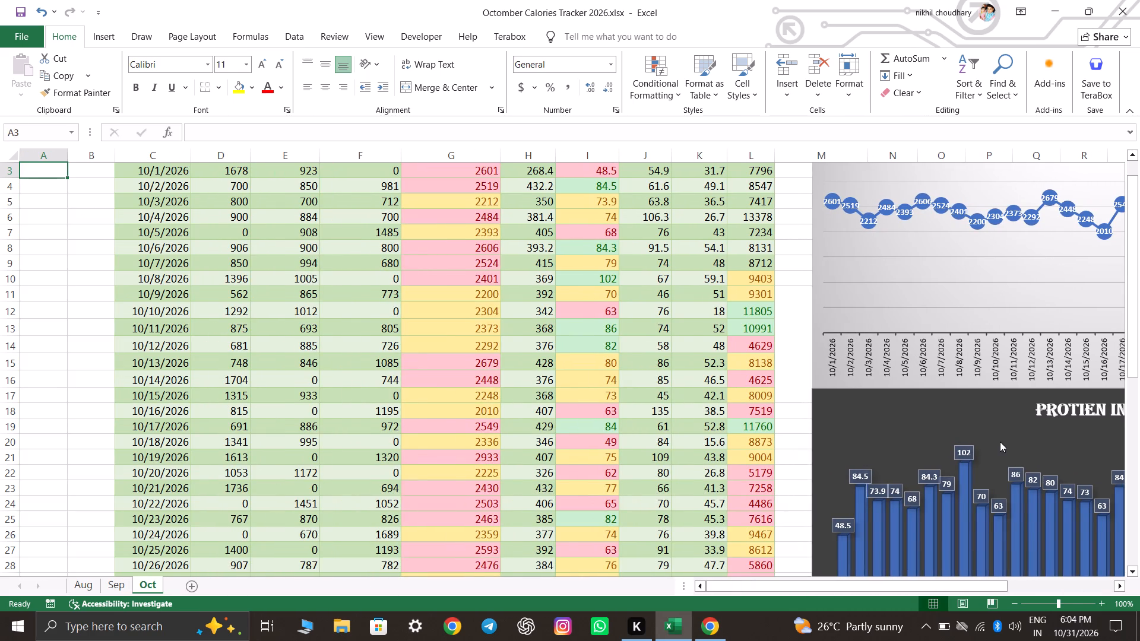
key("Left")
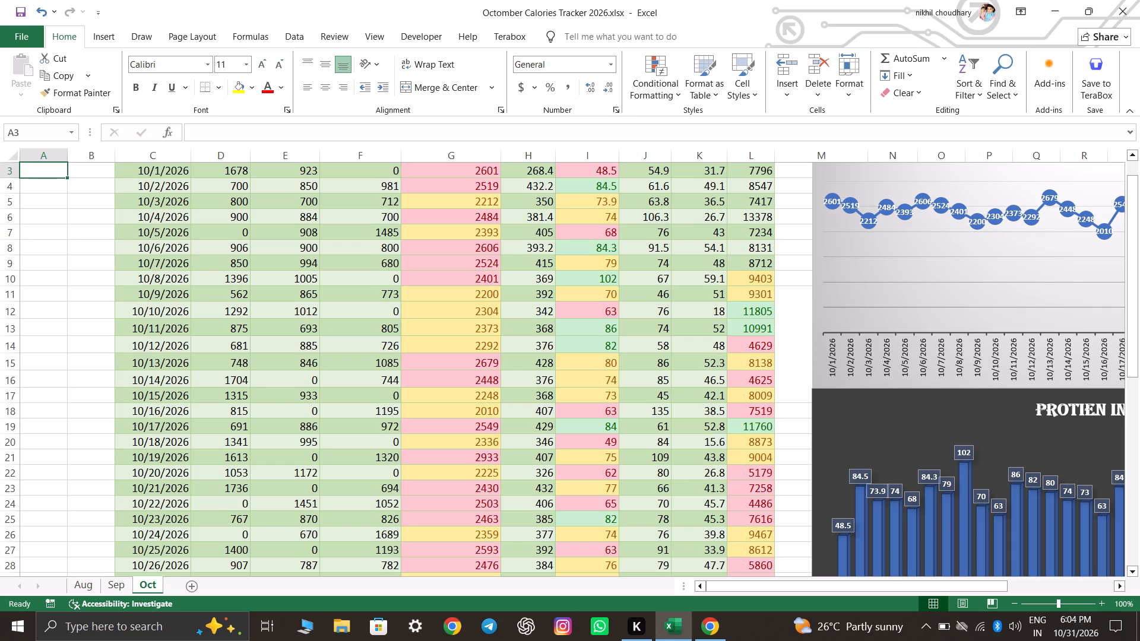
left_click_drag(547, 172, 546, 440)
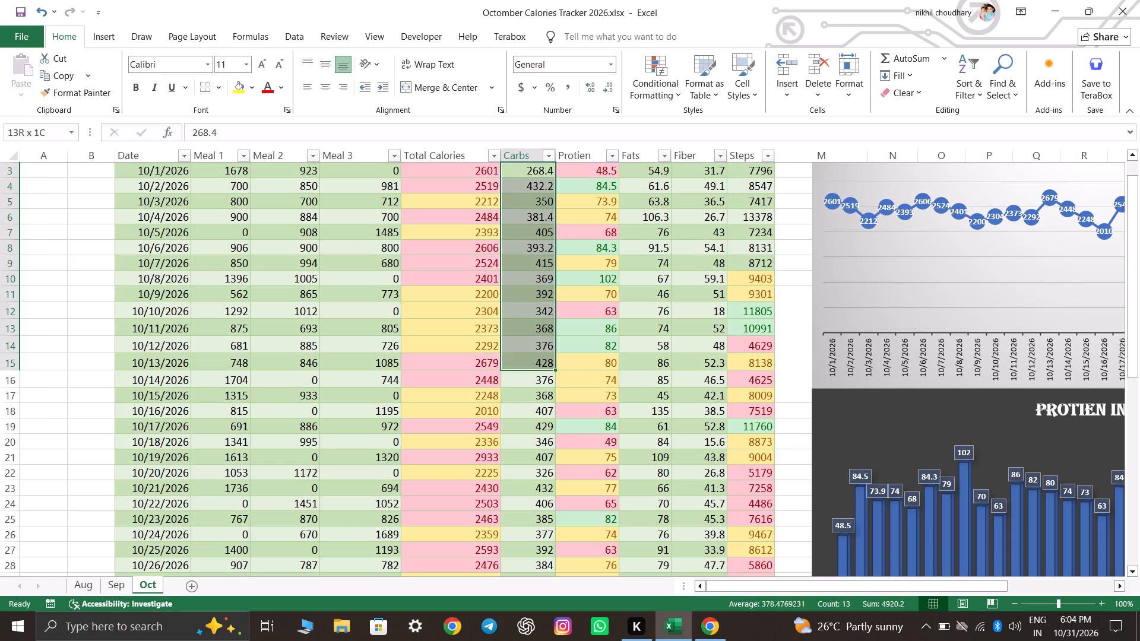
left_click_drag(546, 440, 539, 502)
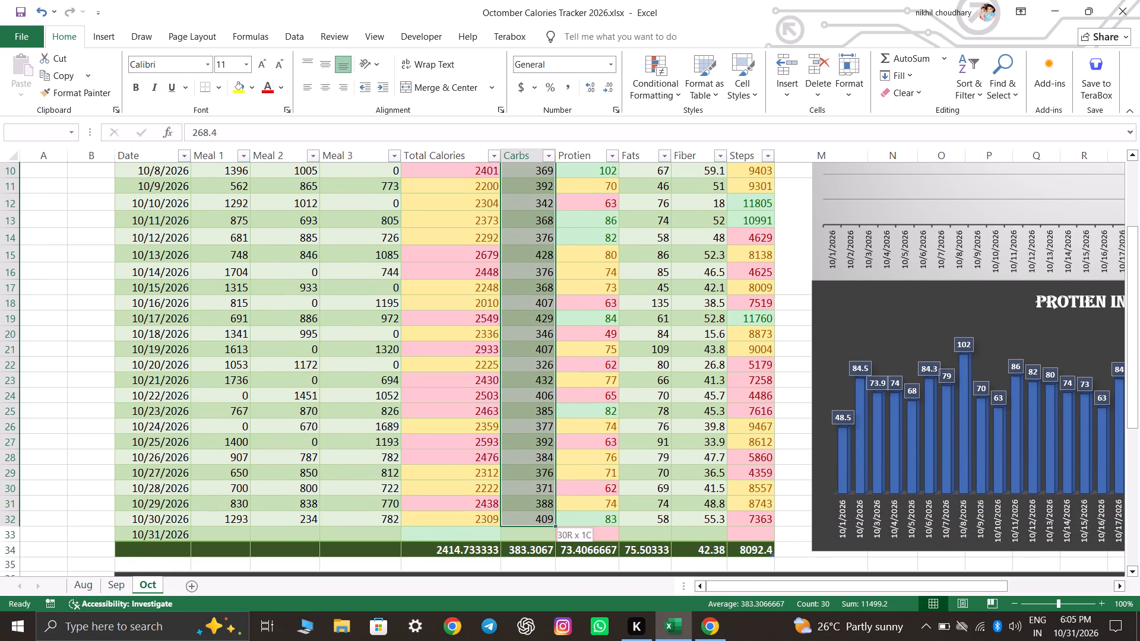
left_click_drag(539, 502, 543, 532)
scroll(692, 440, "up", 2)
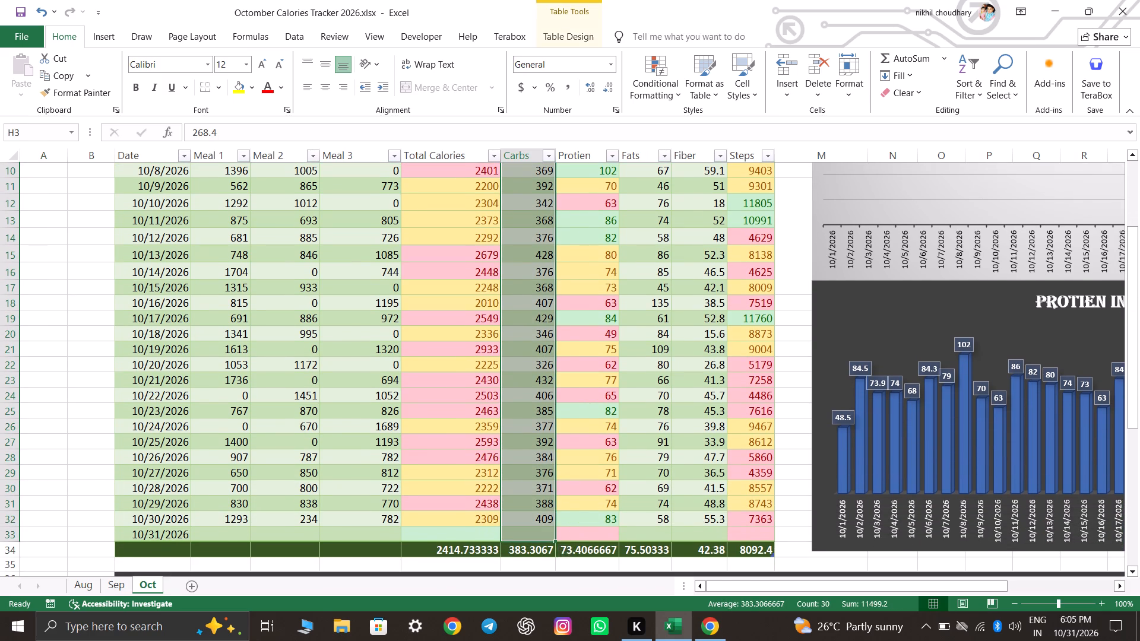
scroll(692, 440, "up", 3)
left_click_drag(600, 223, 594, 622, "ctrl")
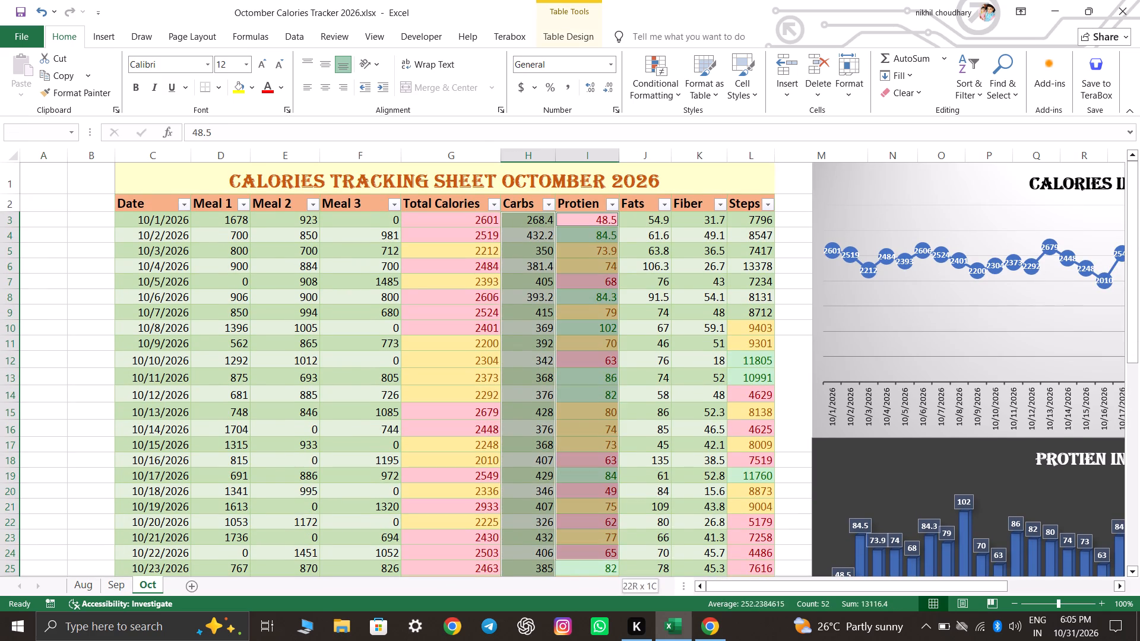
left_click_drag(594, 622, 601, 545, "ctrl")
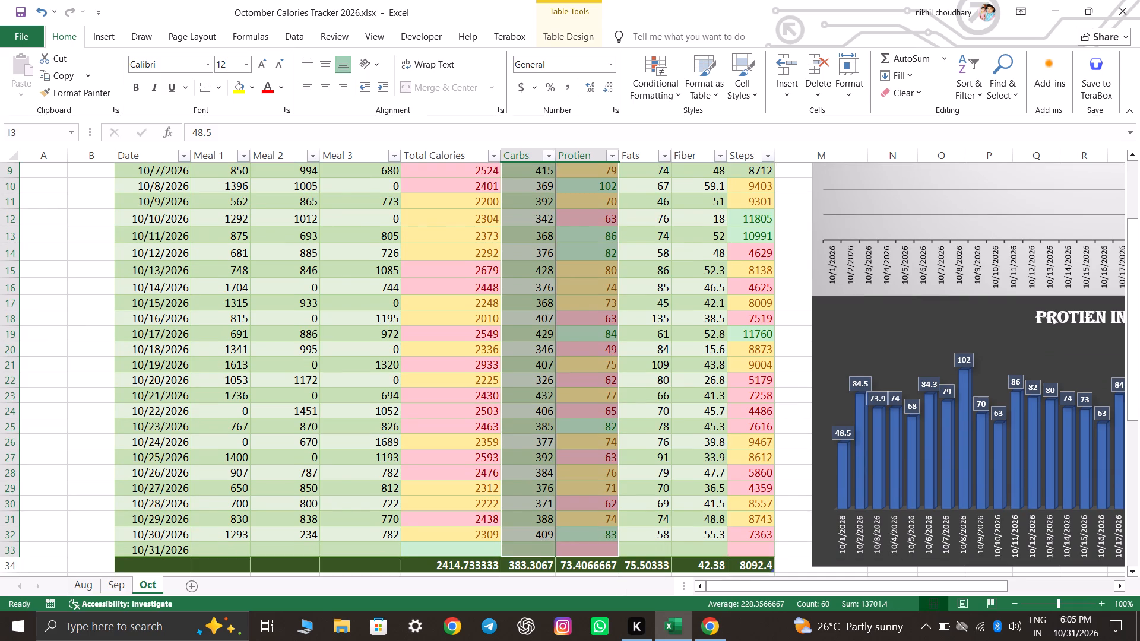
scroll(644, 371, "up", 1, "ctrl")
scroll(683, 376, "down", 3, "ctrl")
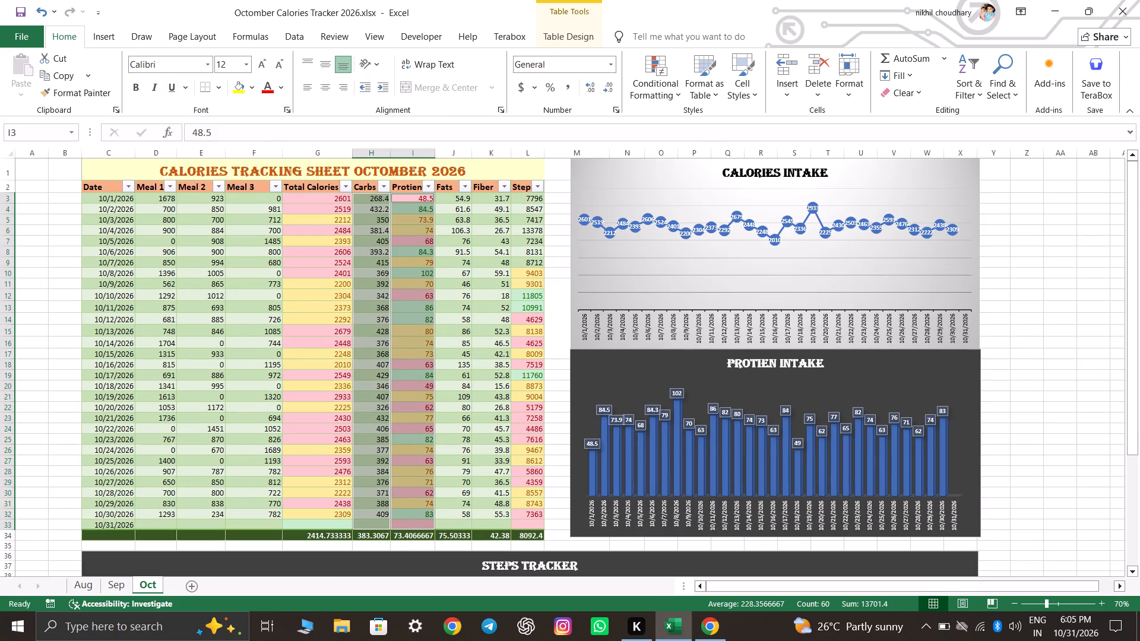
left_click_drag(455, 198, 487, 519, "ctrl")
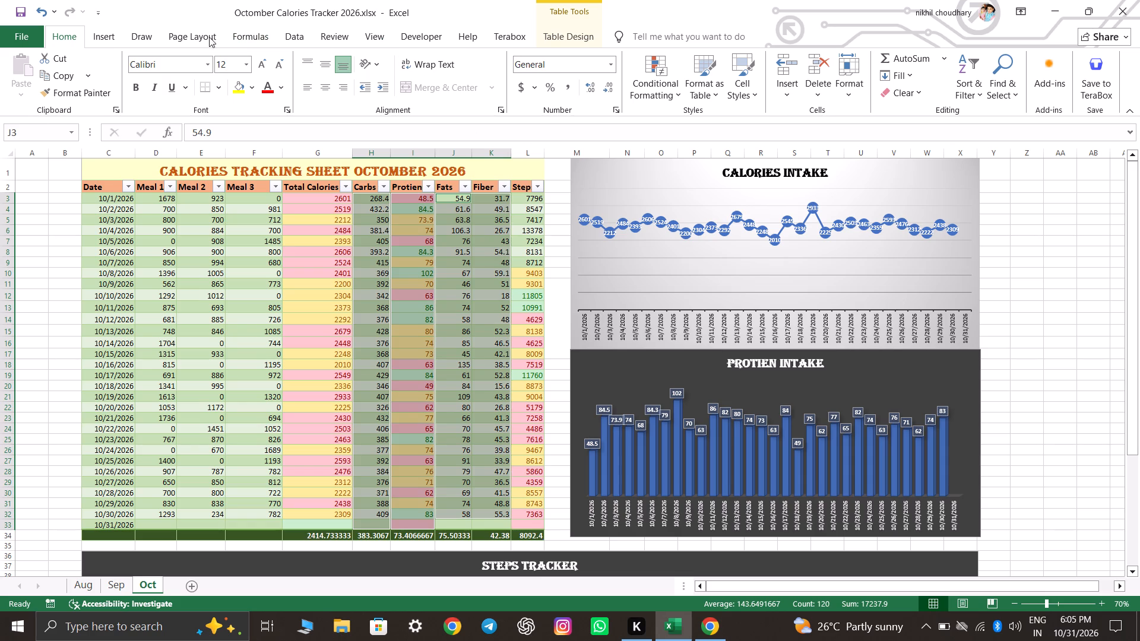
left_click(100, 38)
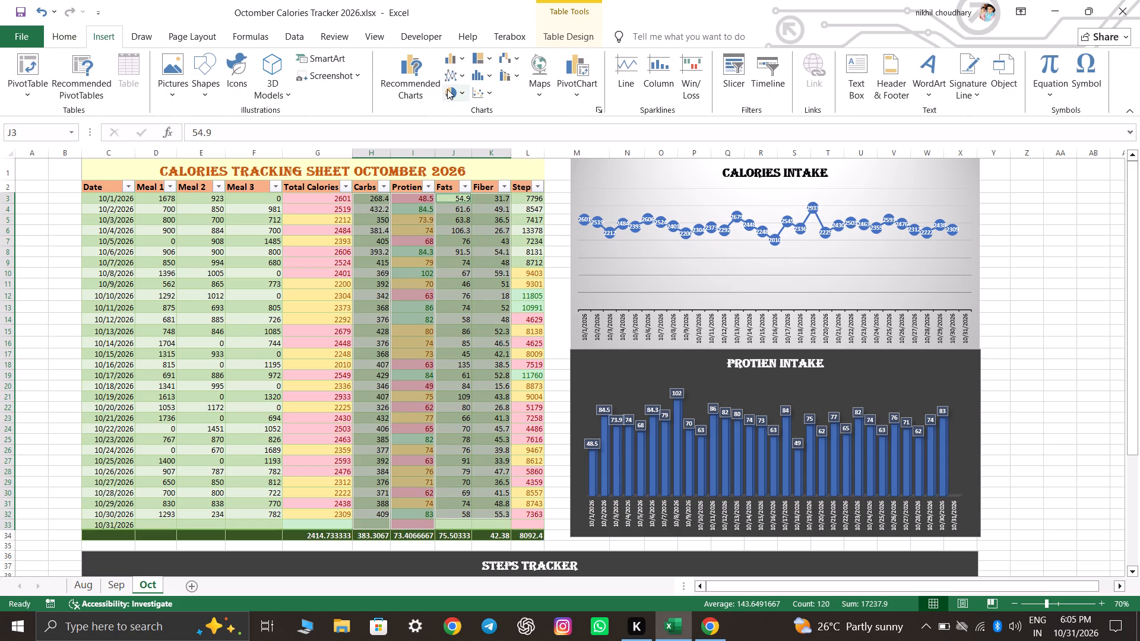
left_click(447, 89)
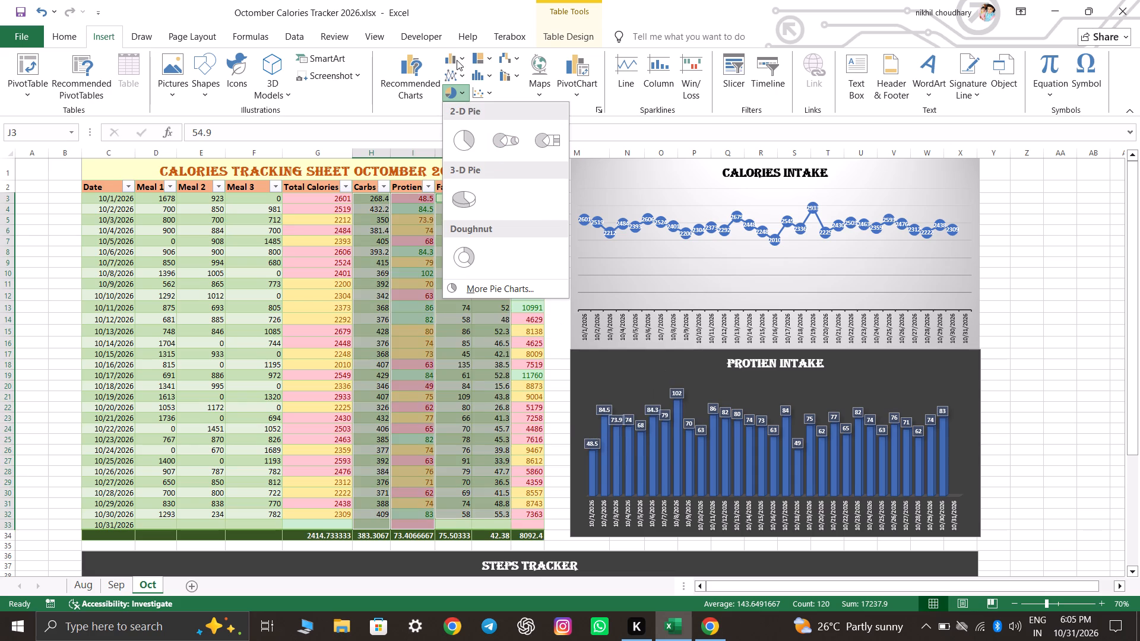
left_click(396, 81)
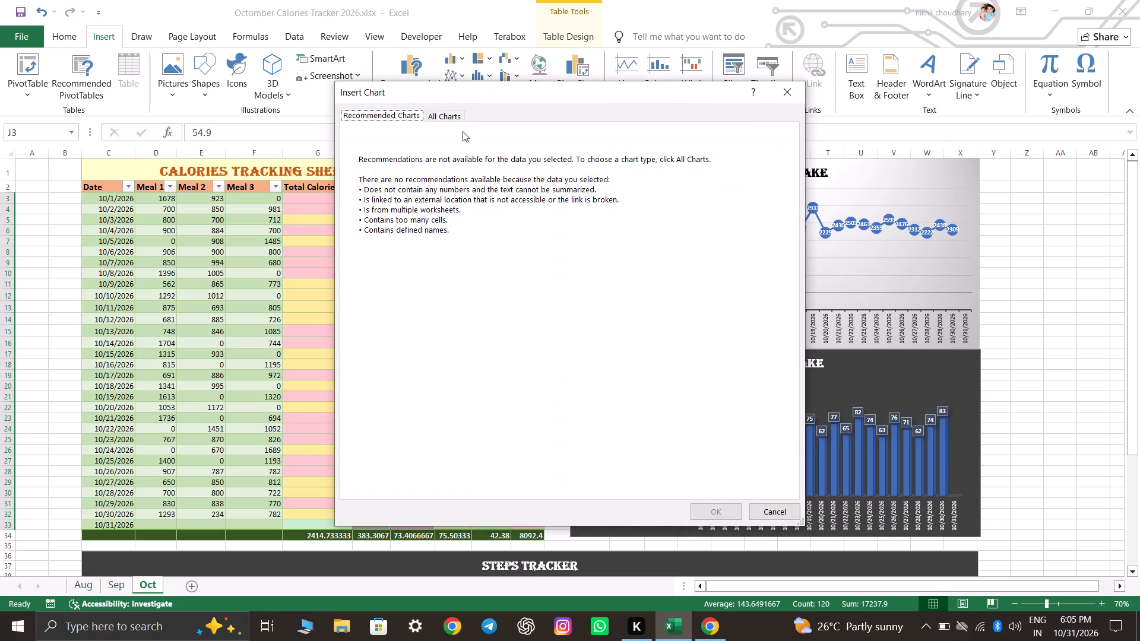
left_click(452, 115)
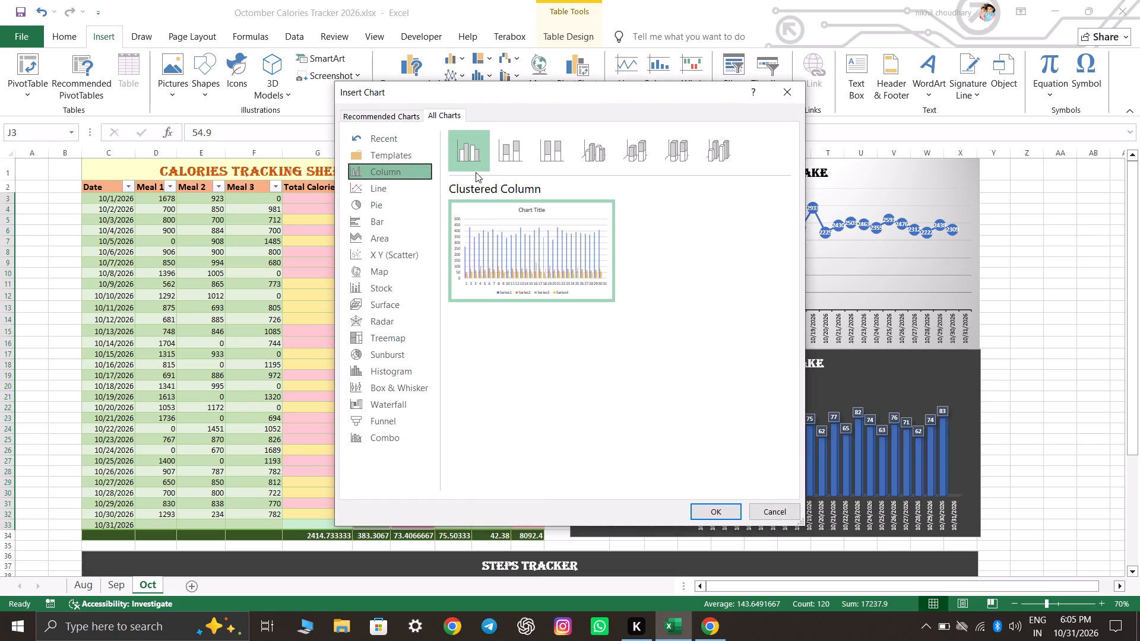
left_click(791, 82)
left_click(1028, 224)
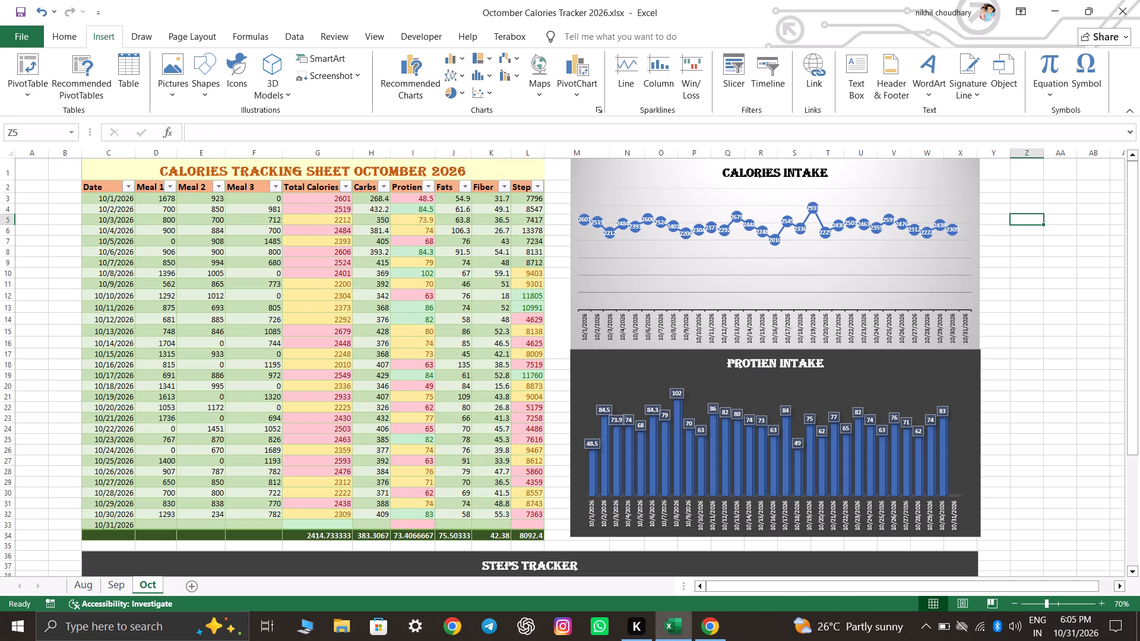
Insert a 2-D pie chart of October's average carbs, protein, fats and fiber from H34:K34, with each nutrient as its own slice.
left_click_drag(342, 538, 491, 535)
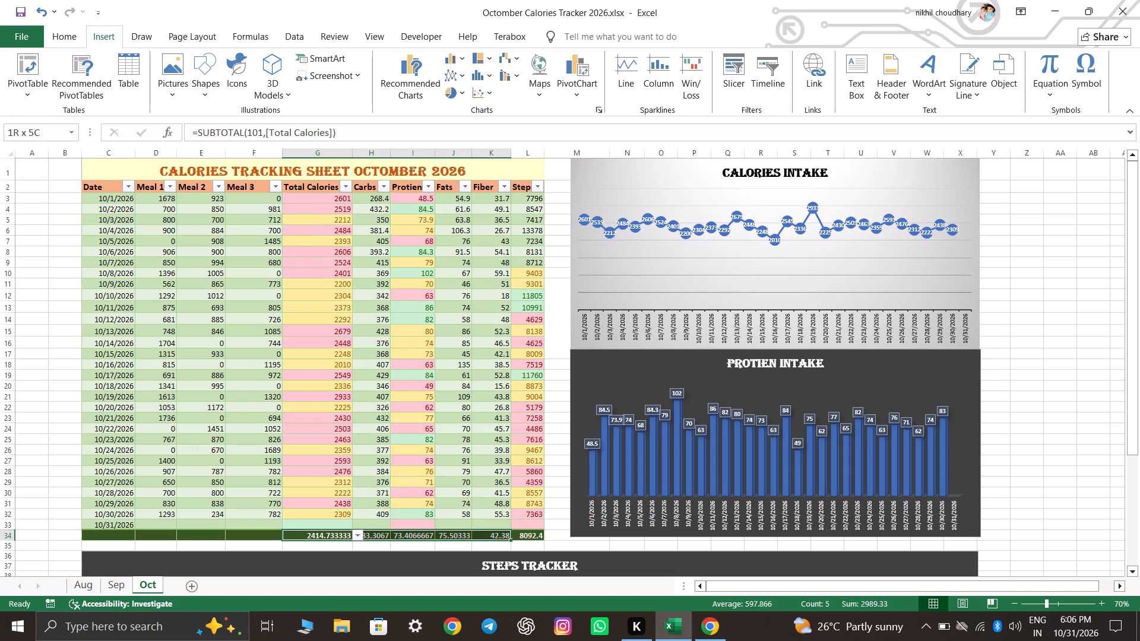
left_click_drag(491, 535, 427, 537)
left_click(391, 551)
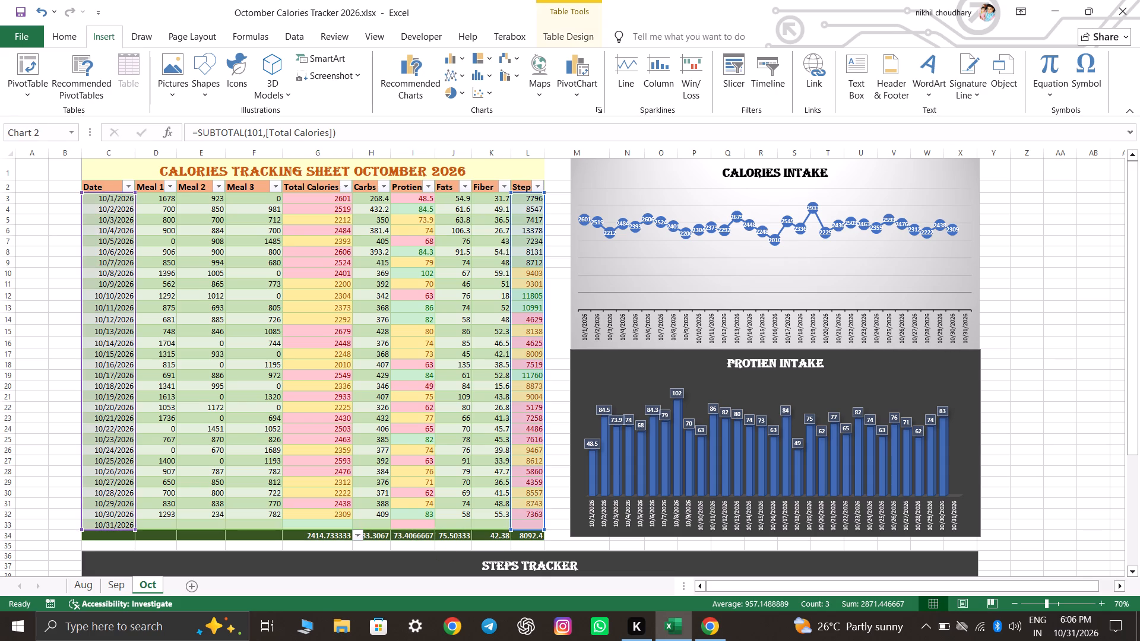
left_click_drag(377, 537, 379, 537)
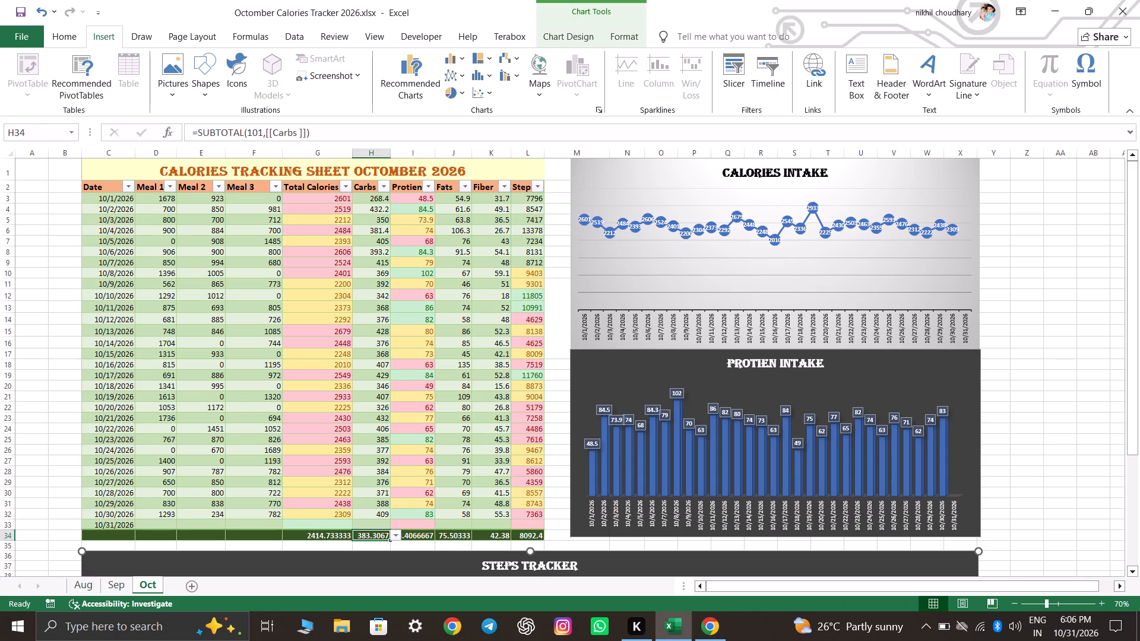
left_click_drag(379, 537, 490, 536)
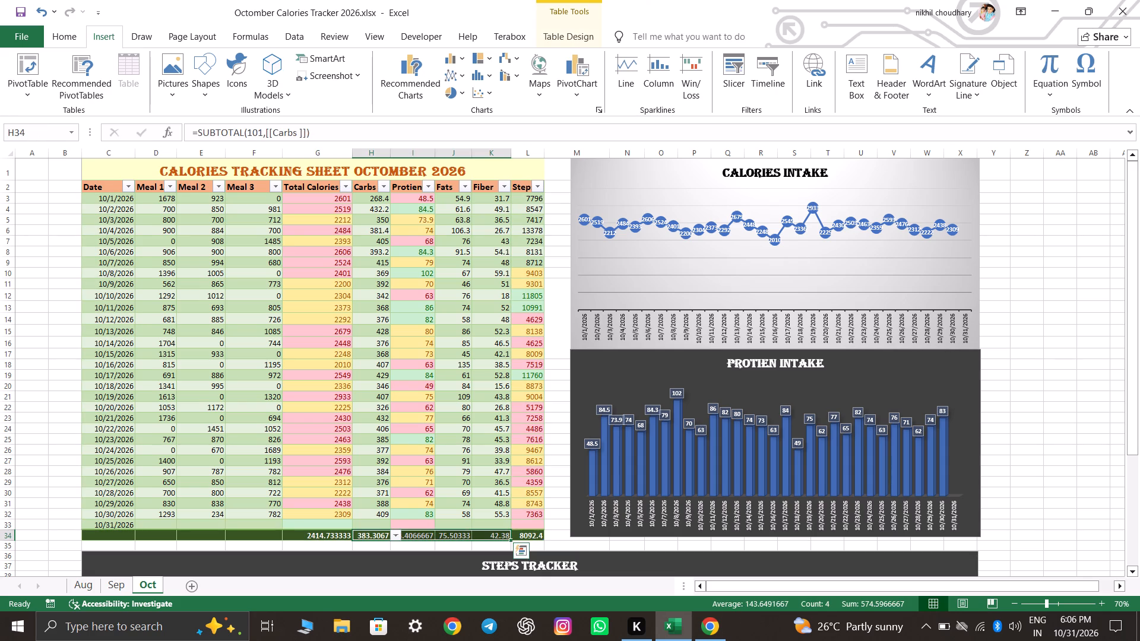
left_click_drag(427, 83, 427, 89)
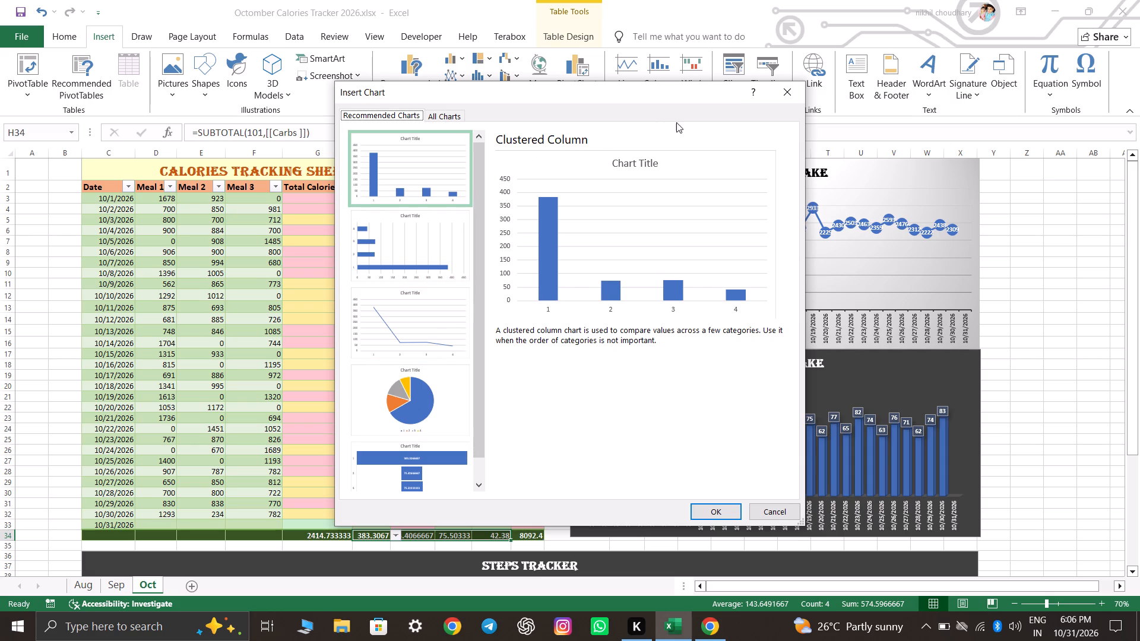
left_click(444, 119)
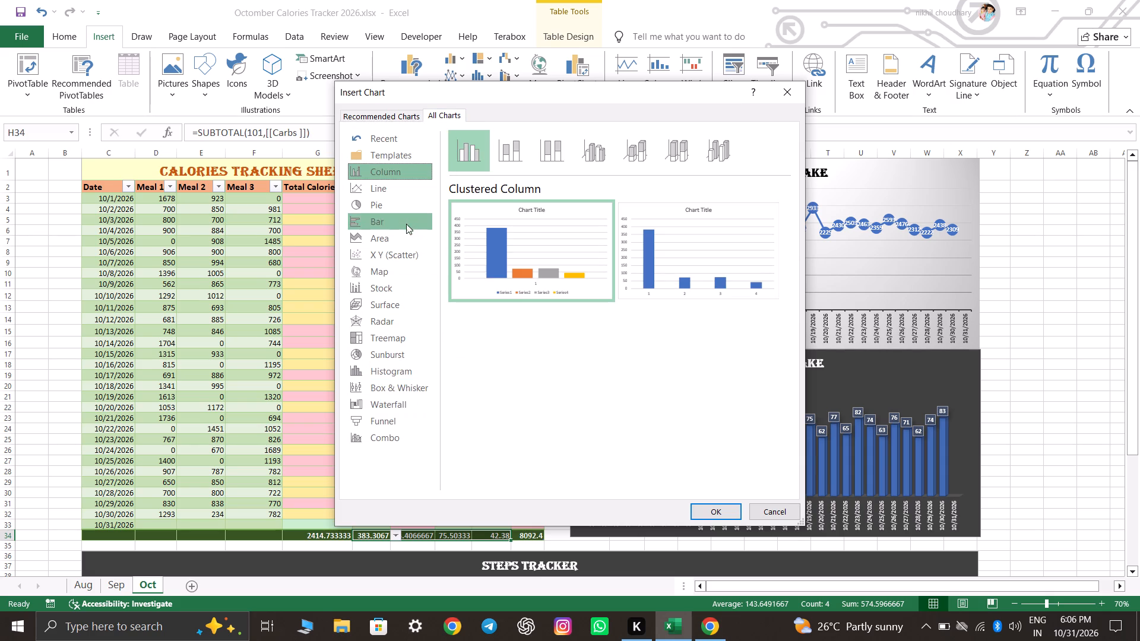
left_click(404, 207)
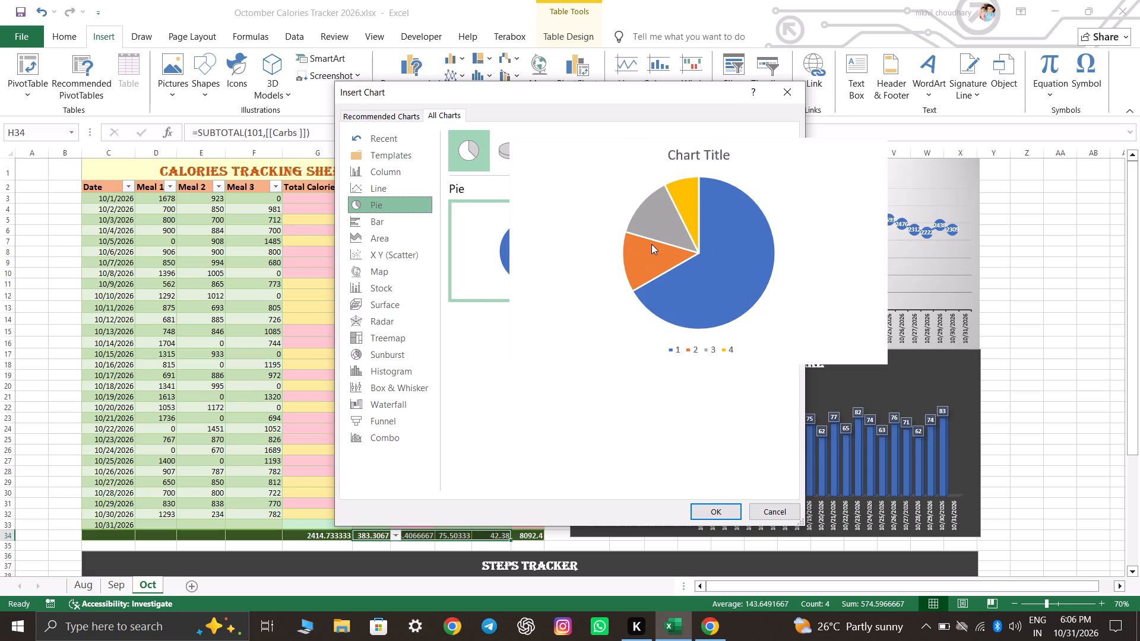
left_click(557, 424)
left_click(508, 152)
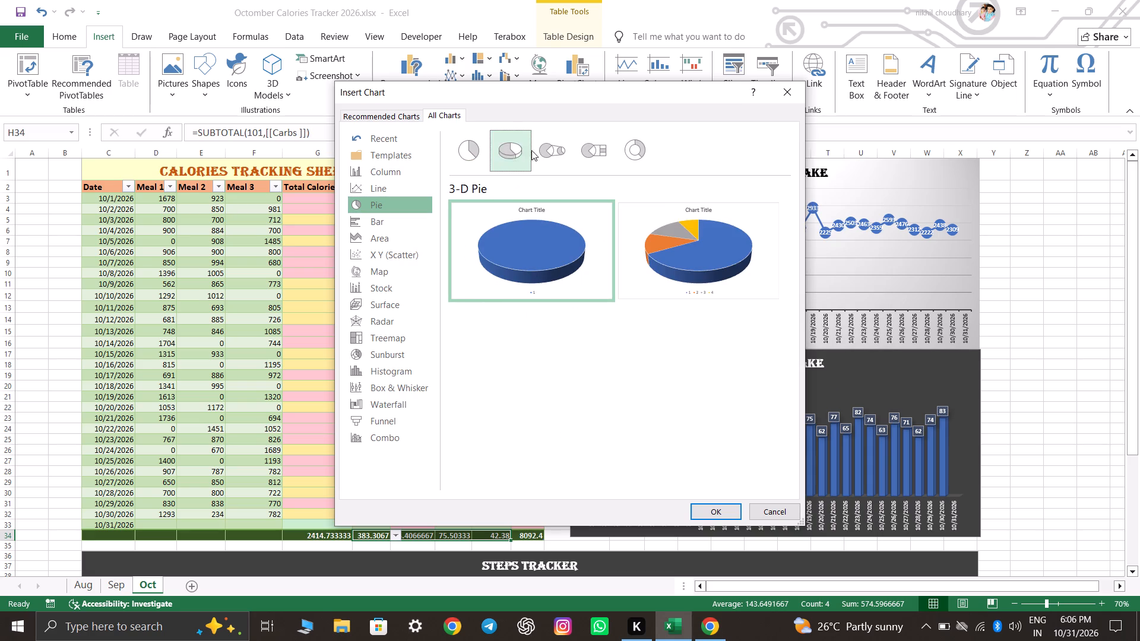
left_click(555, 151)
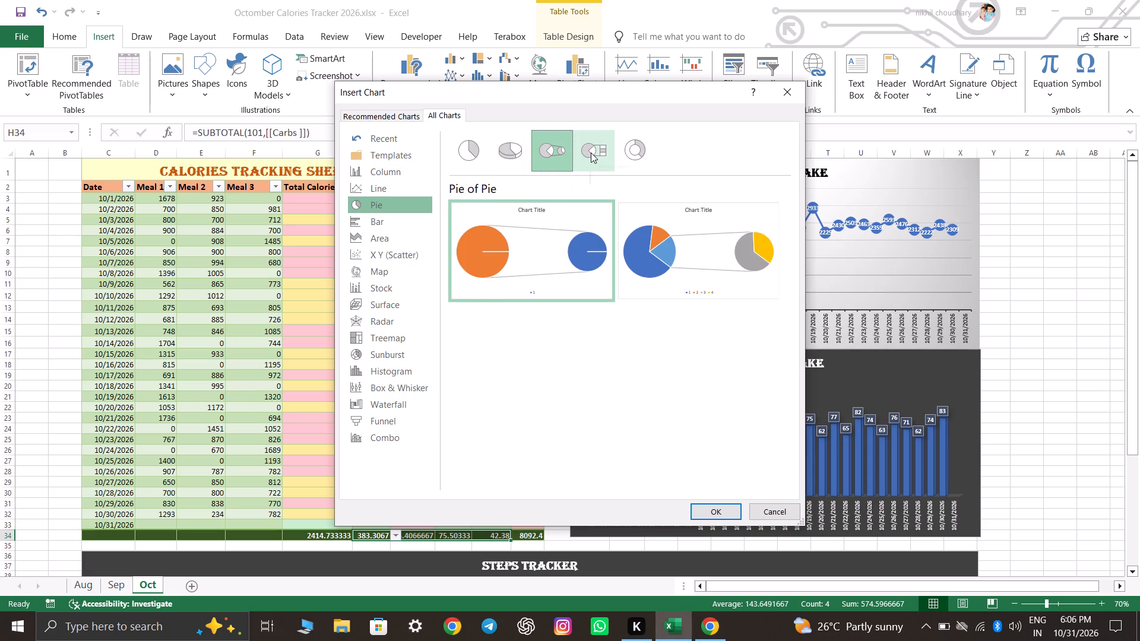
left_click(591, 153)
left_click(631, 153)
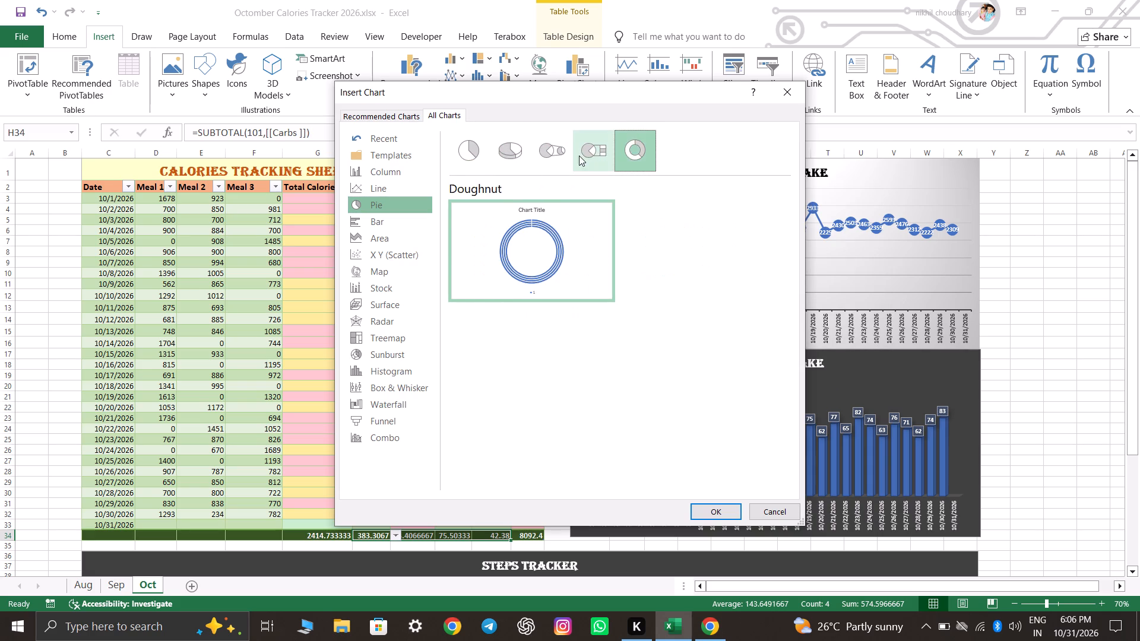
left_click(579, 156)
left_click(543, 148)
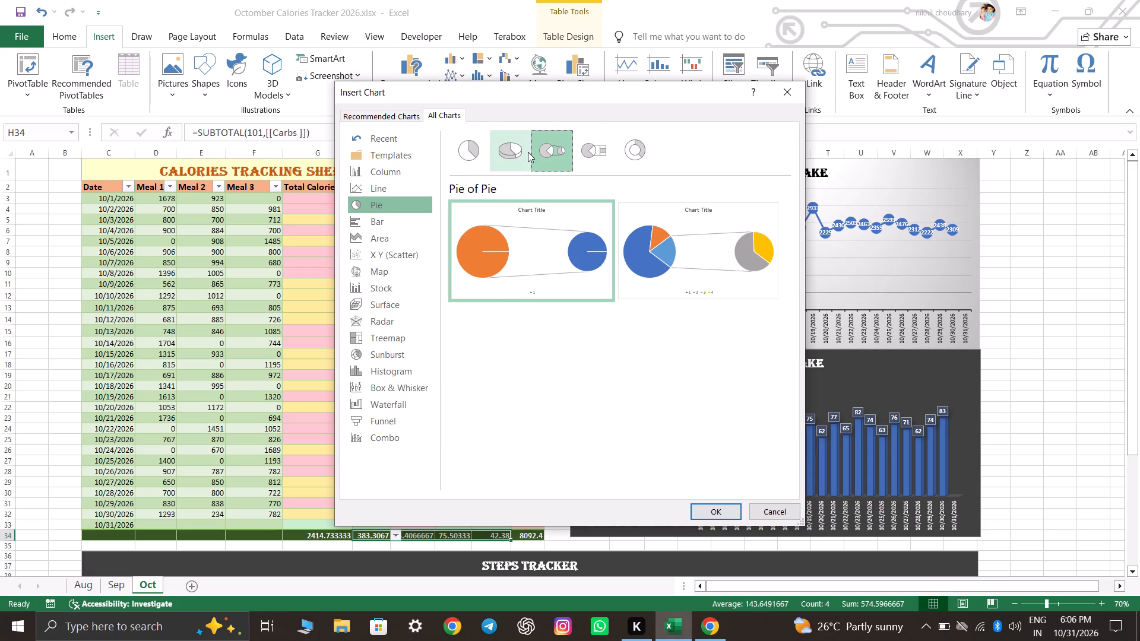
left_click(515, 154)
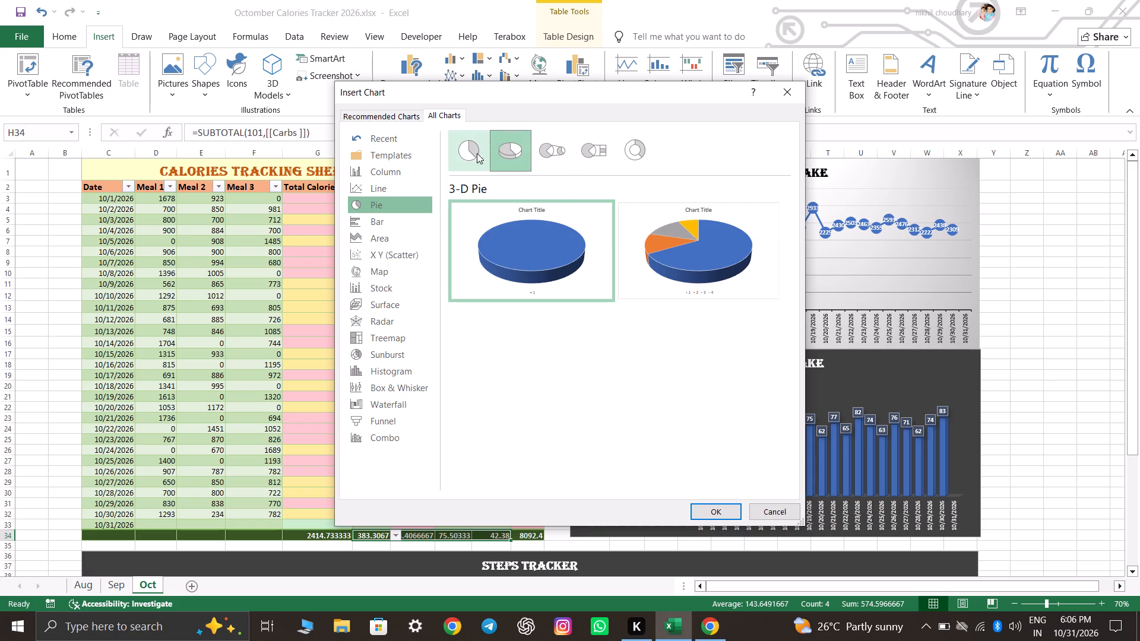
left_click(454, 153)
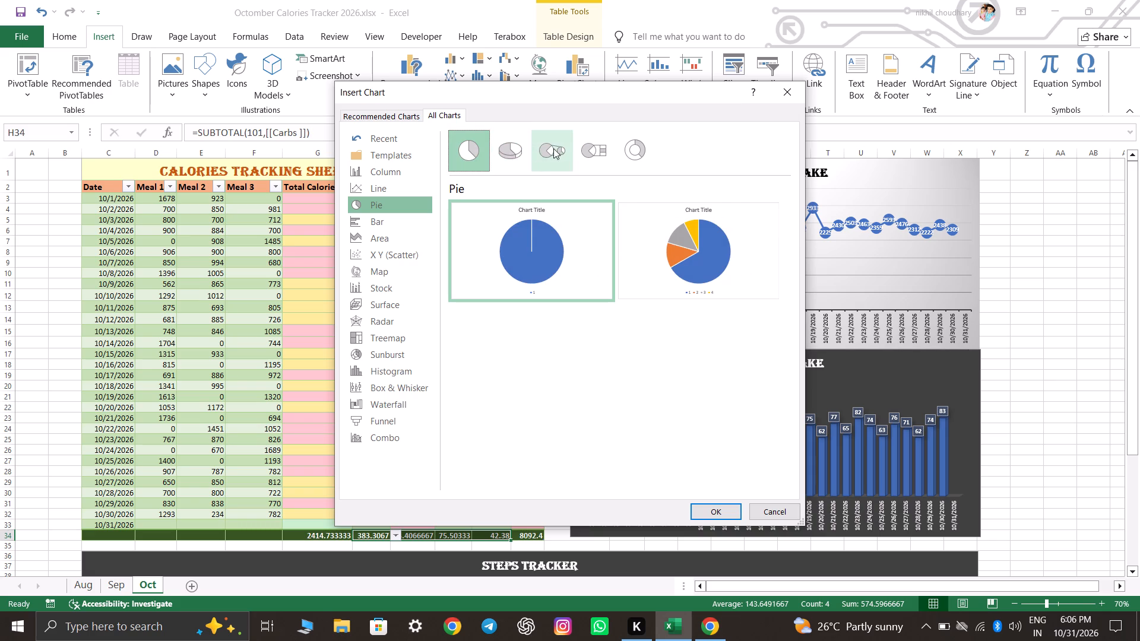
left_click(648, 236)
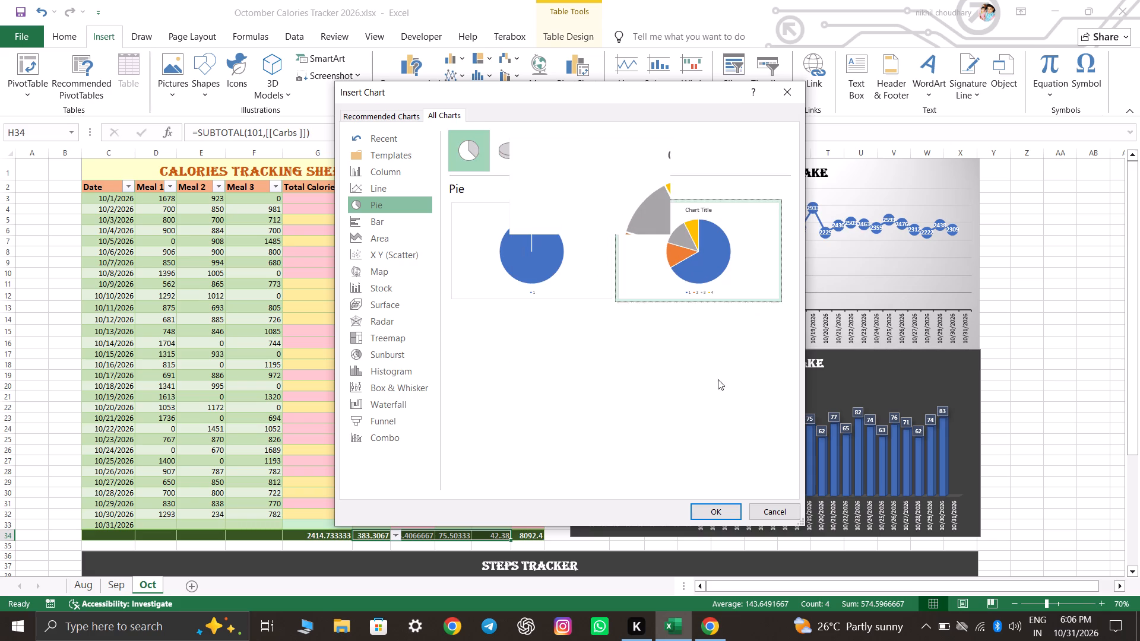
left_click(712, 506)
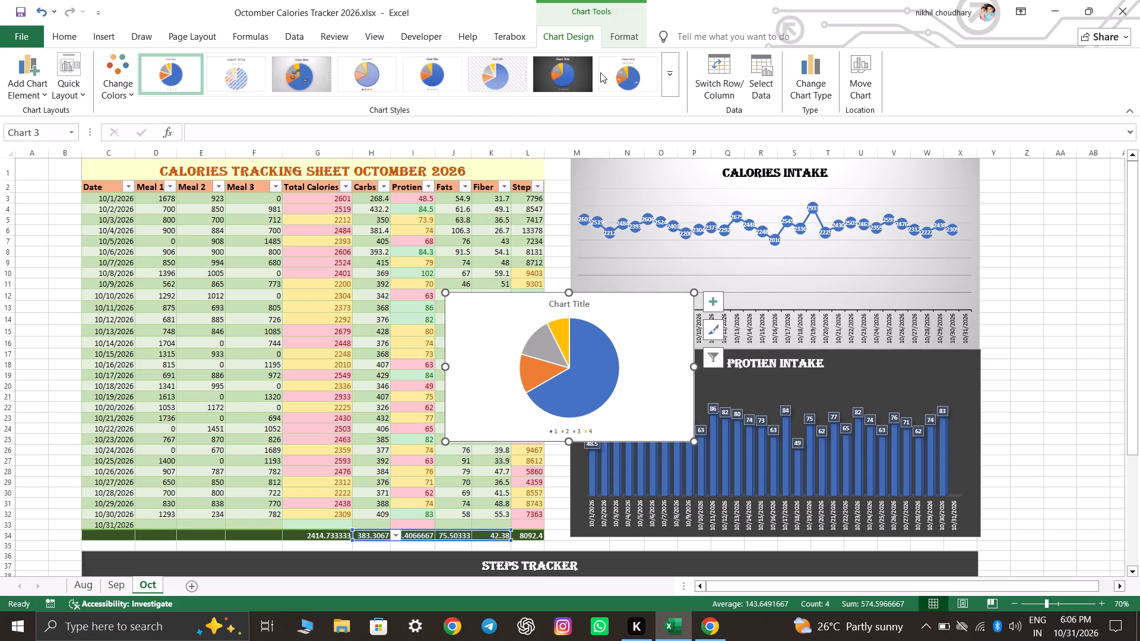
Apply the dark-background chart style with percentage labels to the new pie chart.
left_click(665, 82)
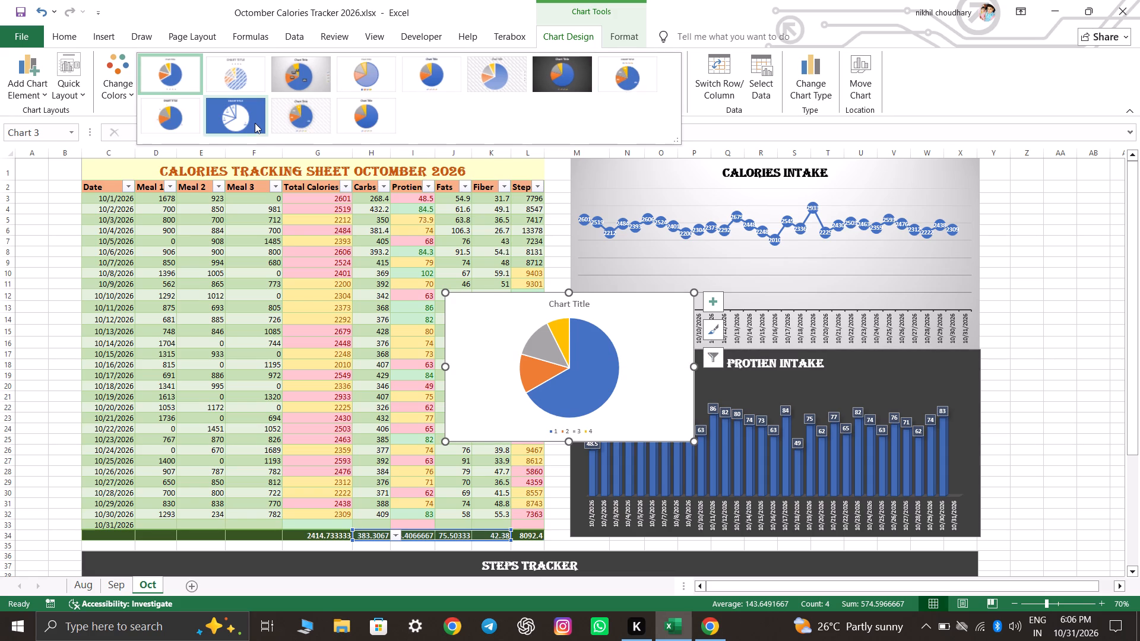
left_click(316, 115)
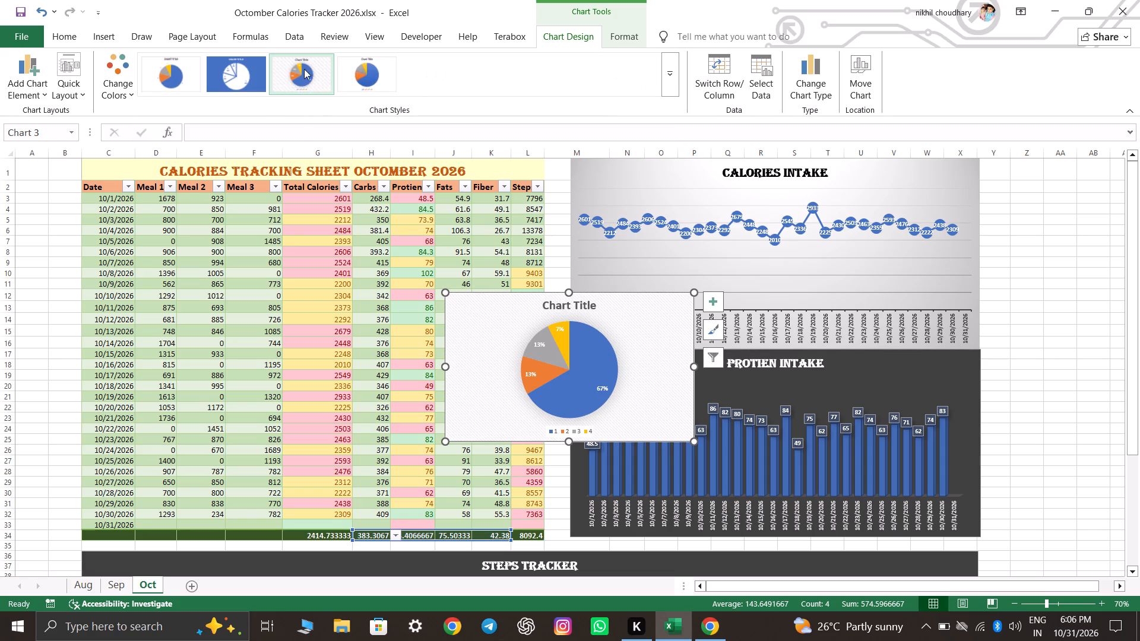
left_click(672, 77)
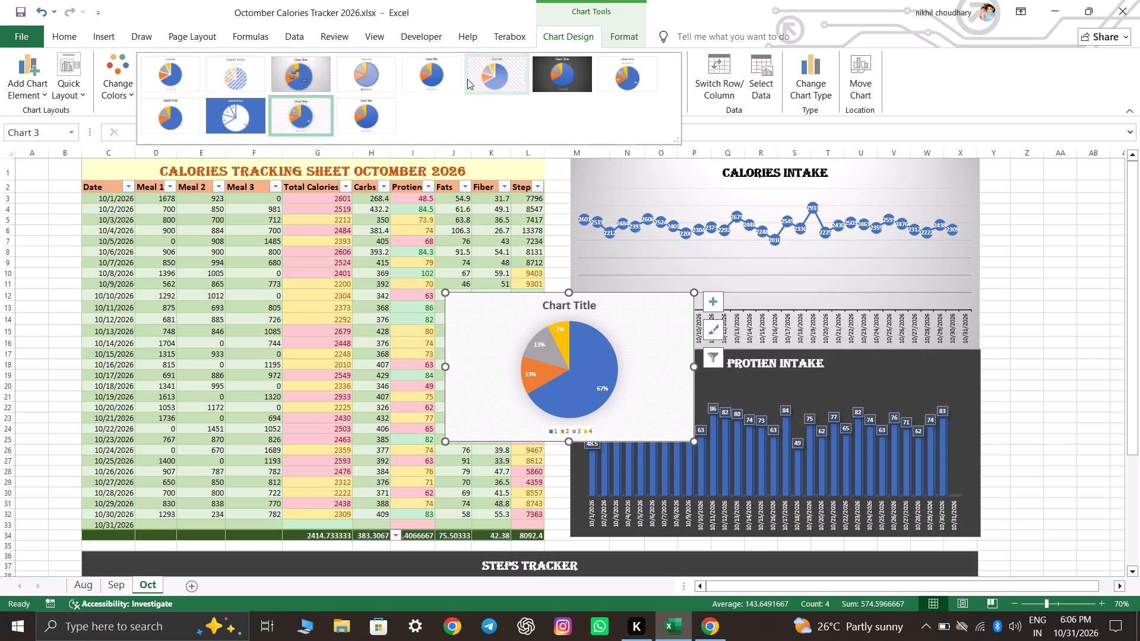
left_click(556, 73)
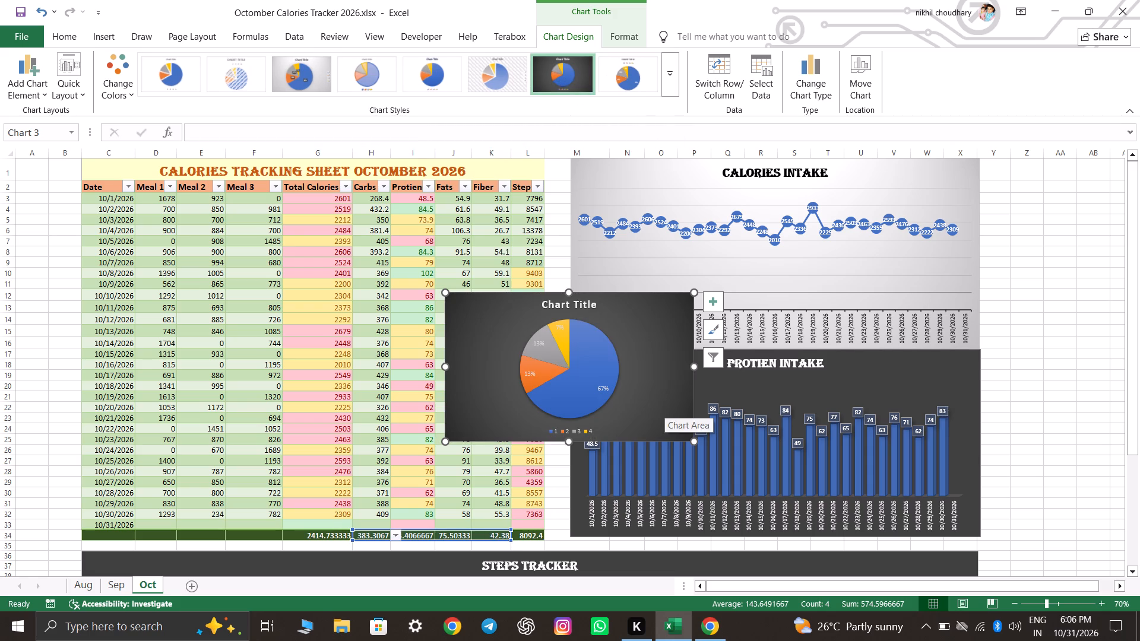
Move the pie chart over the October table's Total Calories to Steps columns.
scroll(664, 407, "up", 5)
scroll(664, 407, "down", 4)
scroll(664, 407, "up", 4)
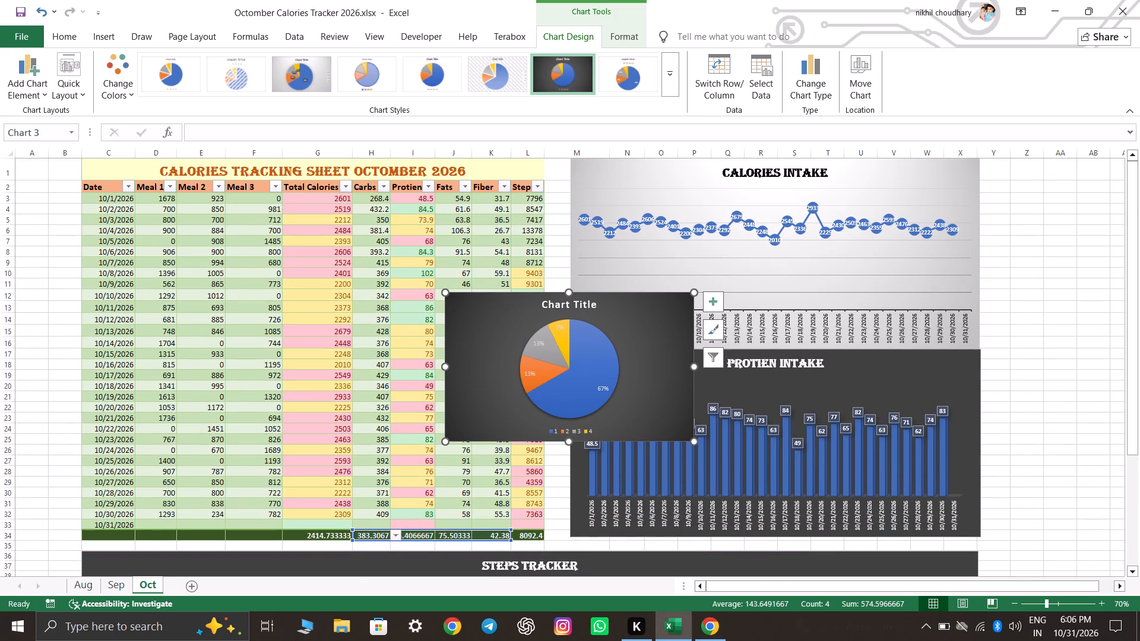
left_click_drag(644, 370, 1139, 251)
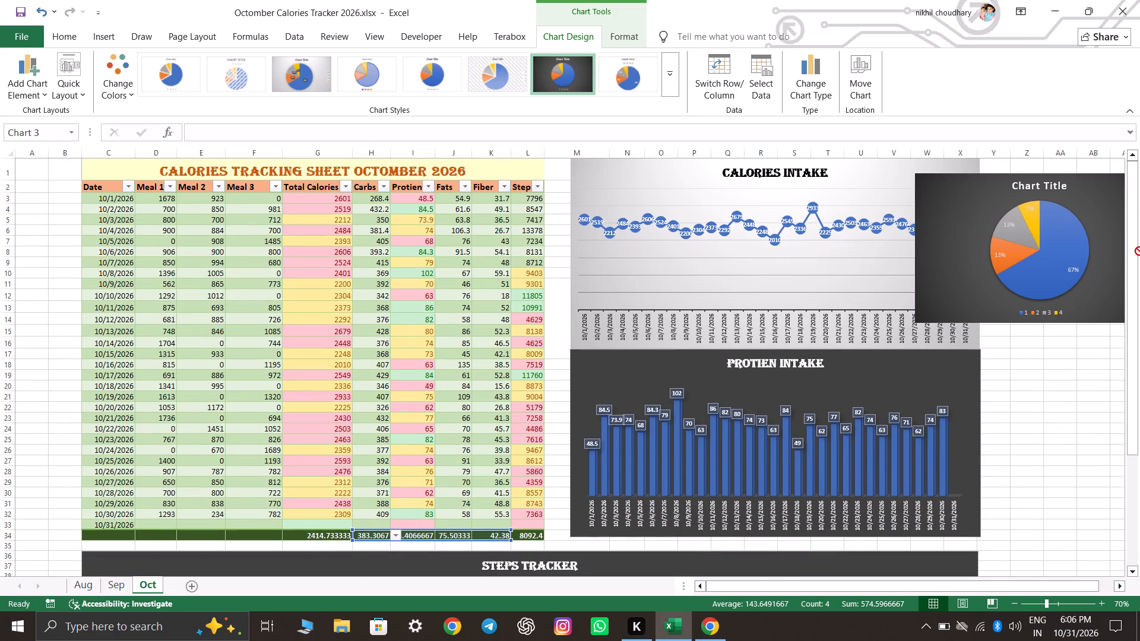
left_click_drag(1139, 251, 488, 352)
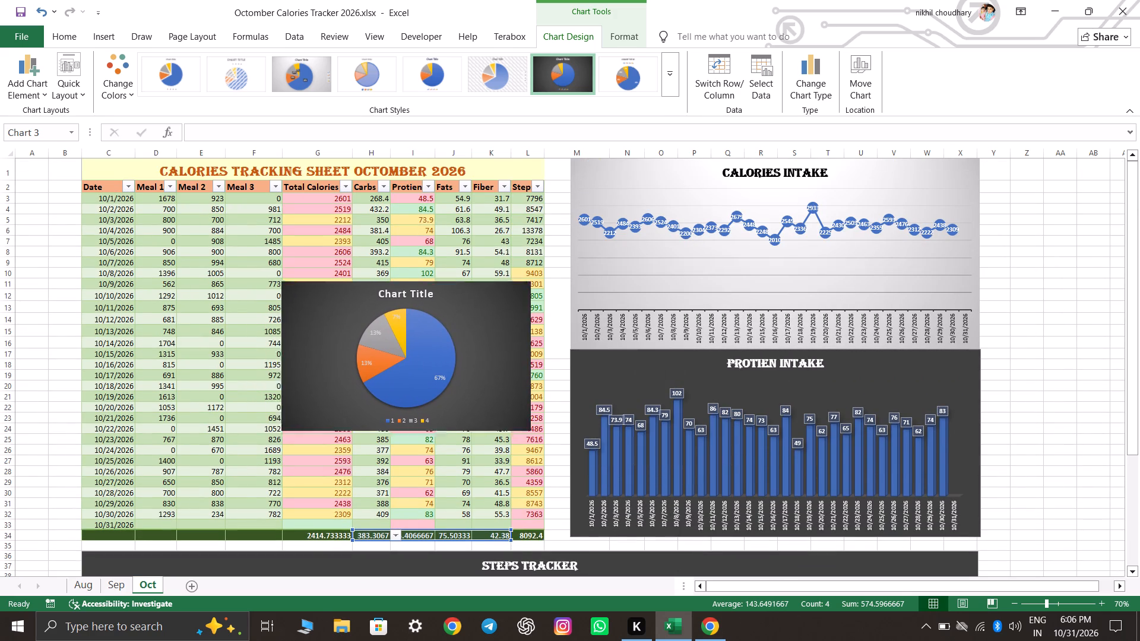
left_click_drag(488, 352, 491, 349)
Narrow the Steps Tracker chart to about two thirds of its width, ending near column N, to make room beside it.
scroll(778, 404, "down", 10)
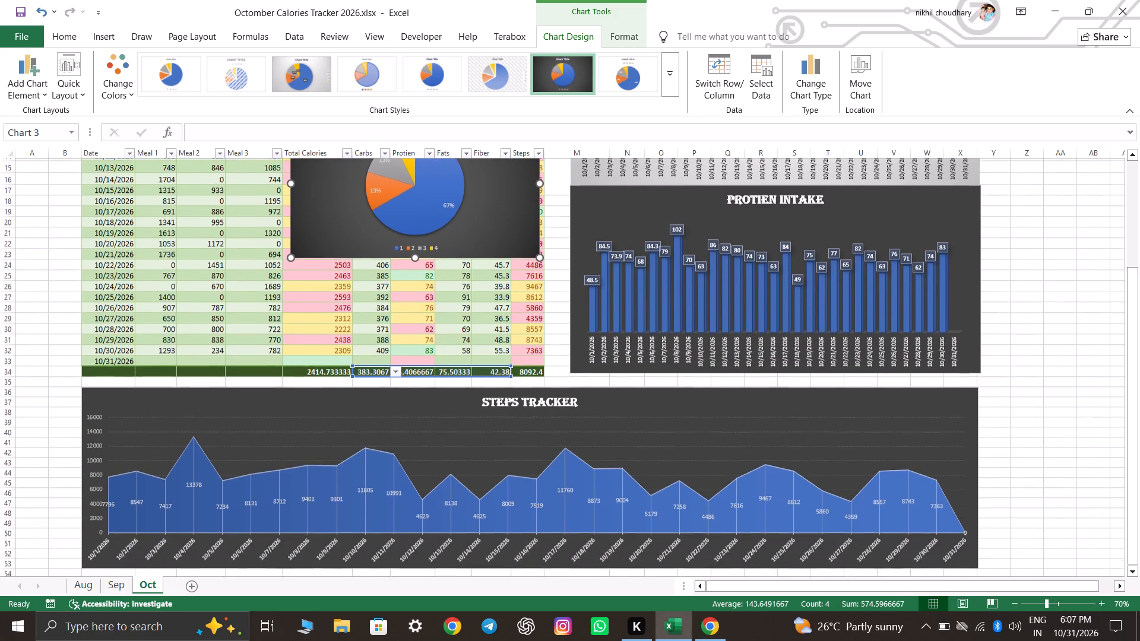
scroll(729, 407, "up", 7)
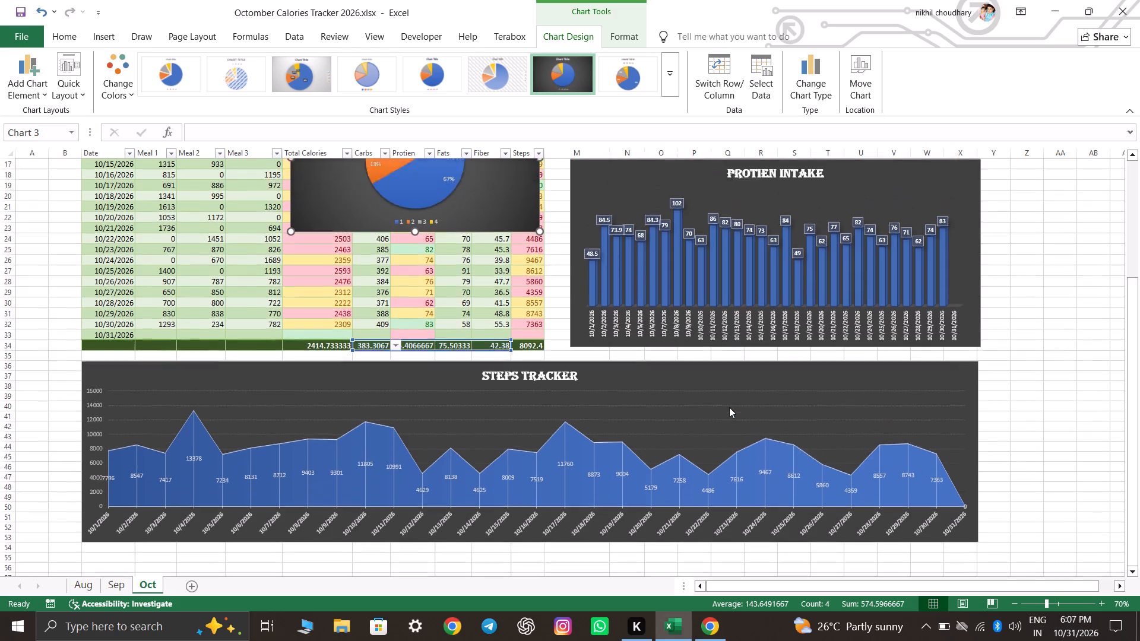
scroll(729, 407, "up", 3)
scroll(729, 407, "down", 6)
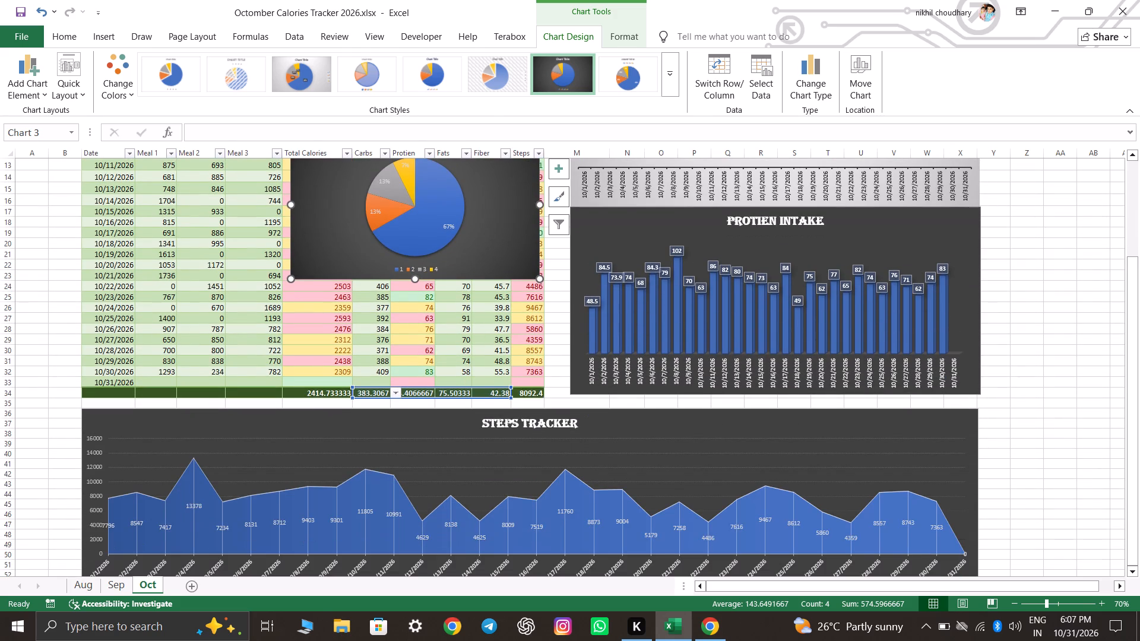
scroll(732, 415, "down", 4)
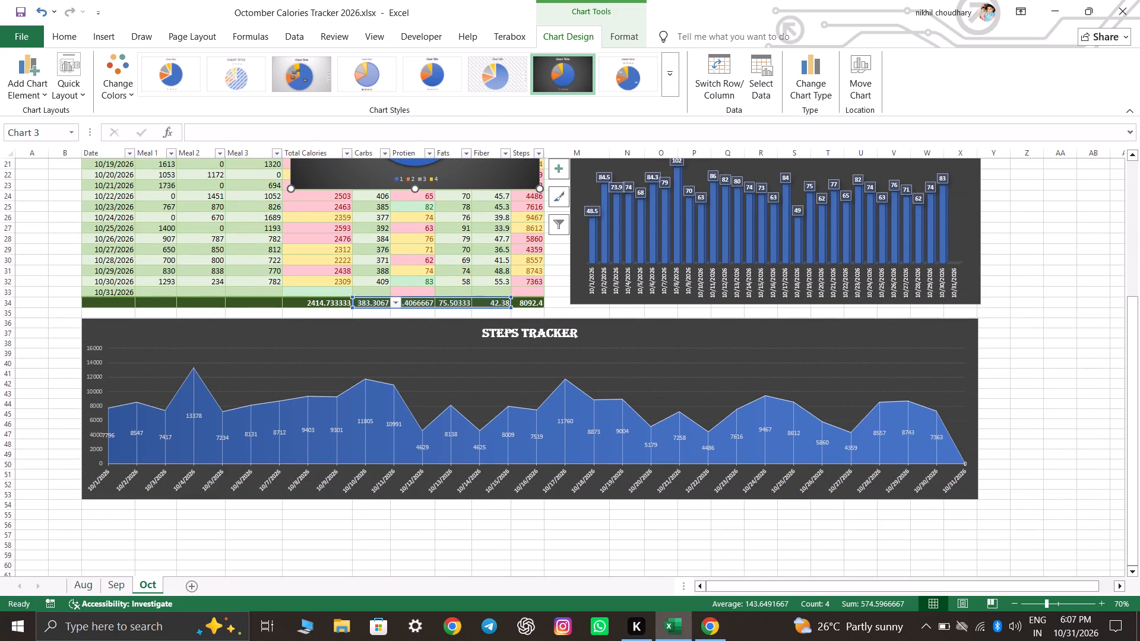
left_click(839, 395)
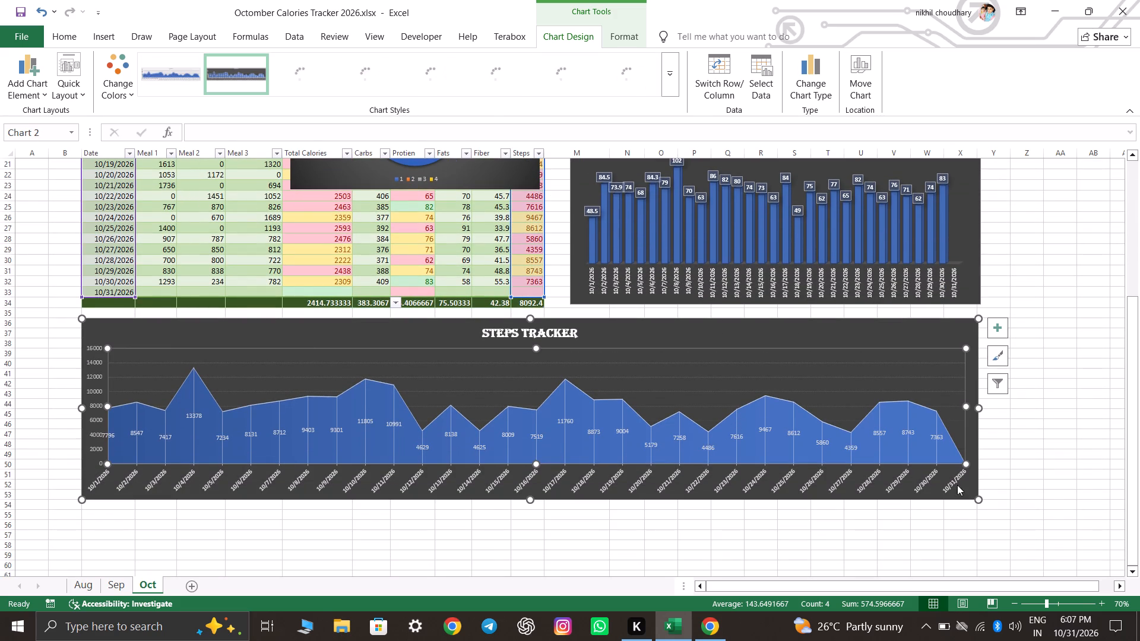
left_click_drag(980, 497, 653, 496)
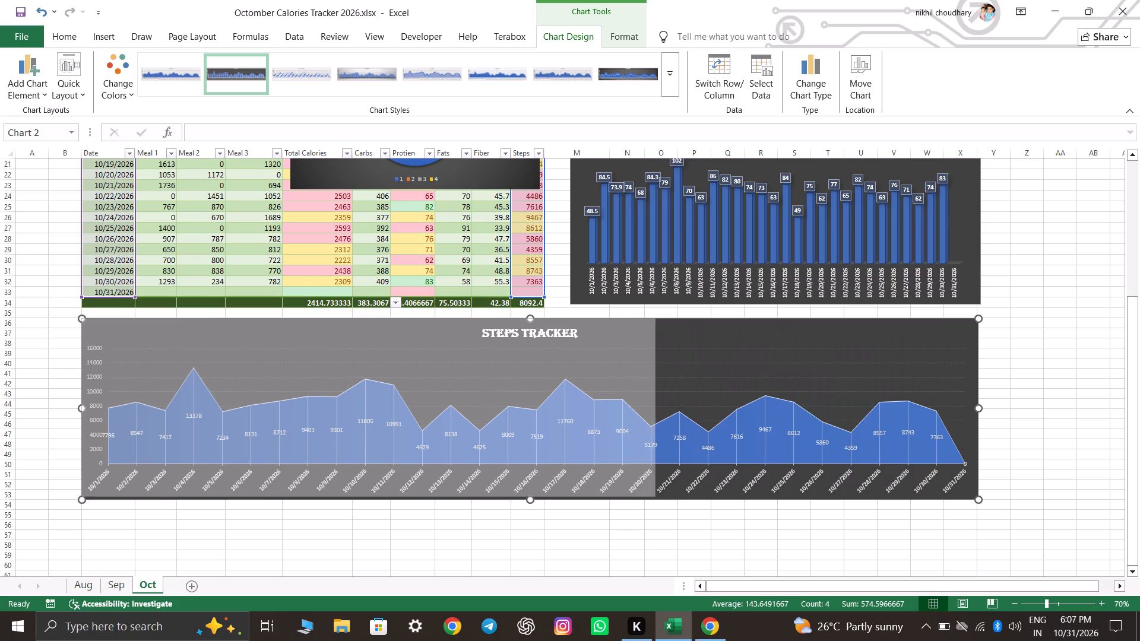
left_click_drag(653, 496, 648, 500)
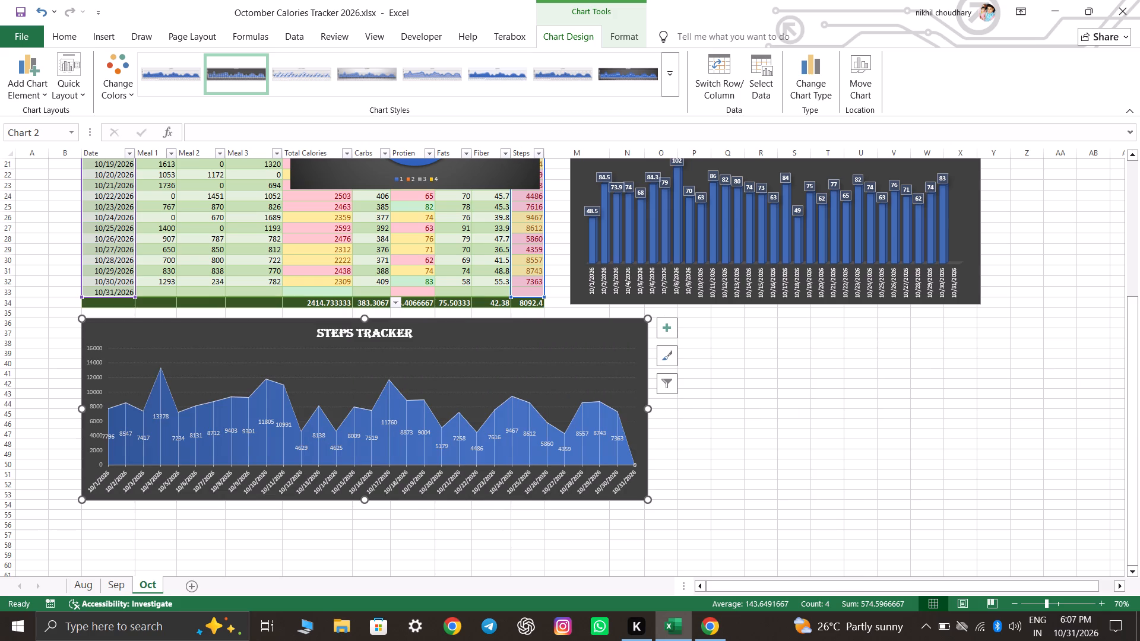
Place the pie chart directly beside the Steps Tracker chart, sized to about the same height and extending to about column X.
left_click_drag(470, 185, 856, 480)
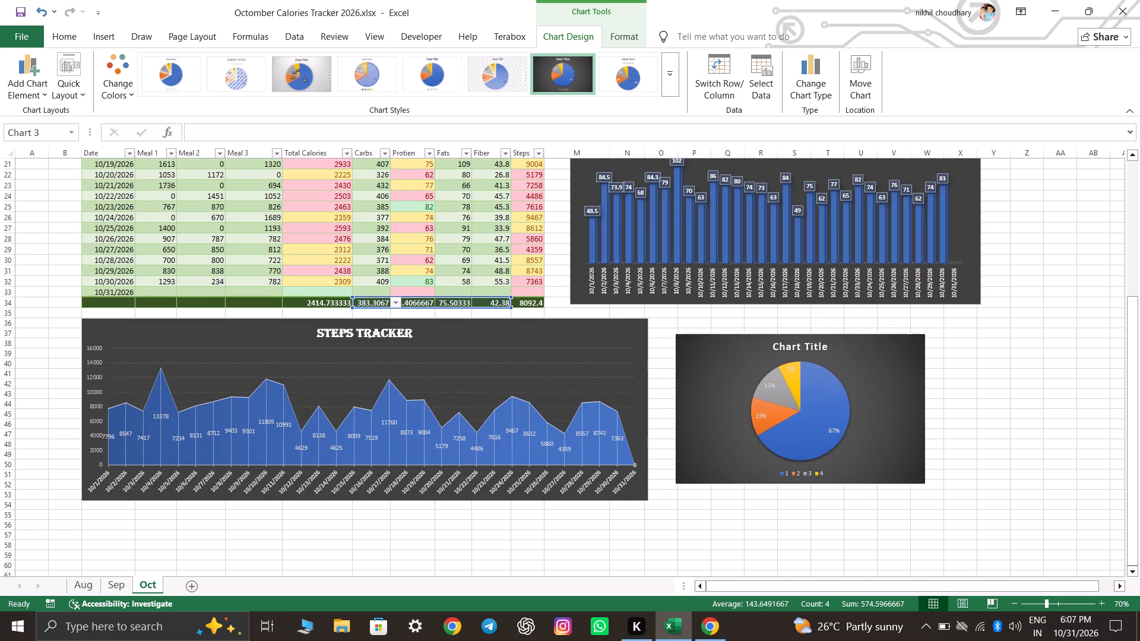
left_click_drag(856, 480, 870, 489)
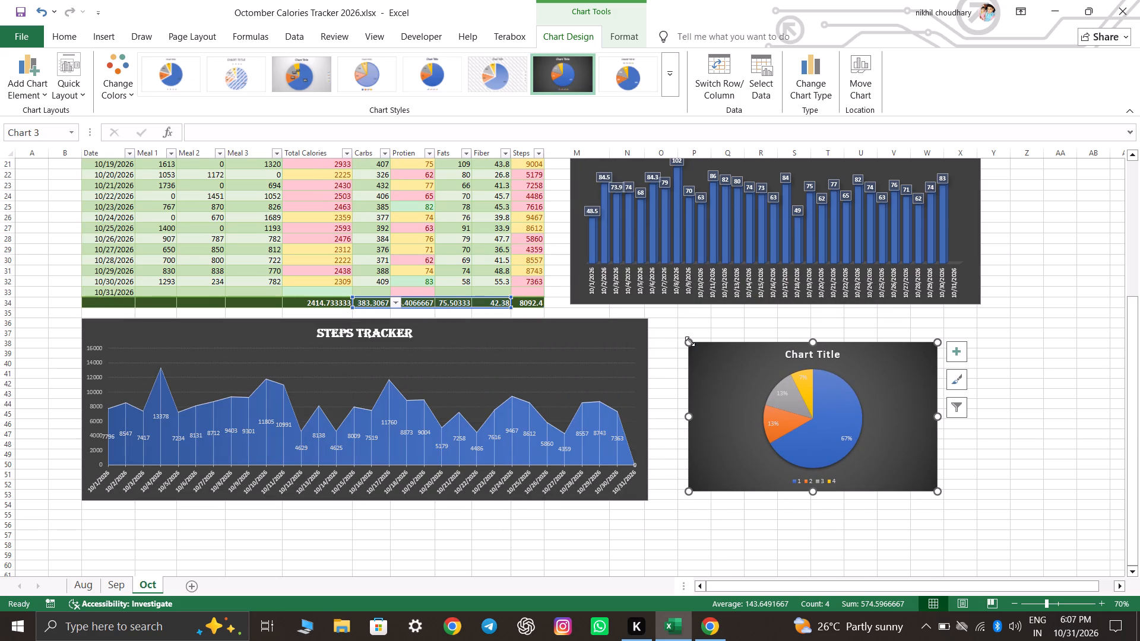
left_click_drag(690, 341, 650, 322)
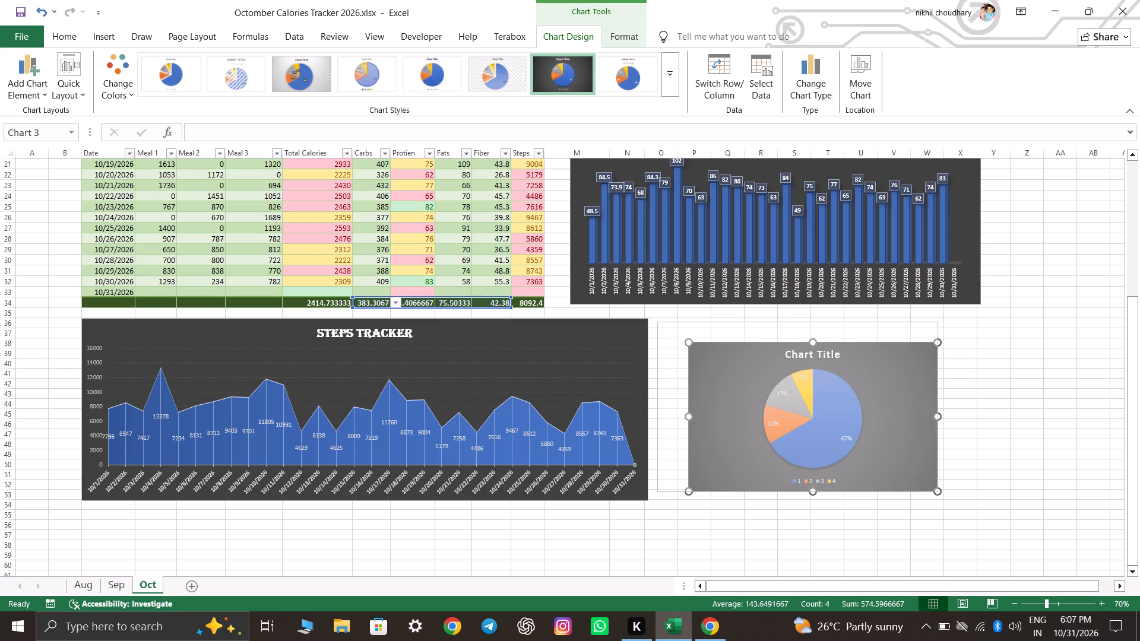
left_click_drag(650, 322, 647, 319)
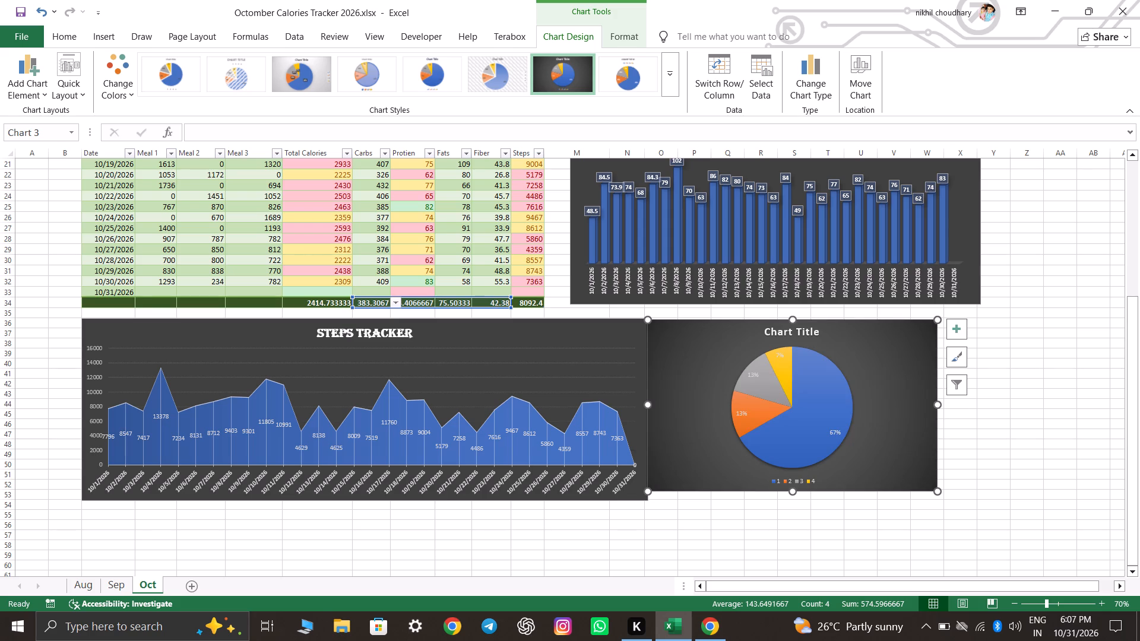
left_click_drag(938, 491, 968, 507)
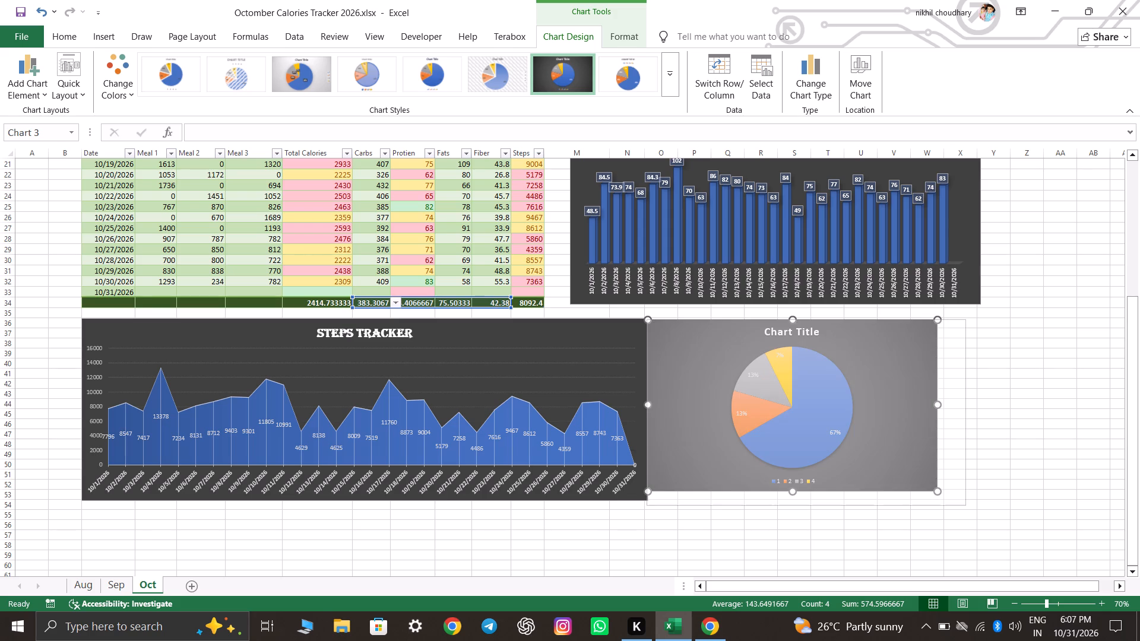
left_click_drag(968, 507, 981, 510)
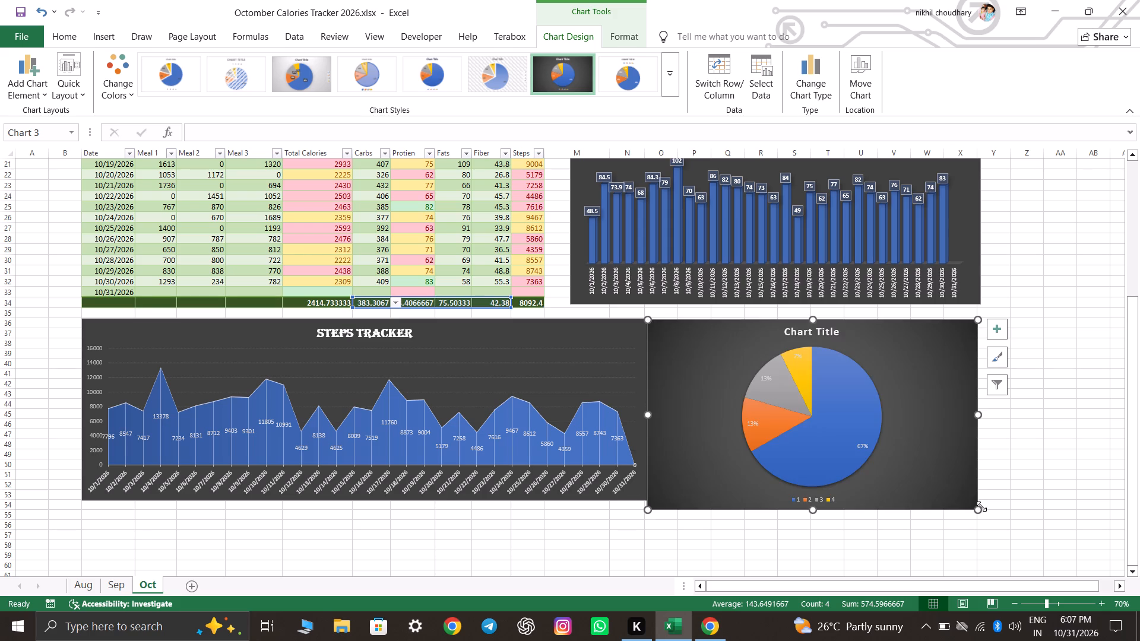
left_click_drag(647, 510, 647, 507)
left_click_drag(647, 507, 648, 500)
left_click(758, 523)
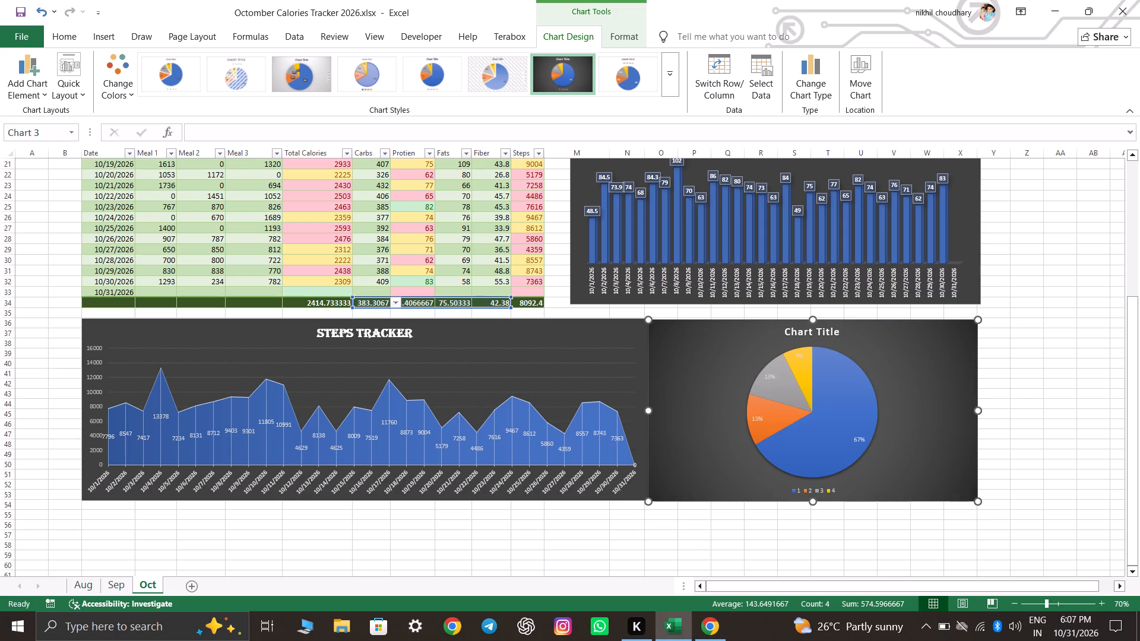
Set the pie chart's legend position to Left.
left_click(716, 382)
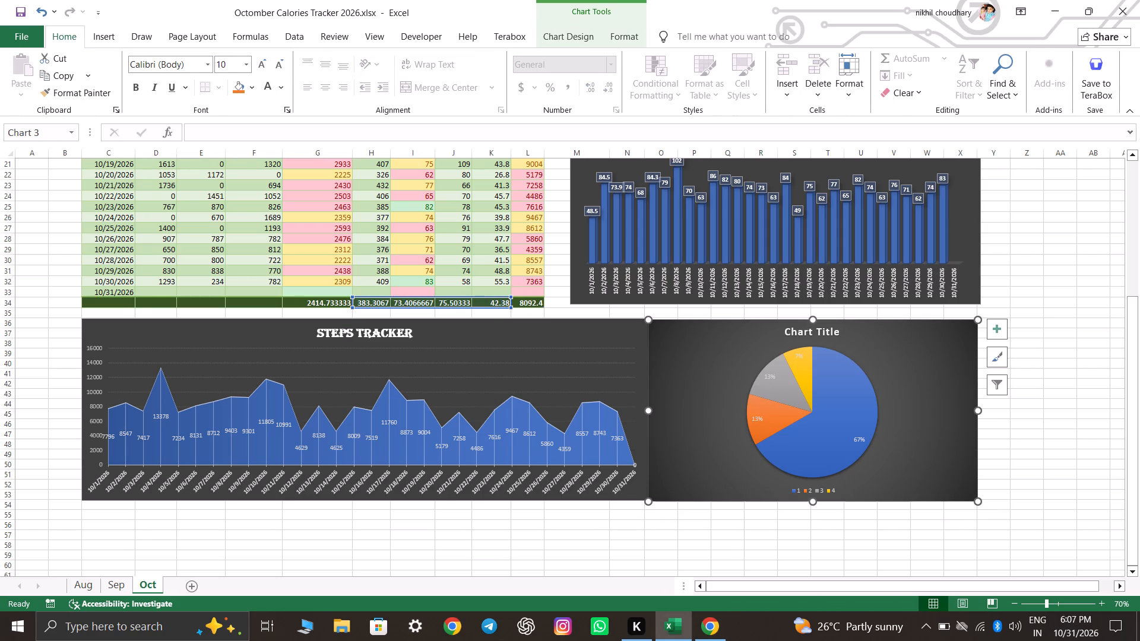
left_click(821, 490)
left_click(813, 490)
double_click(813, 490)
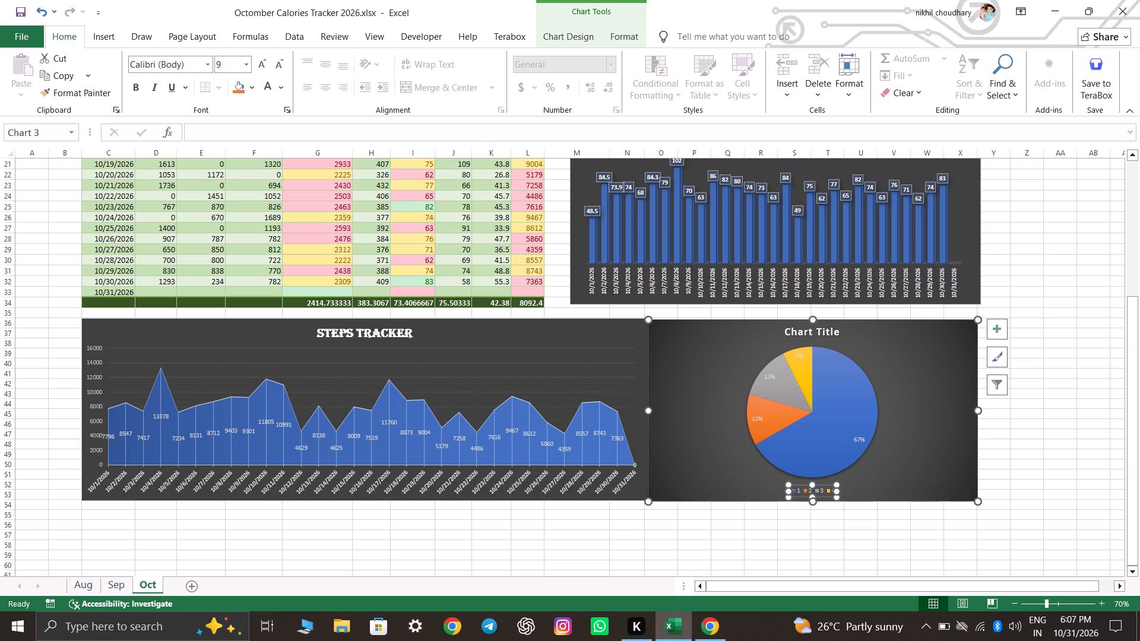
left_click(838, 487)
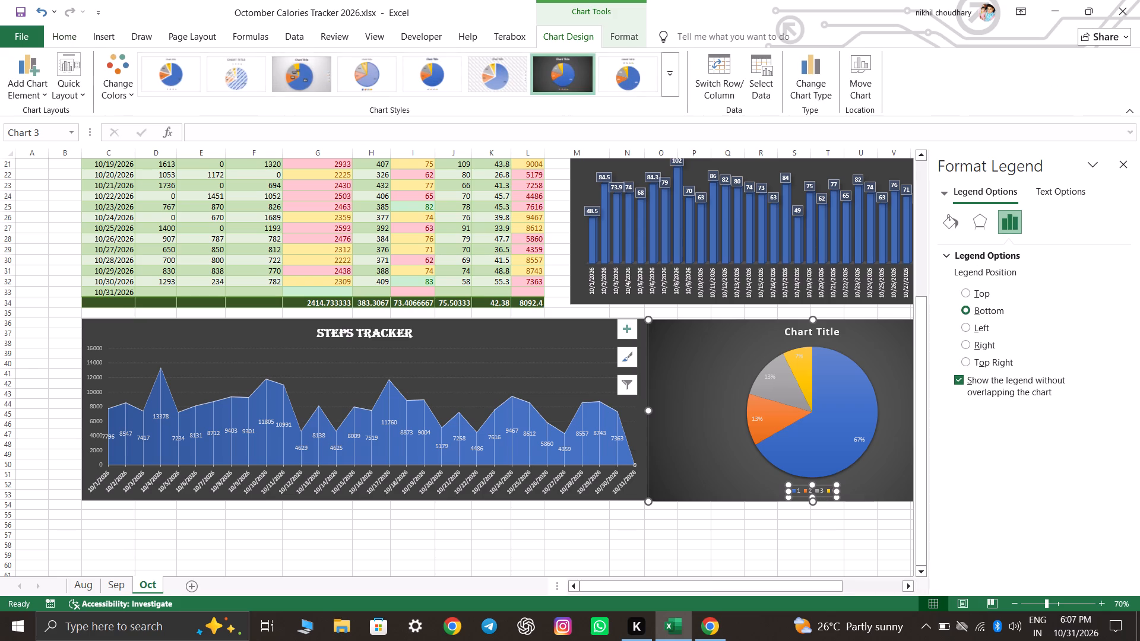
left_click(970, 328)
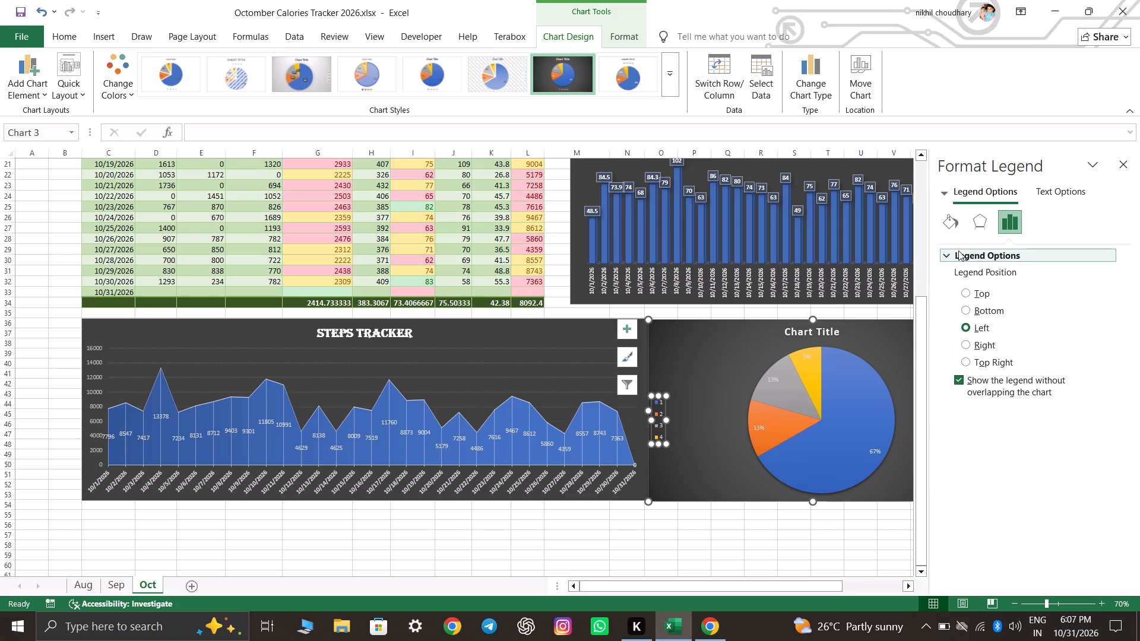
Set the text outline of the pie chart's legend to a gradient line.
left_click(1050, 188)
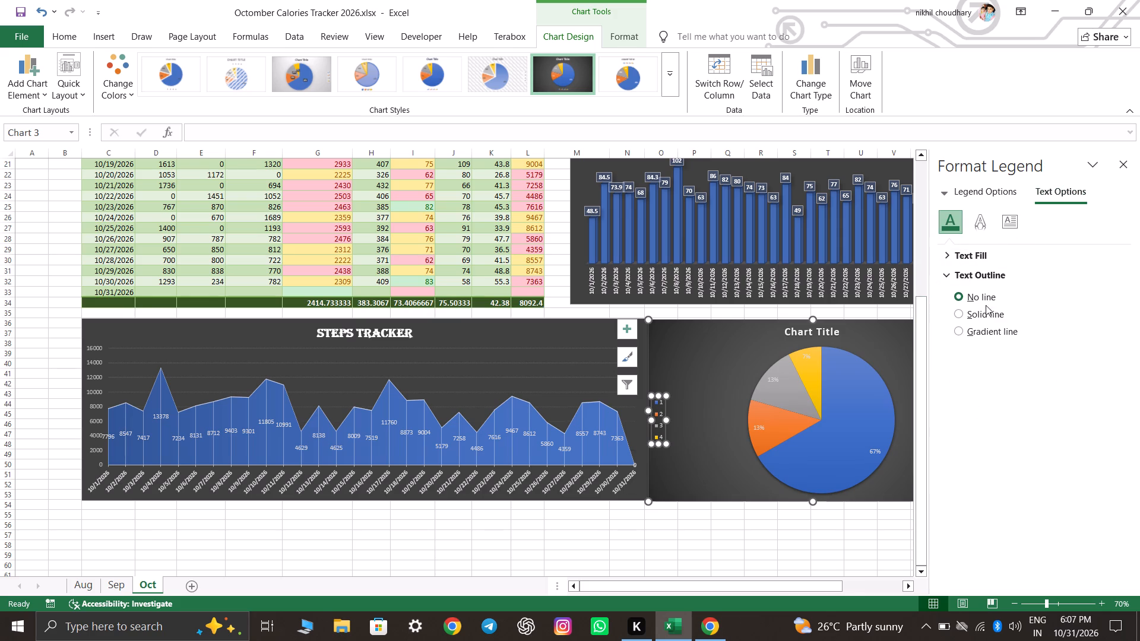
left_click(974, 257)
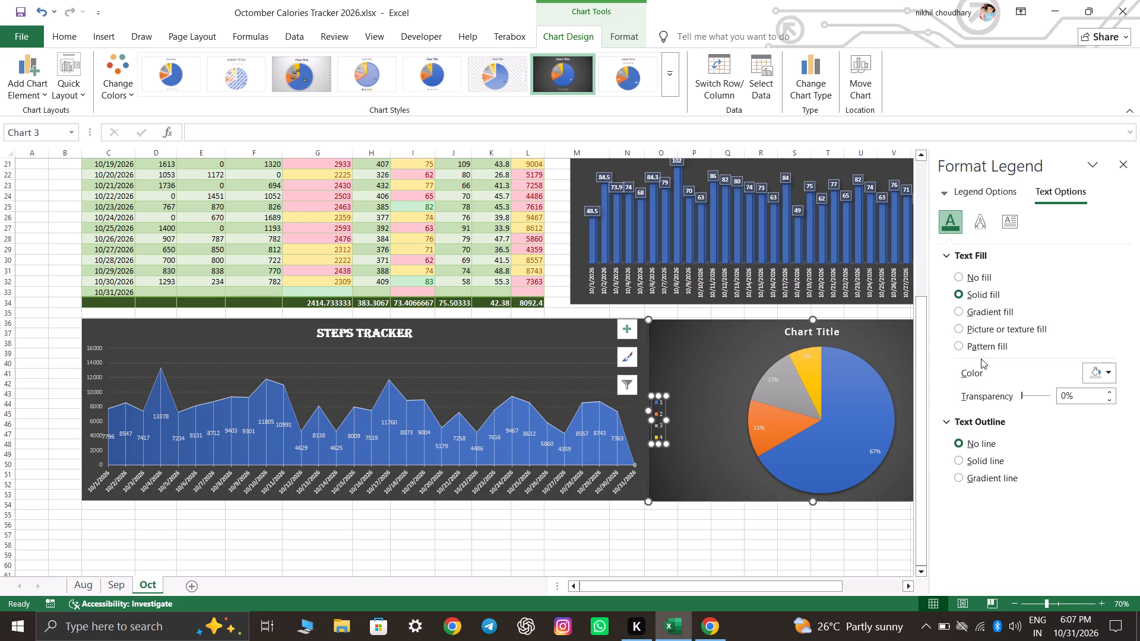
left_click(957, 458)
left_click(963, 474)
scroll(1072, 395, "down", 3)
scroll(1063, 454, "down", 4)
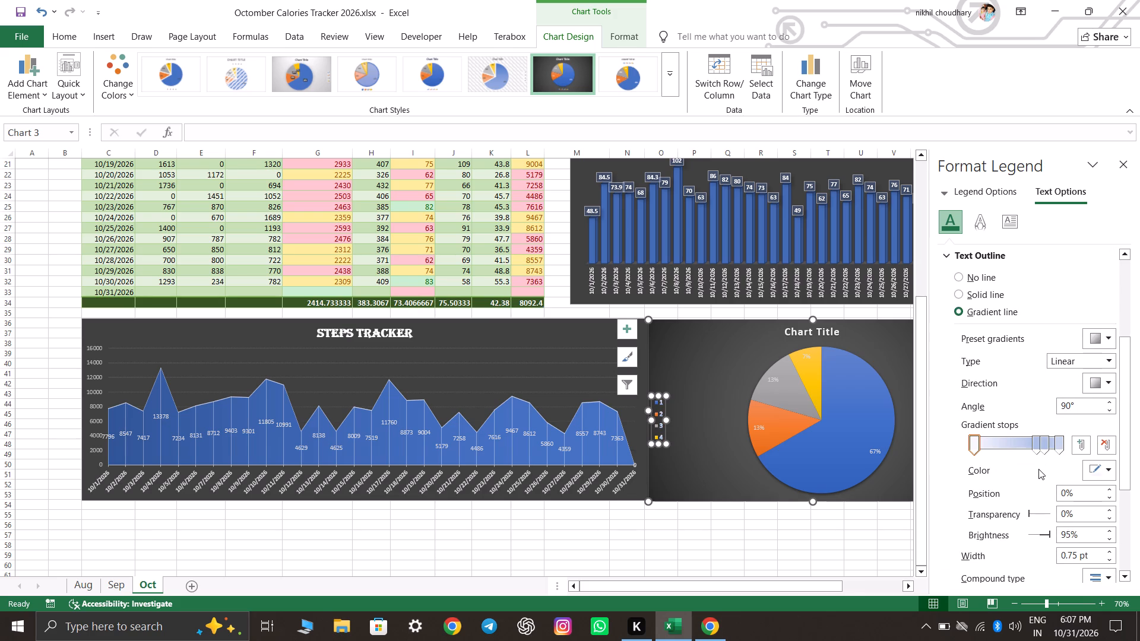
scroll(1027, 473, "down", 5)
scroll(1034, 479, "up", 9)
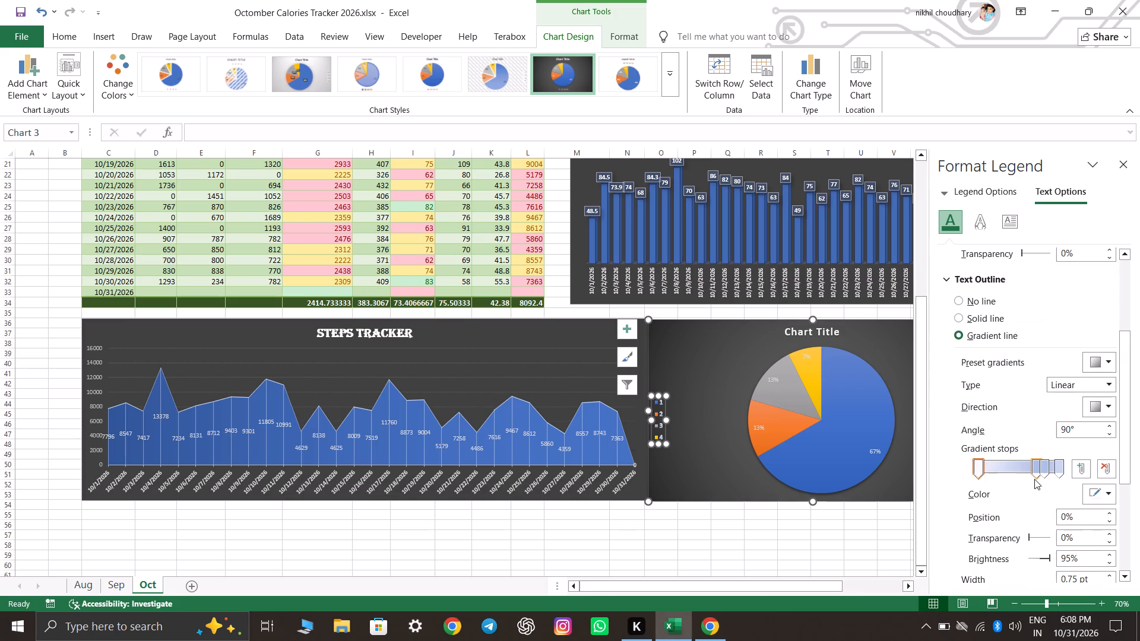
scroll(1034, 479, "up", 1)
left_click(765, 538)
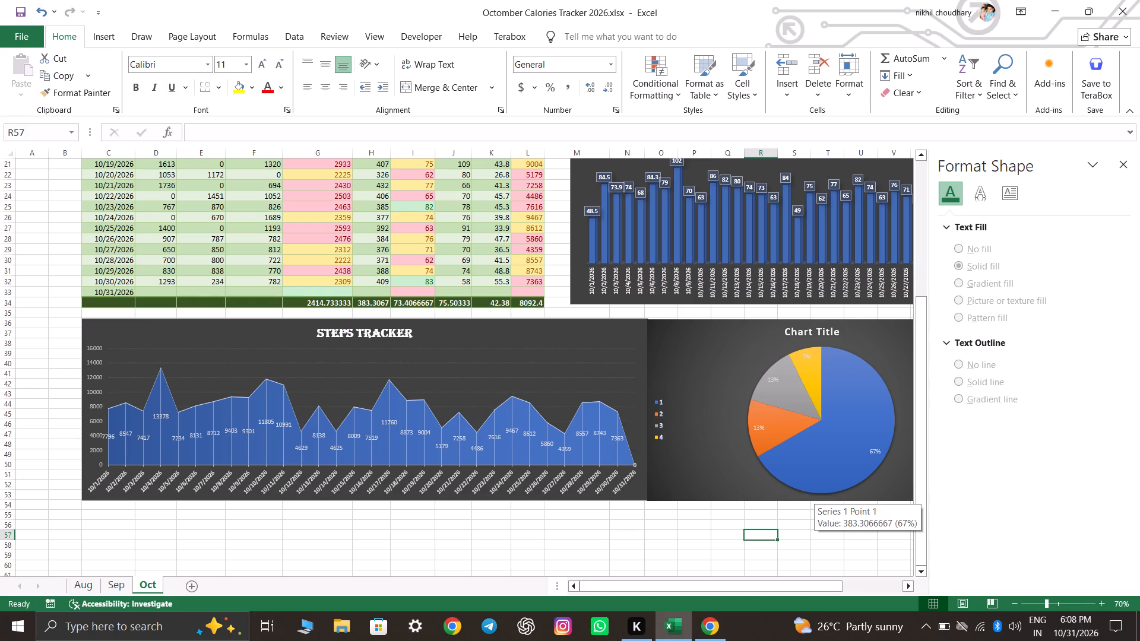
left_click(831, 544)
Examine the formatting options for the pie chart legend's text, including its effects, fill and gradient outline settings.
left_click(664, 433)
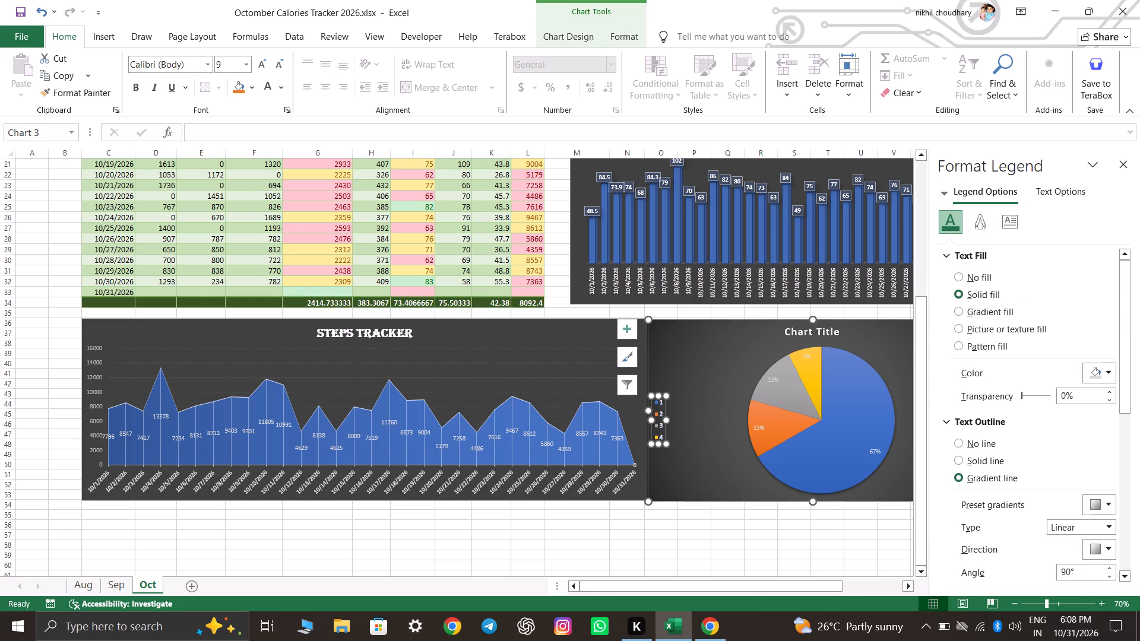
double_click(664, 433)
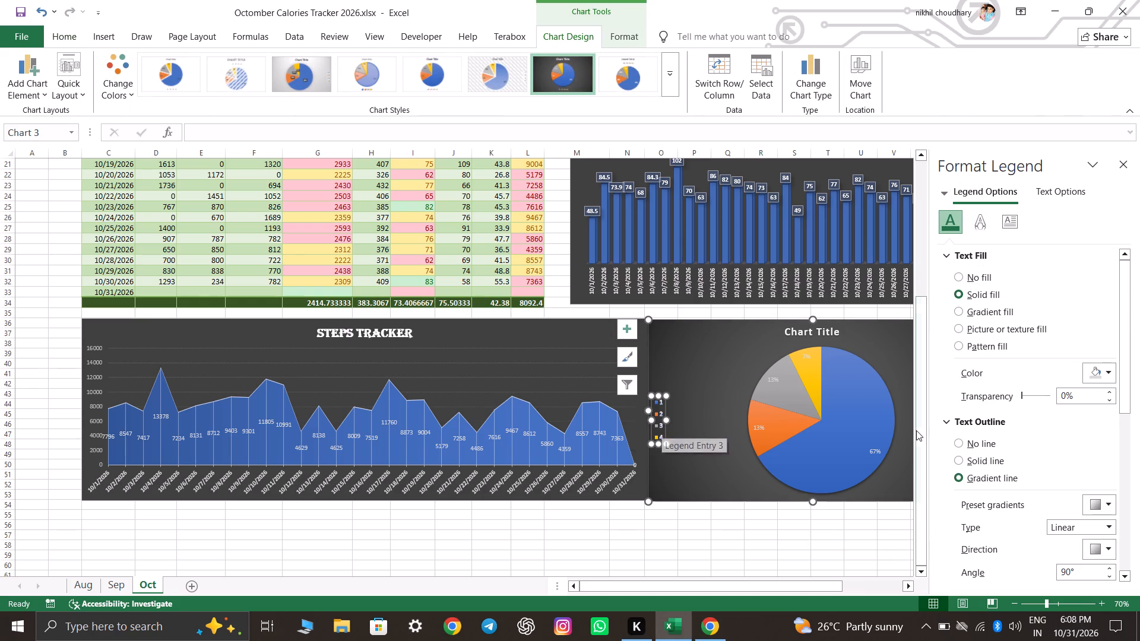
left_click(981, 226)
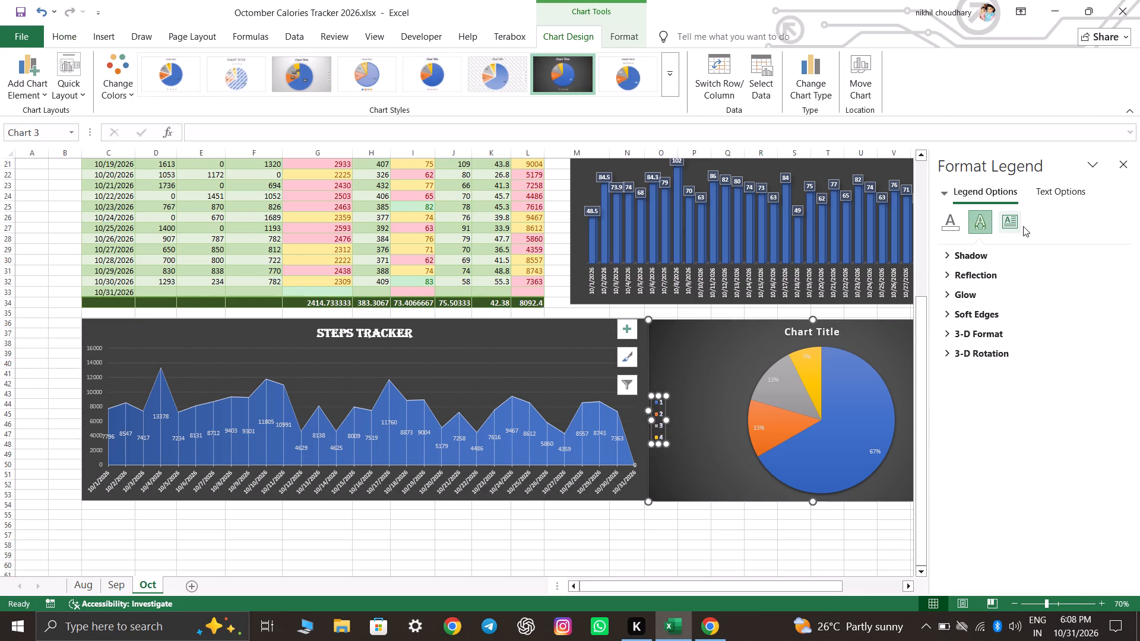
left_click(1023, 226)
left_click(951, 192)
left_click(1055, 195)
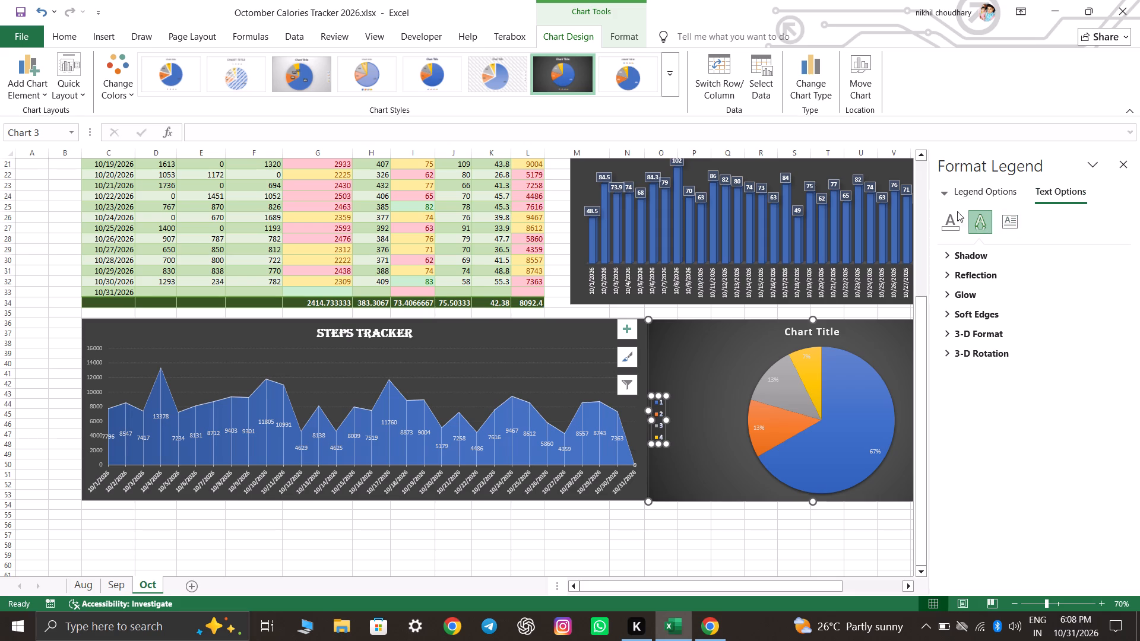
left_click(1084, 233)
left_click(946, 227)
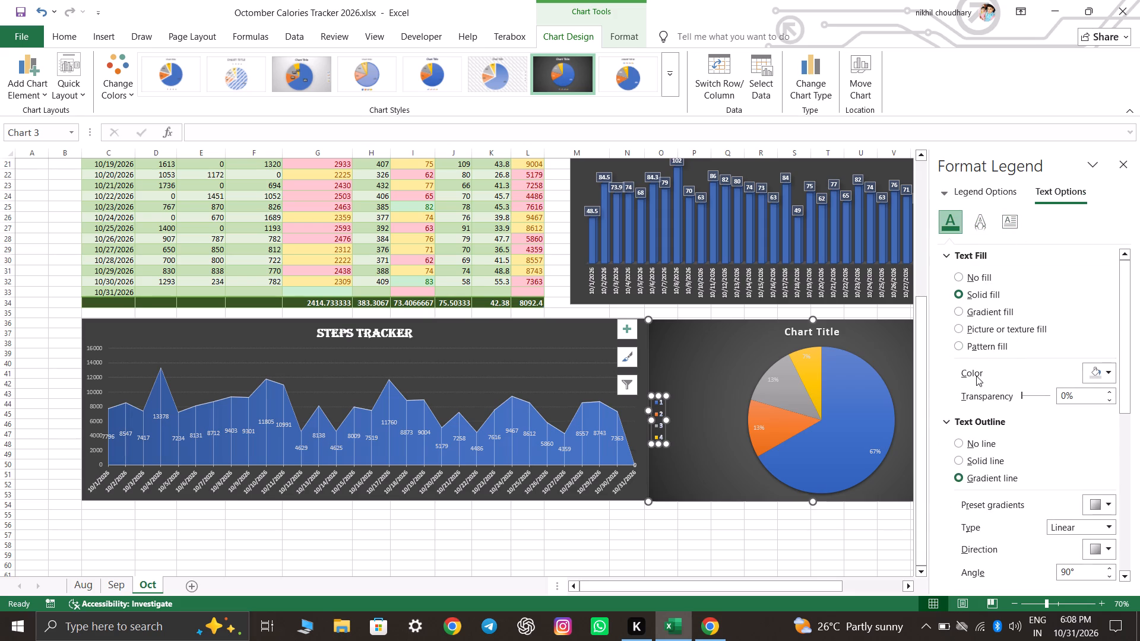
scroll(976, 376, "down", 5)
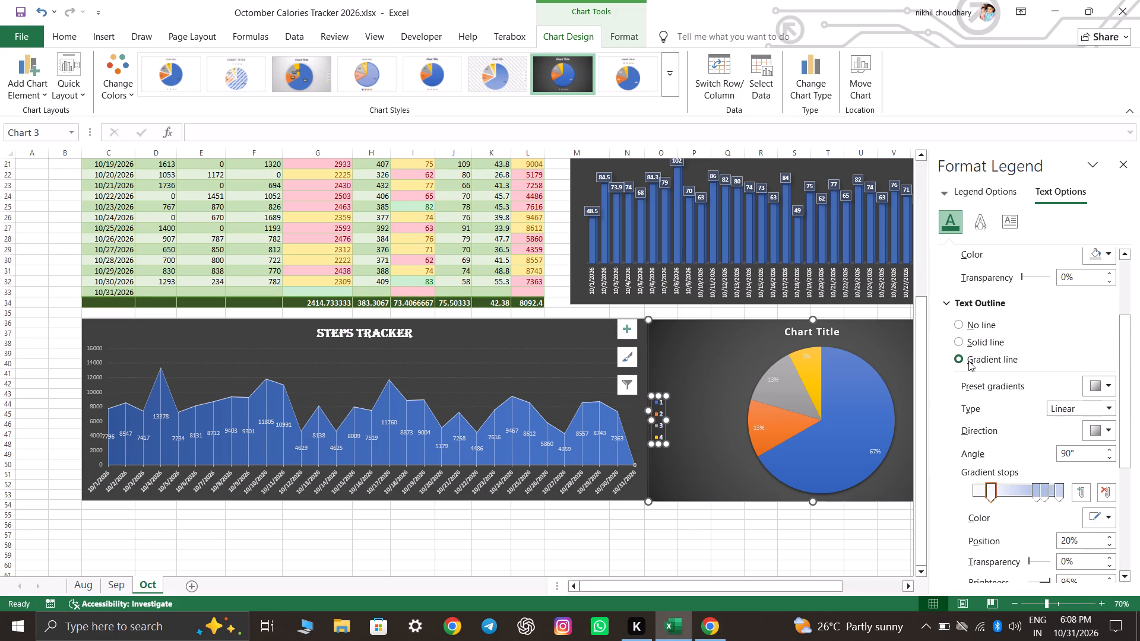
scroll(971, 399, "down", 7)
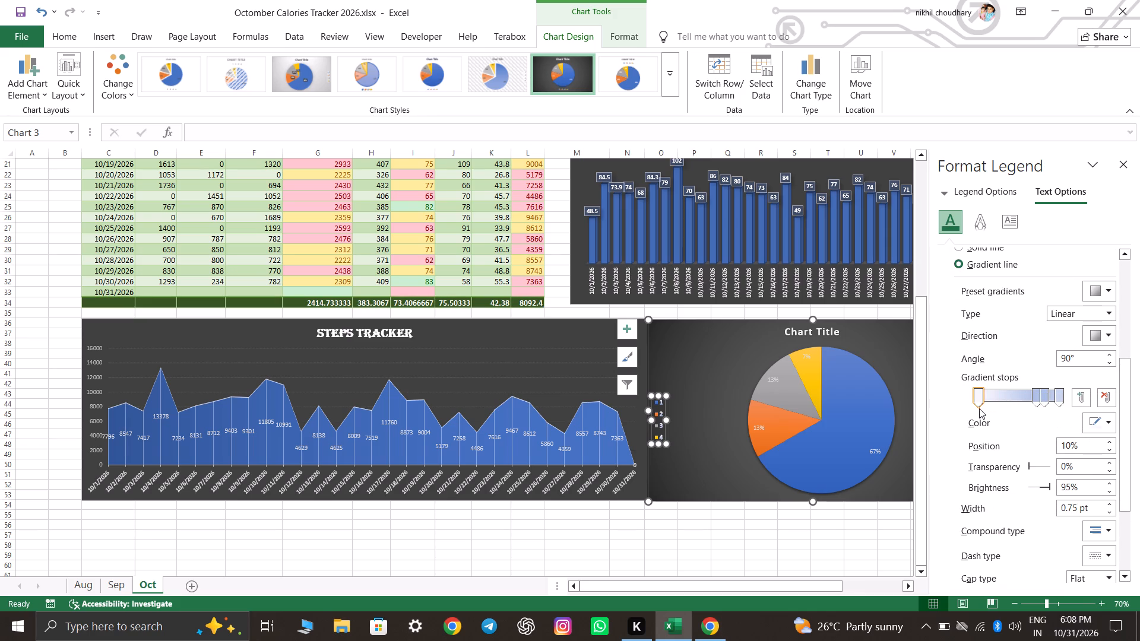
scroll(1071, 459, "down", 11)
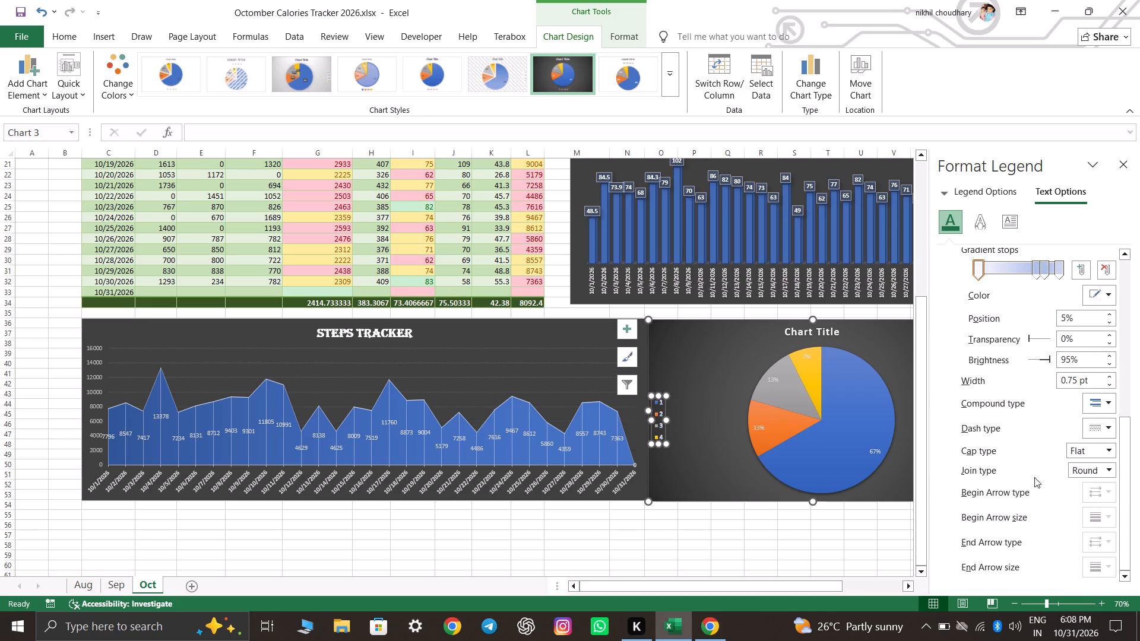
scroll(1045, 506, "up", 9)
left_click(709, 551)
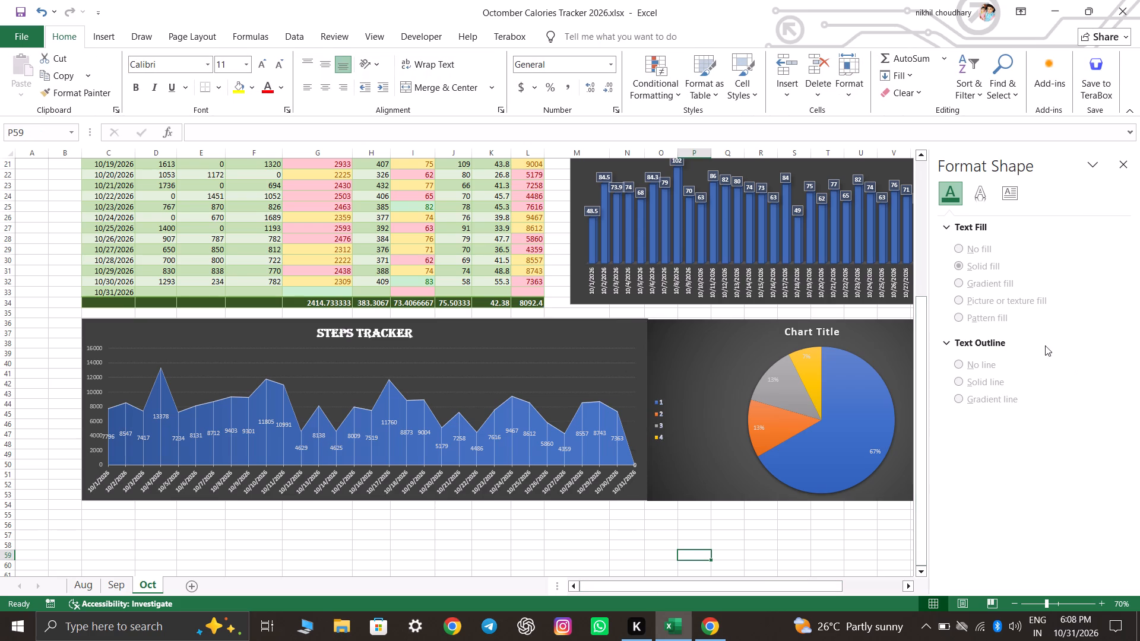
left_click(1117, 174)
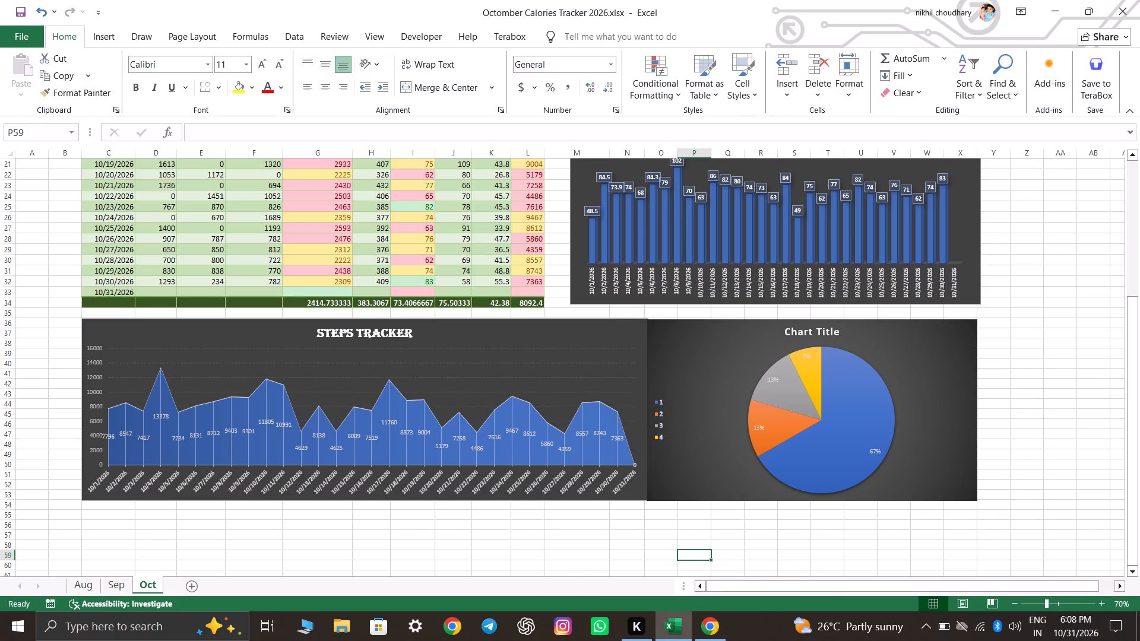
Extend the pie chart's top edge slightly upward, just past the top of the Steps Tracker chart.
left_click(852, 361)
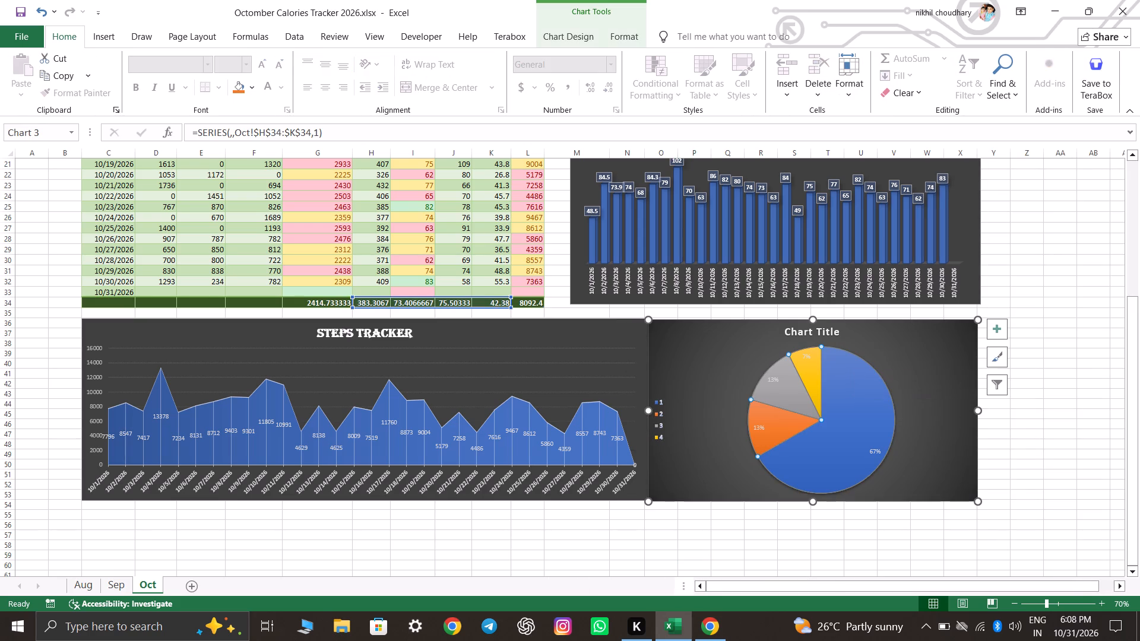
left_click(976, 318)
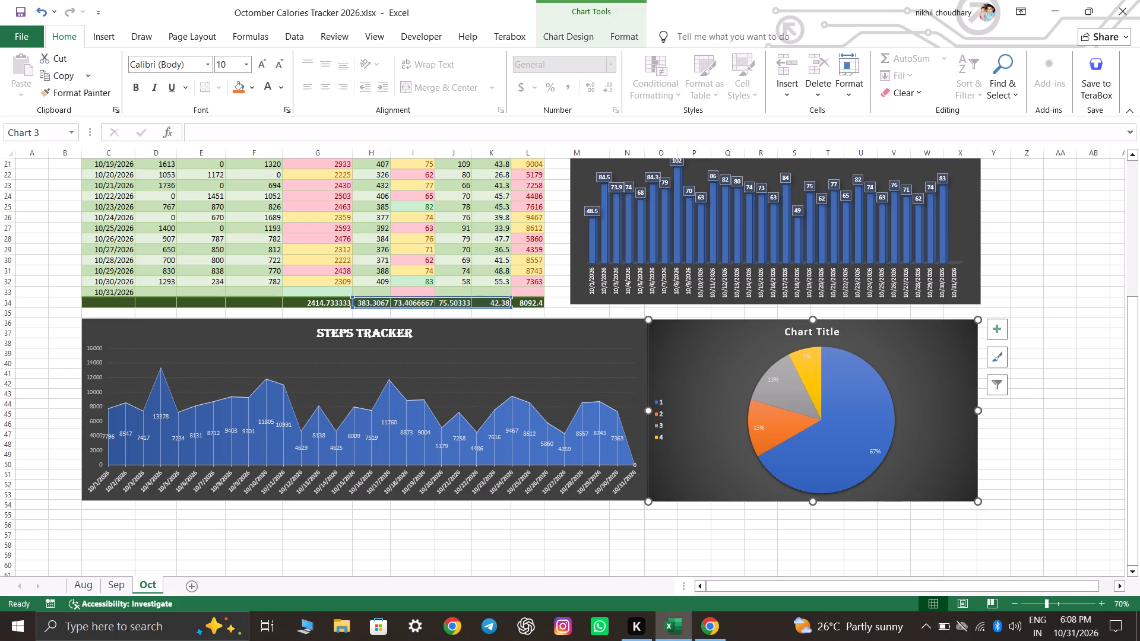
left_click(967, 330)
left_click(976, 319)
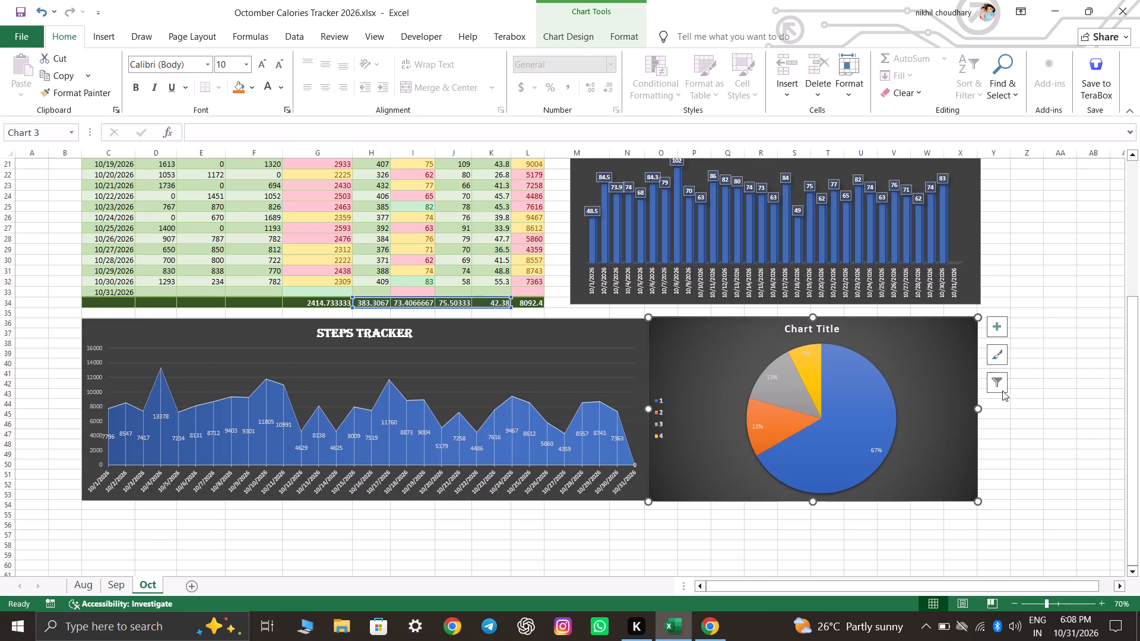
left_click(1003, 448)
left_click(922, 326)
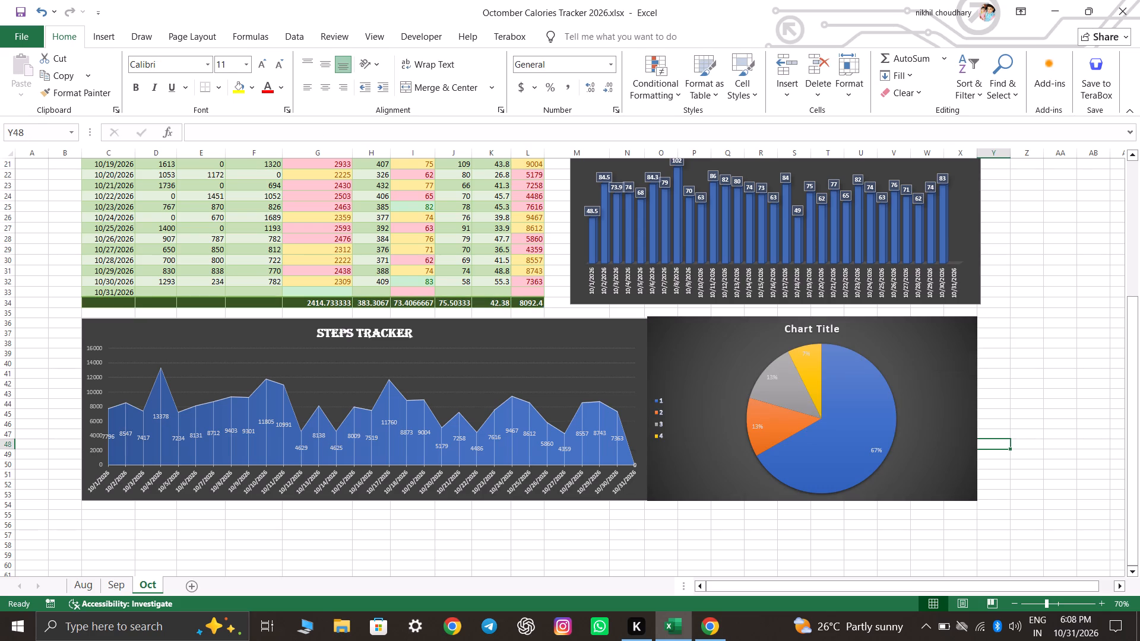
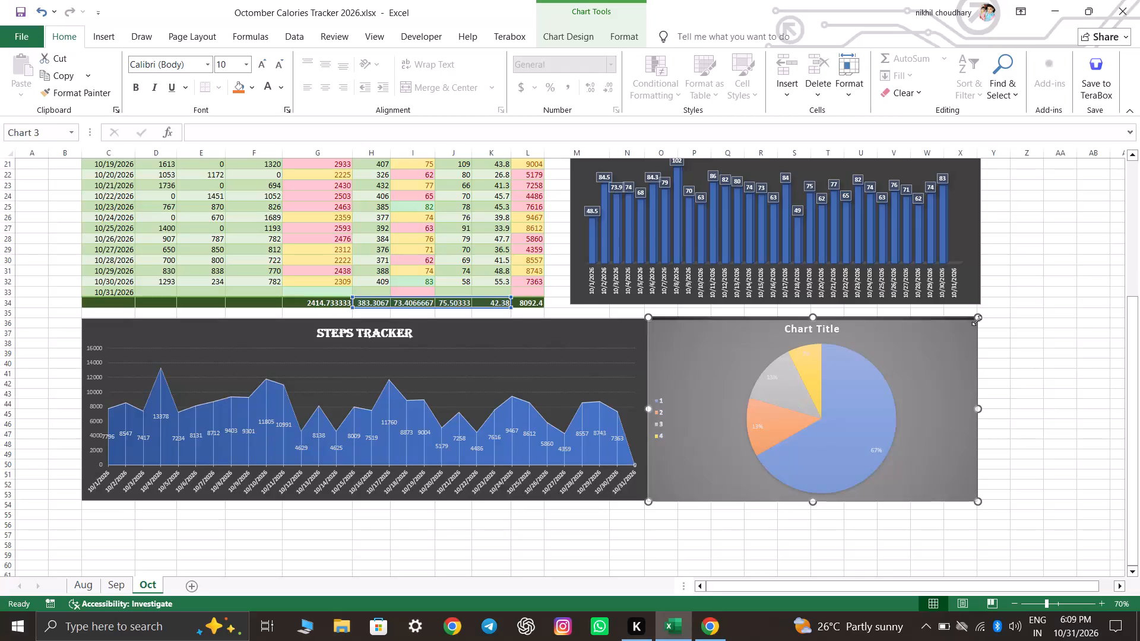
Review the October sheet's tracking table and its calories, protein, steps and pie charts.
left_click(1046, 400)
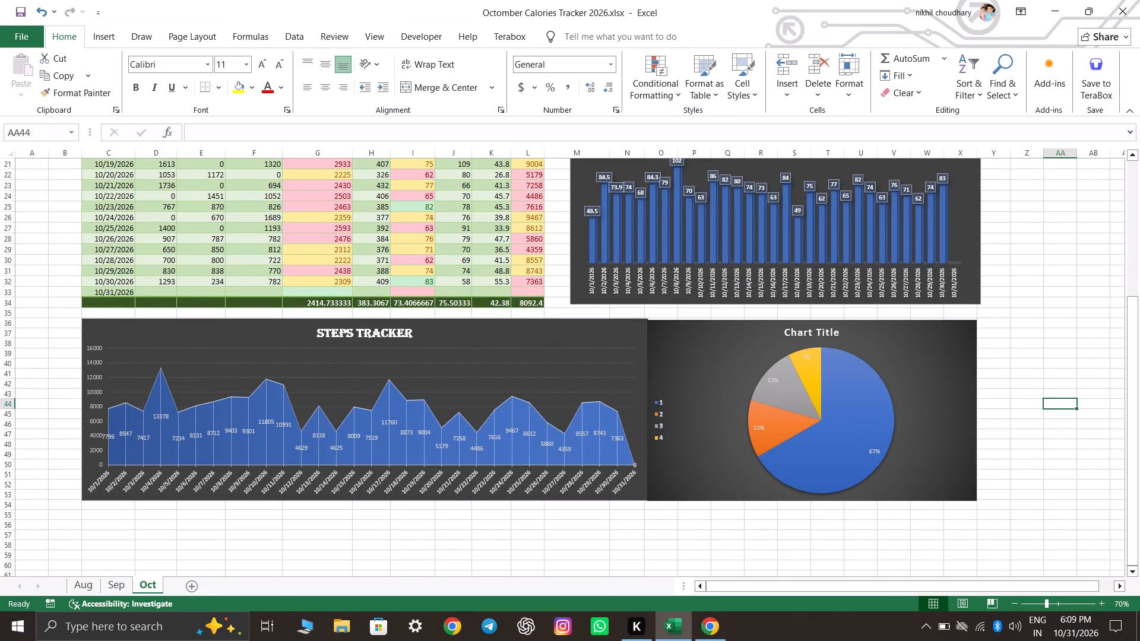
scroll(671, 513, "up", 16)
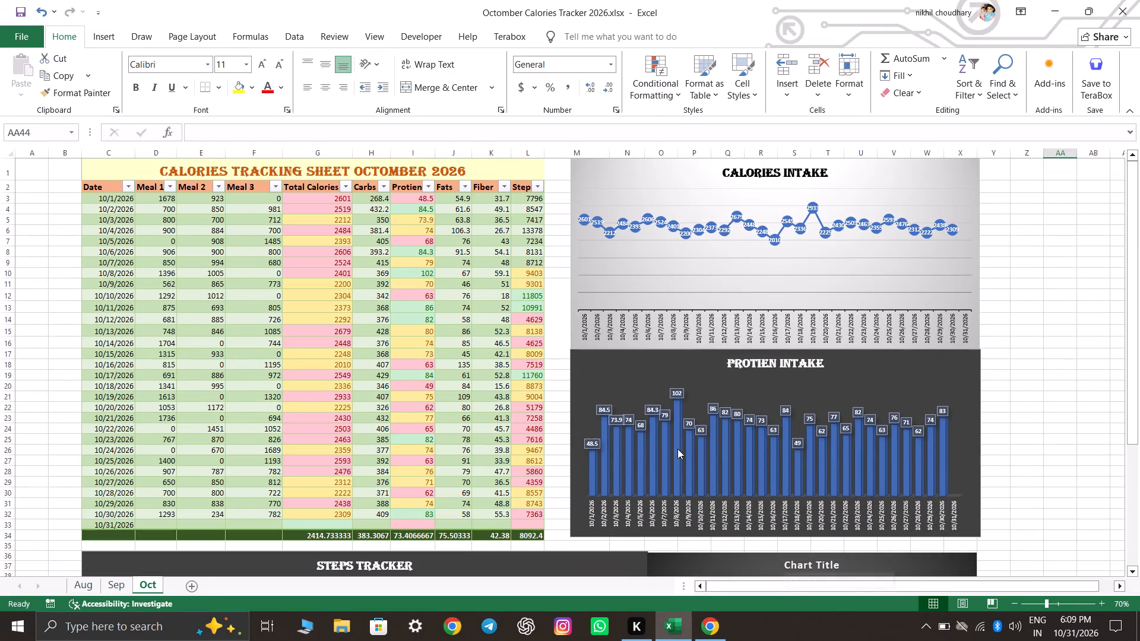
scroll(682, 448, "down", 13)
scroll(760, 502, "up", 18)
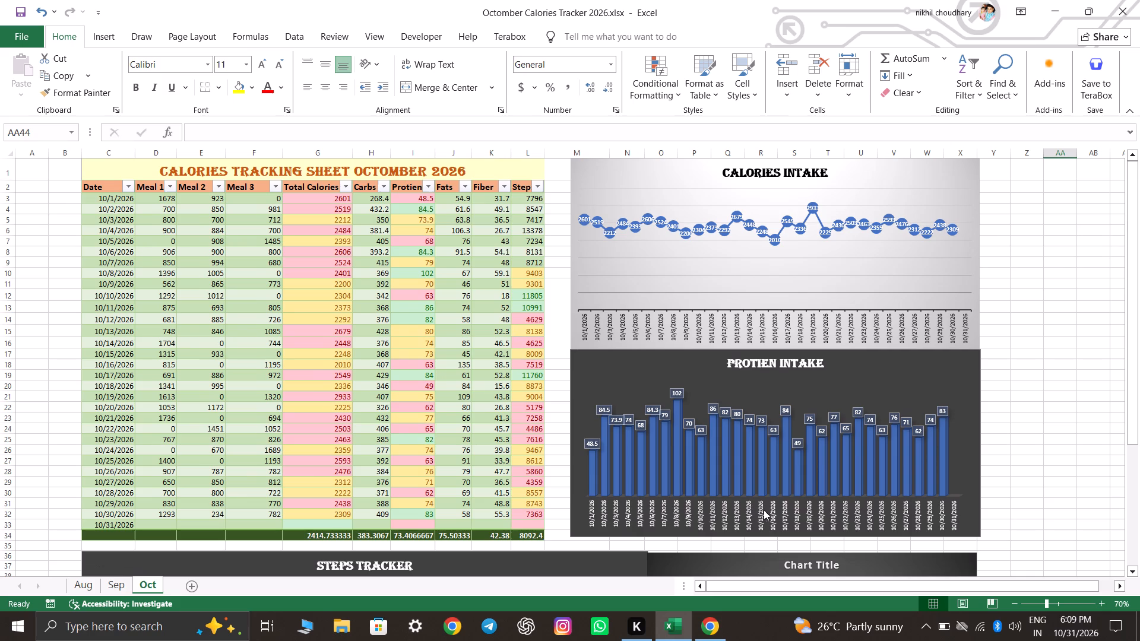
scroll(926, 446, "down", 10)
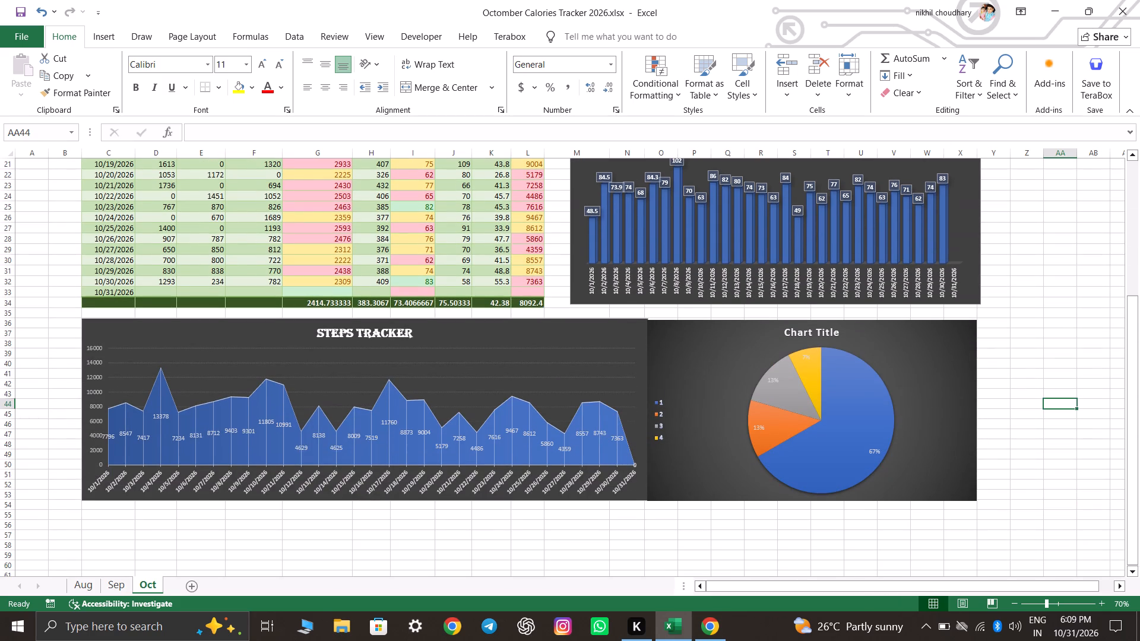
scroll(987, 439, "up", 3)
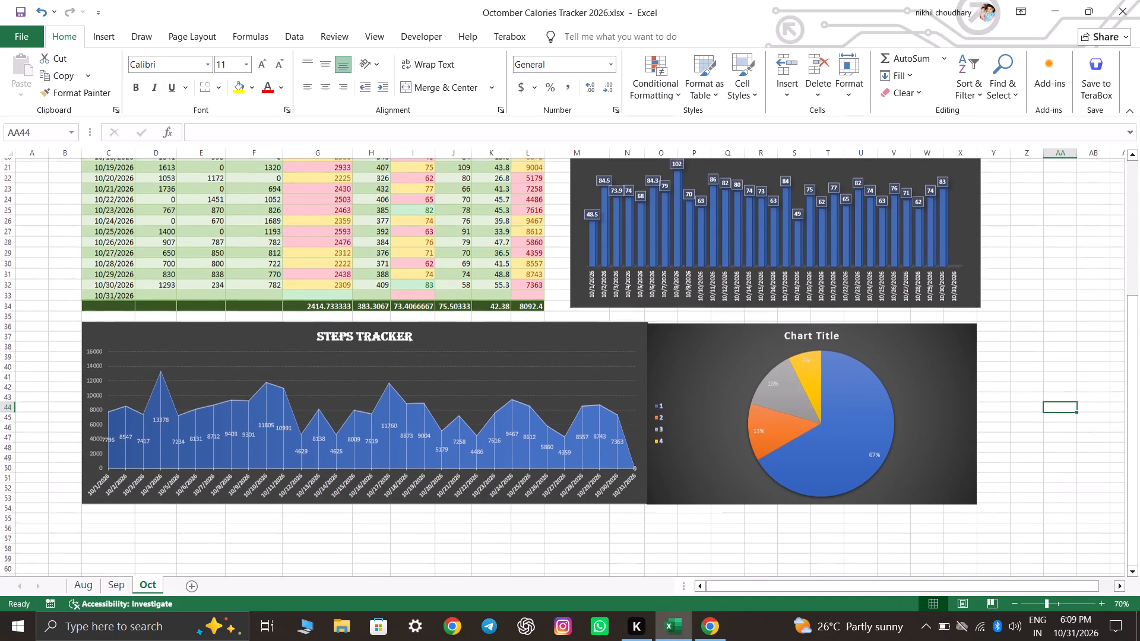
scroll(987, 439, "up", 11)
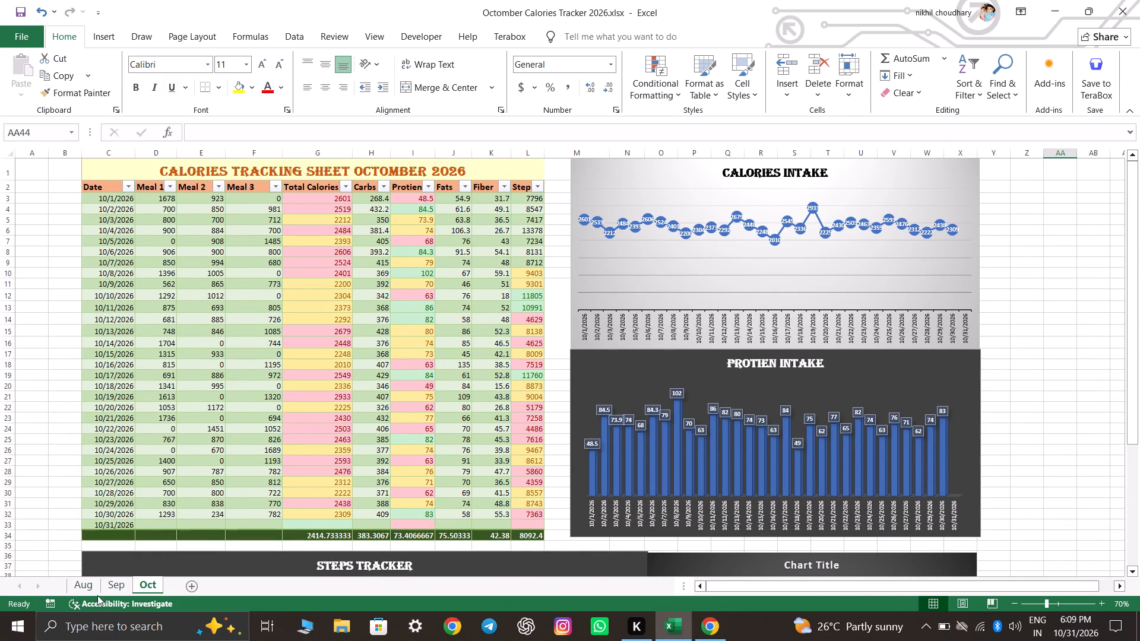
Save the October calories tracker workbook.
left_click(1024, 353)
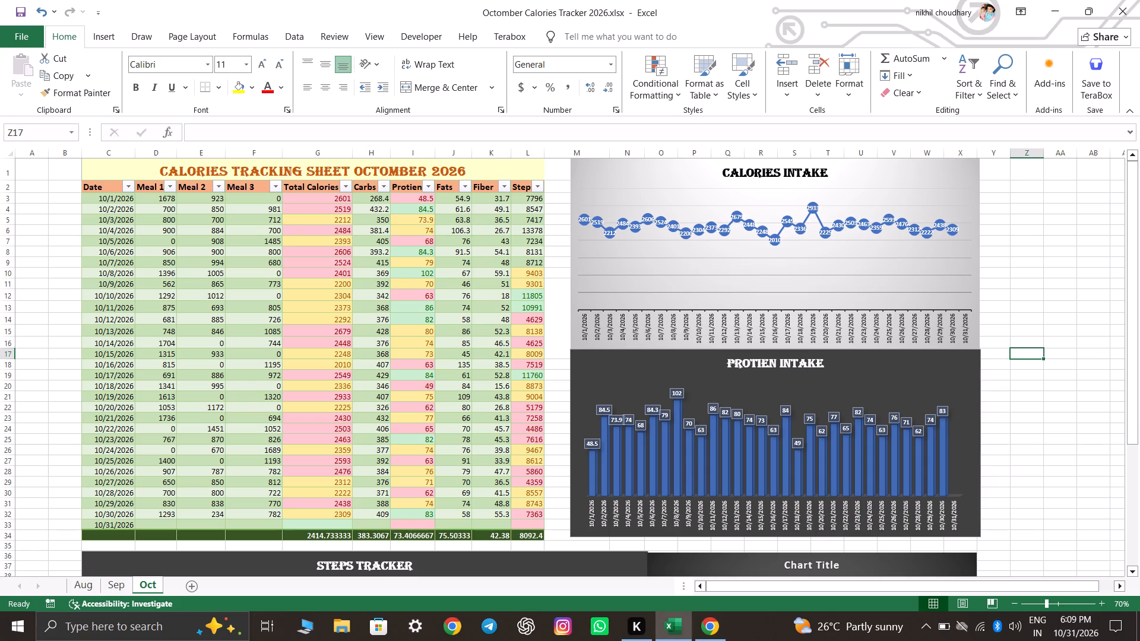
key("ctrl+s")
key("ctrl+s")
key("ctrl+s")
key("ctrl+s")
key("ctrl+s")
key("ctrl+s")
key("ctrl+s")
key("ctrl+s")
key("ctrl+s")
key("ctrl+s")
key("ctrl+s")
key("ctrl+s")
key("ctrl+s")
key("ctrl+s")
key("ctrl+s")
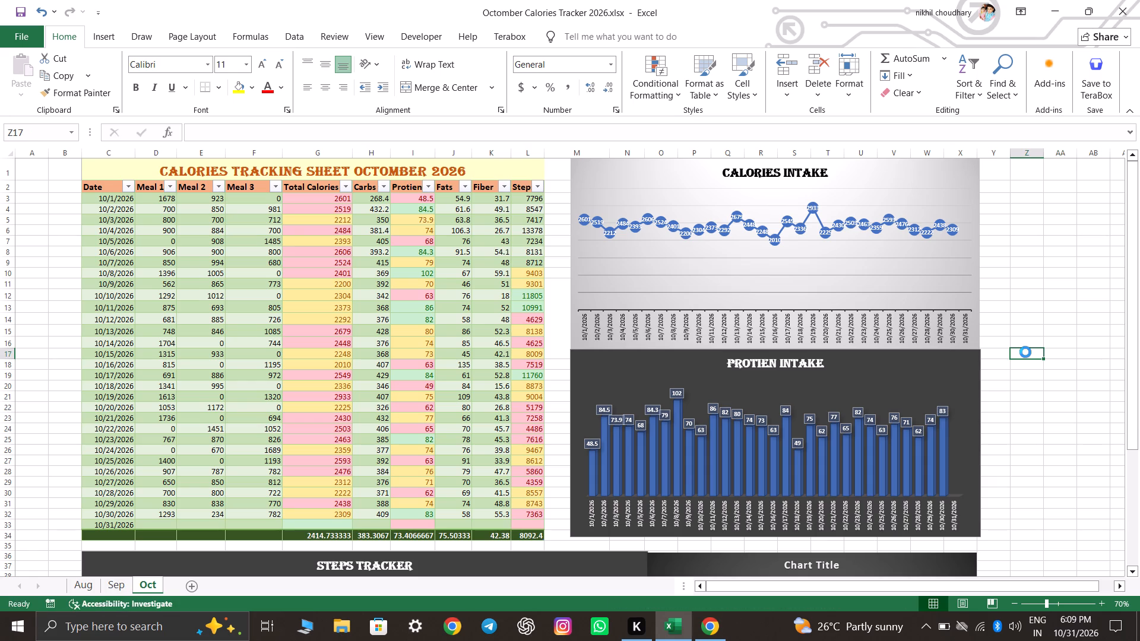